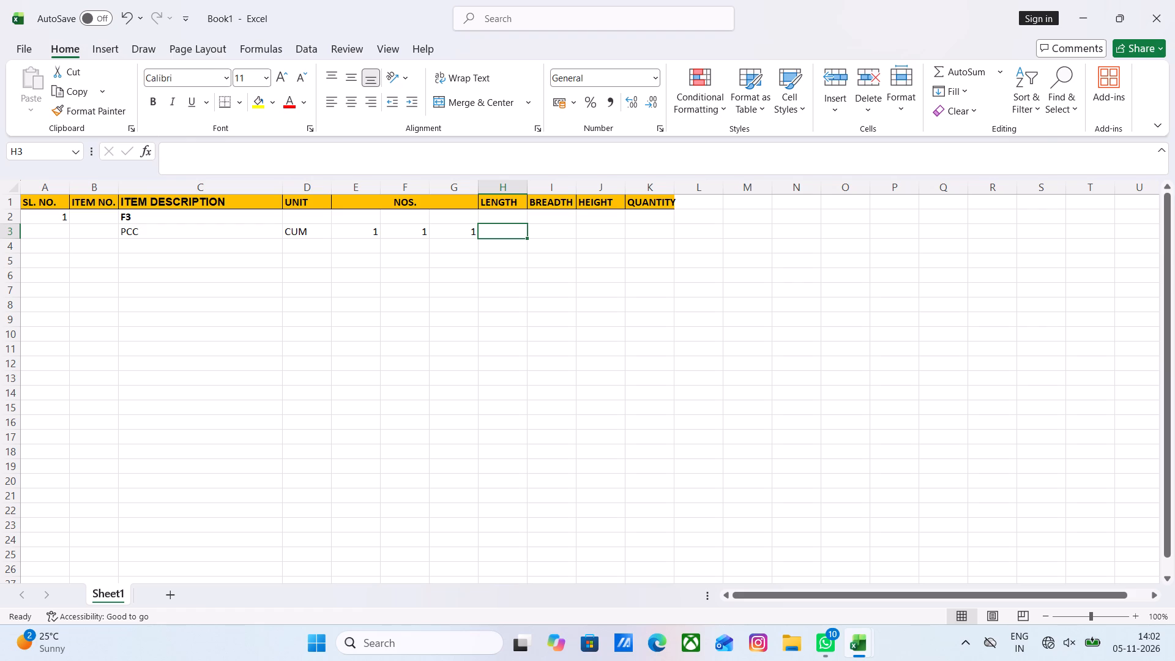
Enter the PCC row's length in H3 as the formula +2.4+0.075+0.075.
left_click(503, 234)
type("2.4")
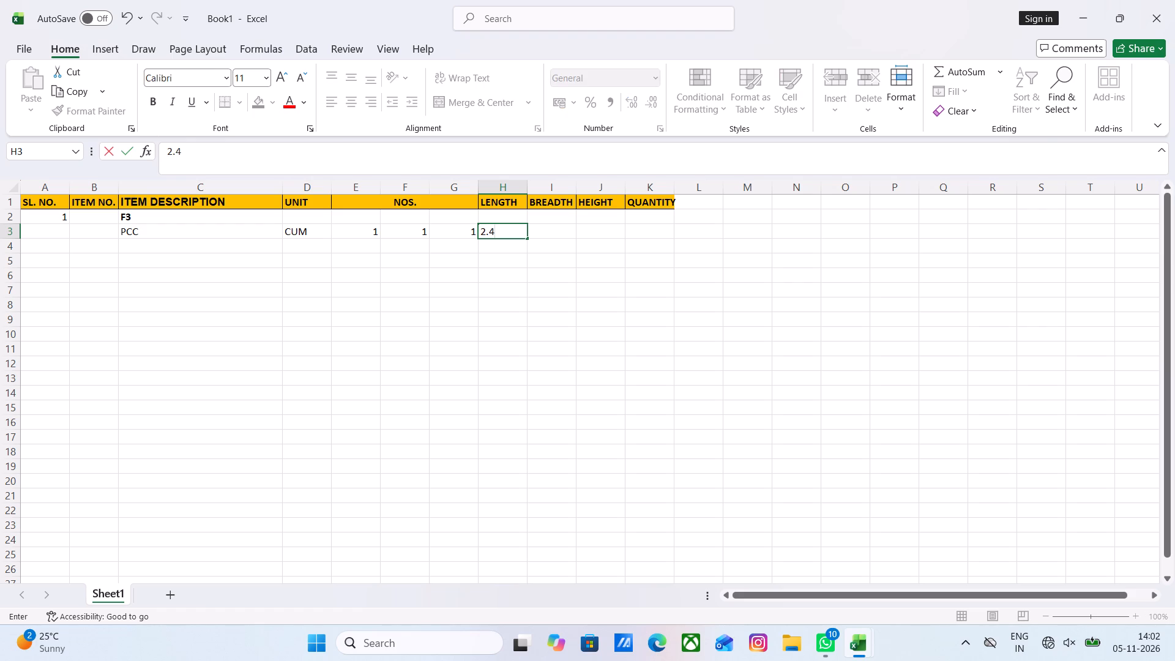
key("plus")
type("0.")
type("075")
type("+0.075")
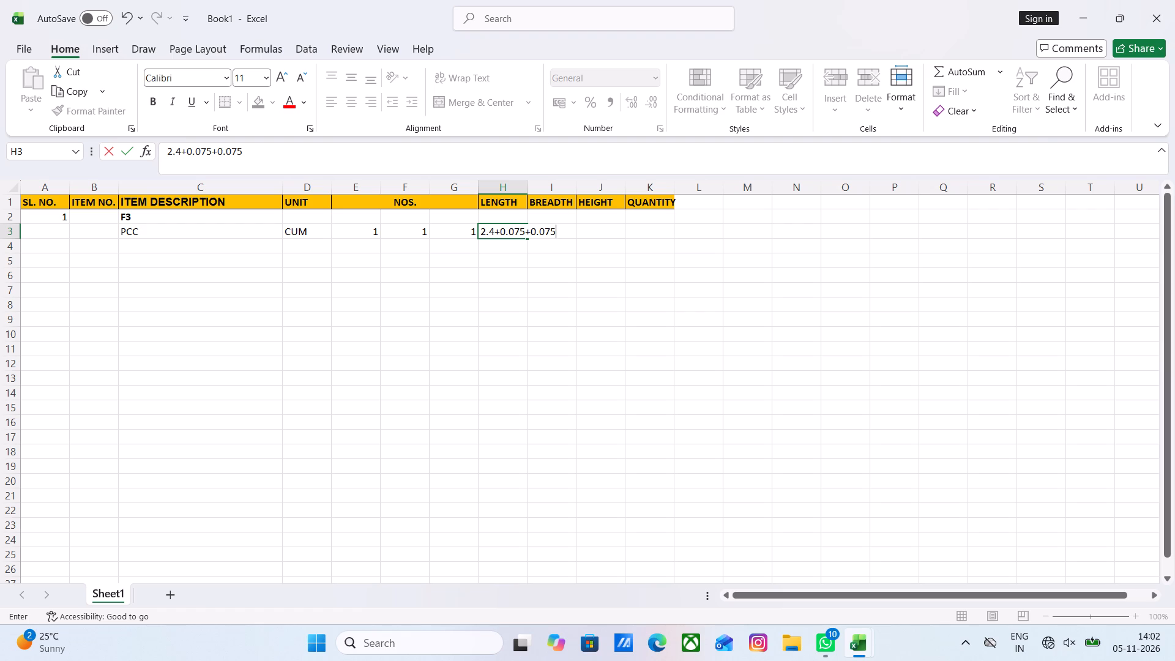
left_click(479, 233)
key("plus")
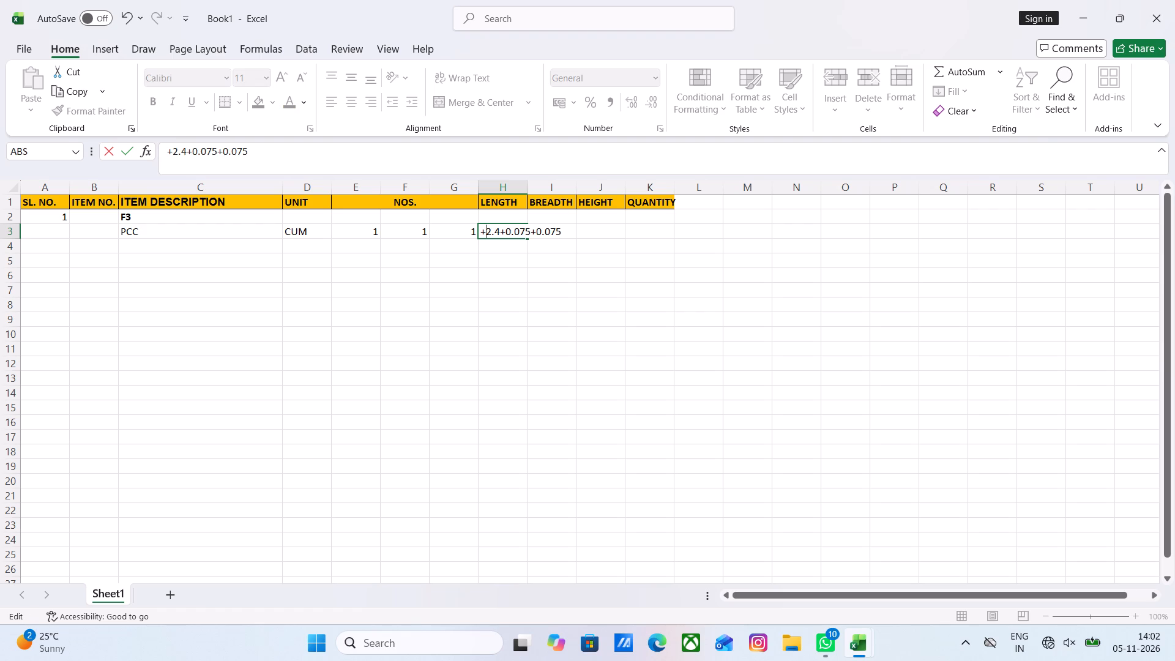
key("Return")
Replace the first term of the PCC length formula with 2.650, keeping the two 0.075 additions.
left_click(550, 231)
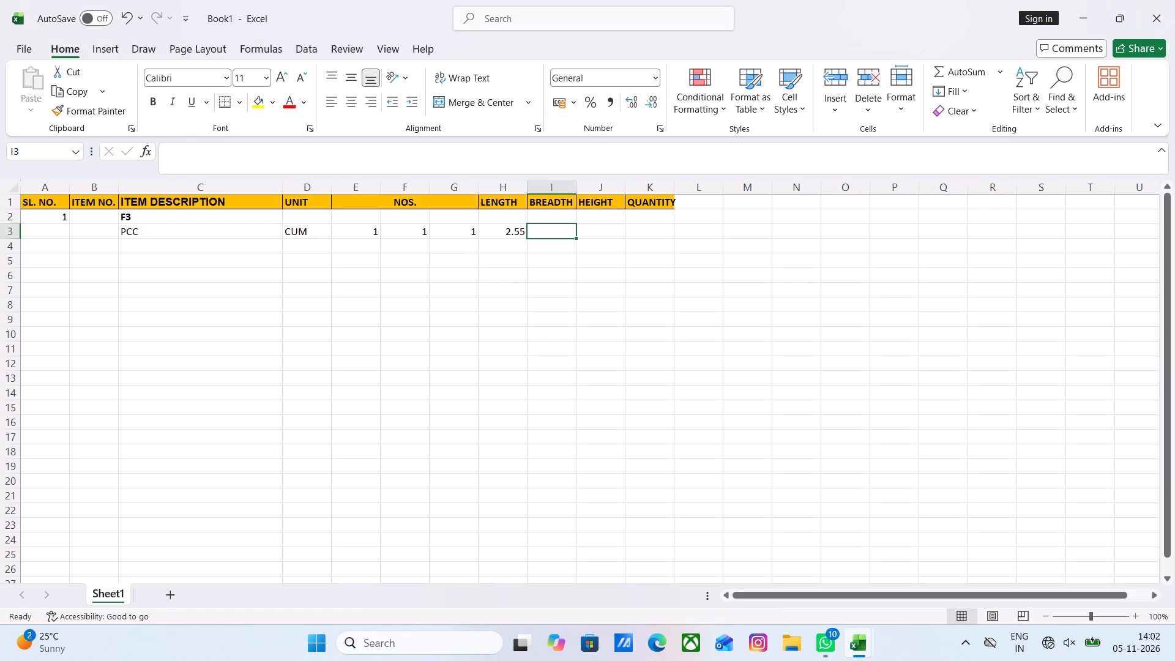
left_click(514, 233)
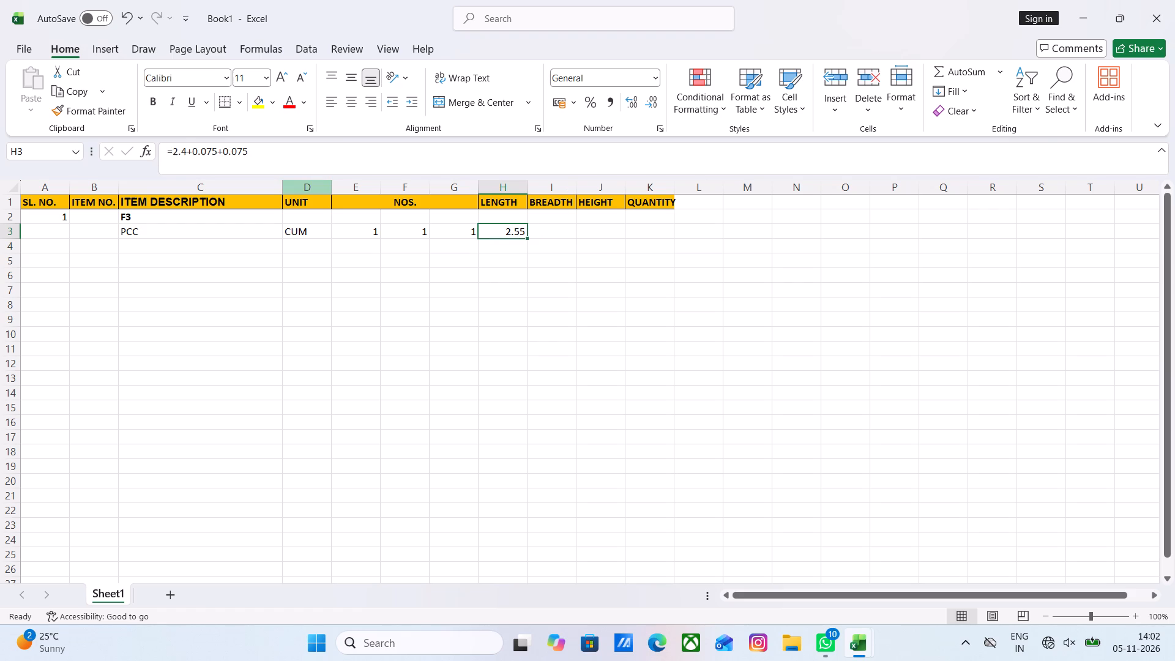
left_click(187, 151)
key("BackSpace")
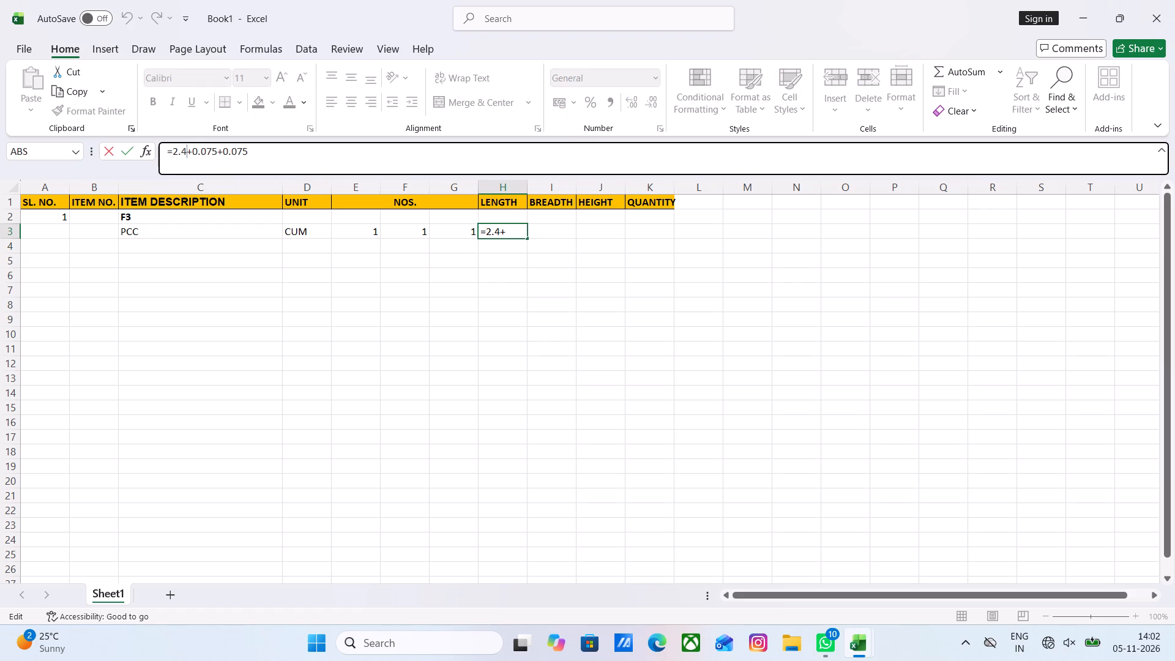
key("BackSpace")
key("BackSpace")
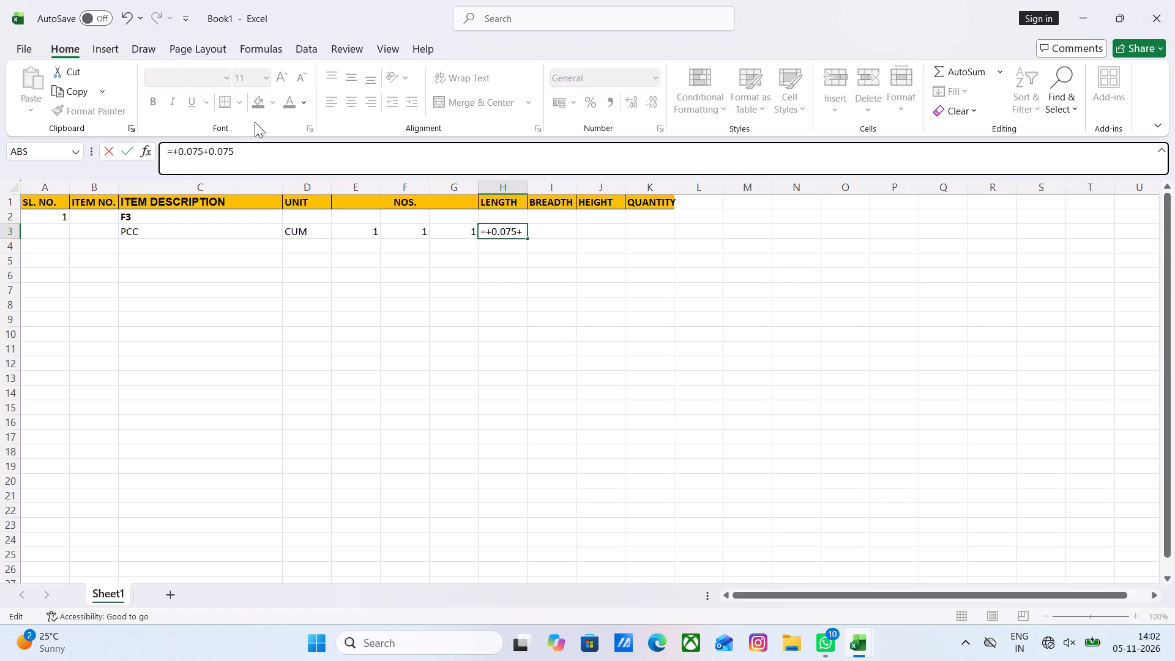
type("2.650")
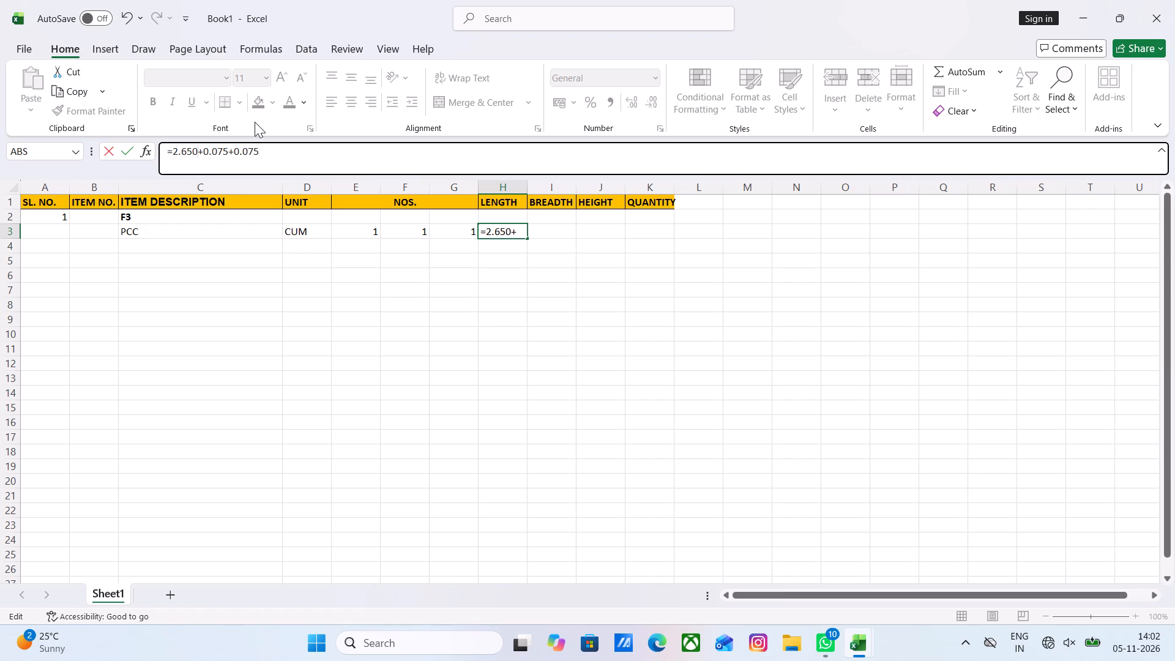
left_click(448, 357)
Enter the PCC row's breadth in I3 as the formula +2.4+0.075+0.075.
left_click(549, 231)
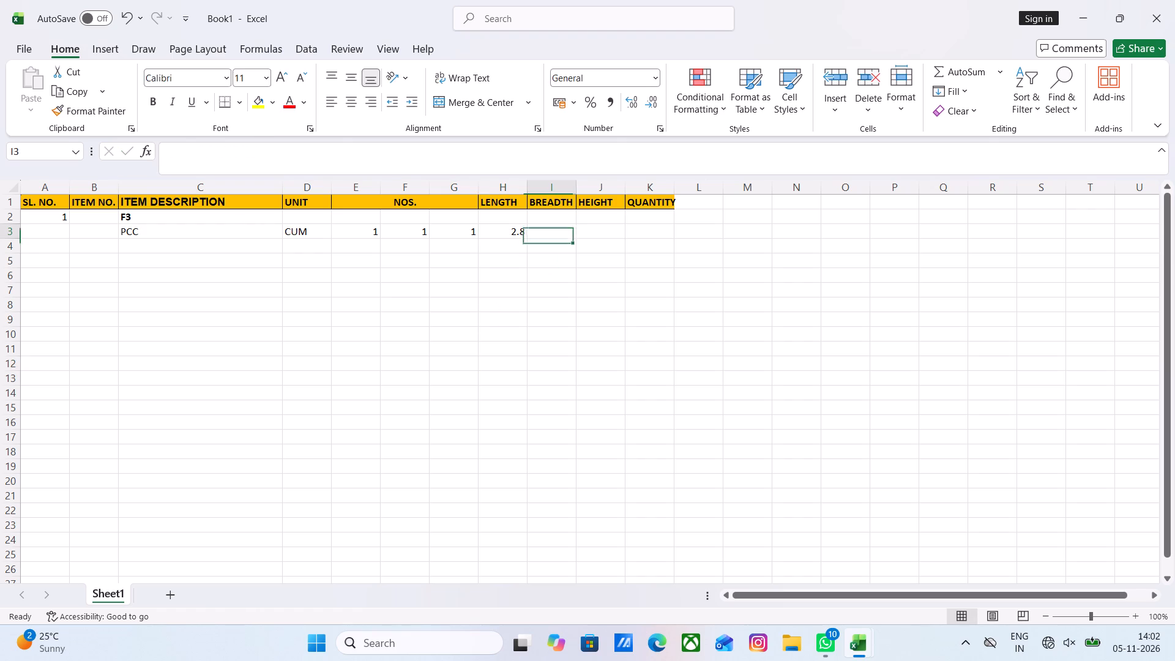
key("2")
key("BackSpace")
key("BackSpace")
key("plus")
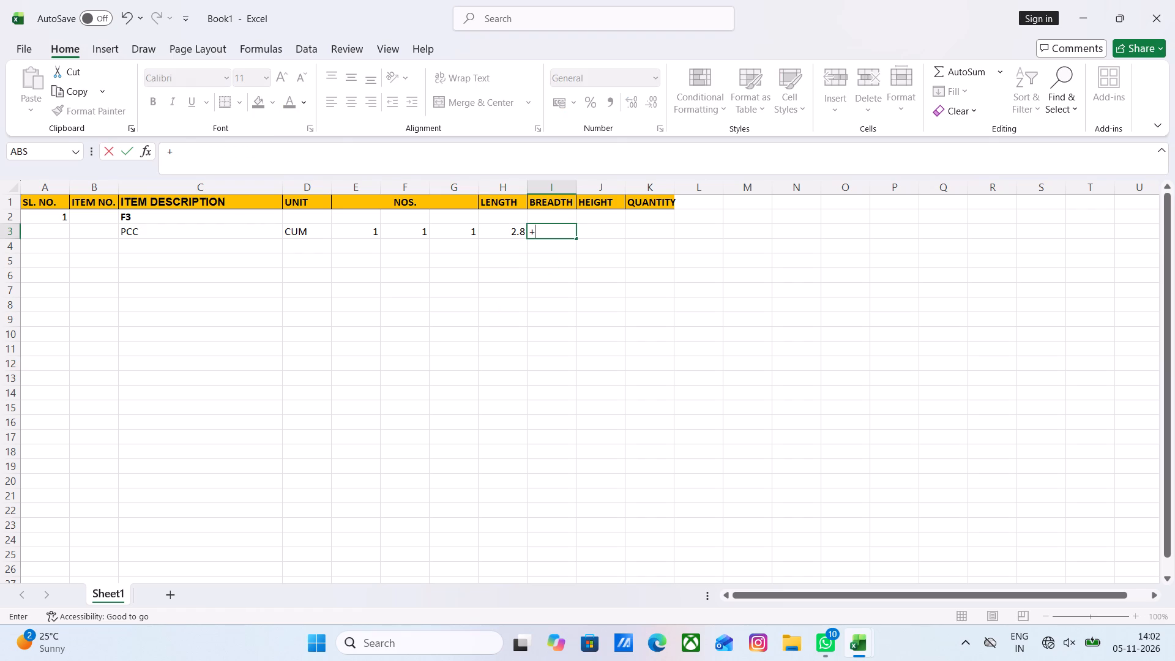
key("2")
type(".4")
type("+0.075+")
type("0.075")
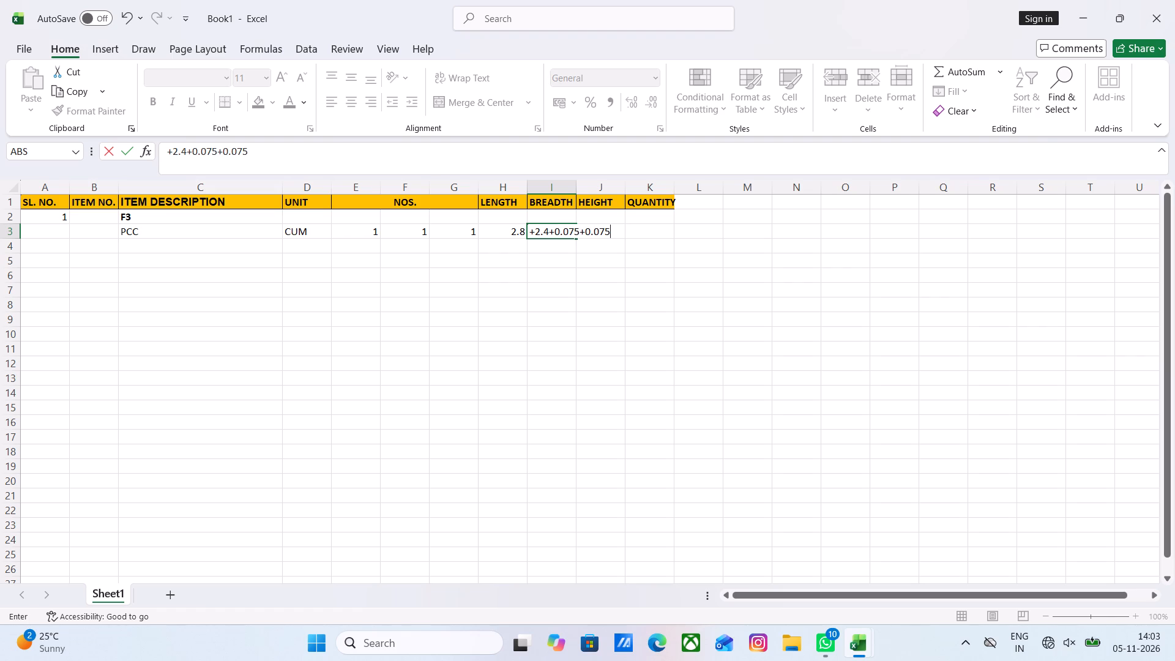
key("Return")
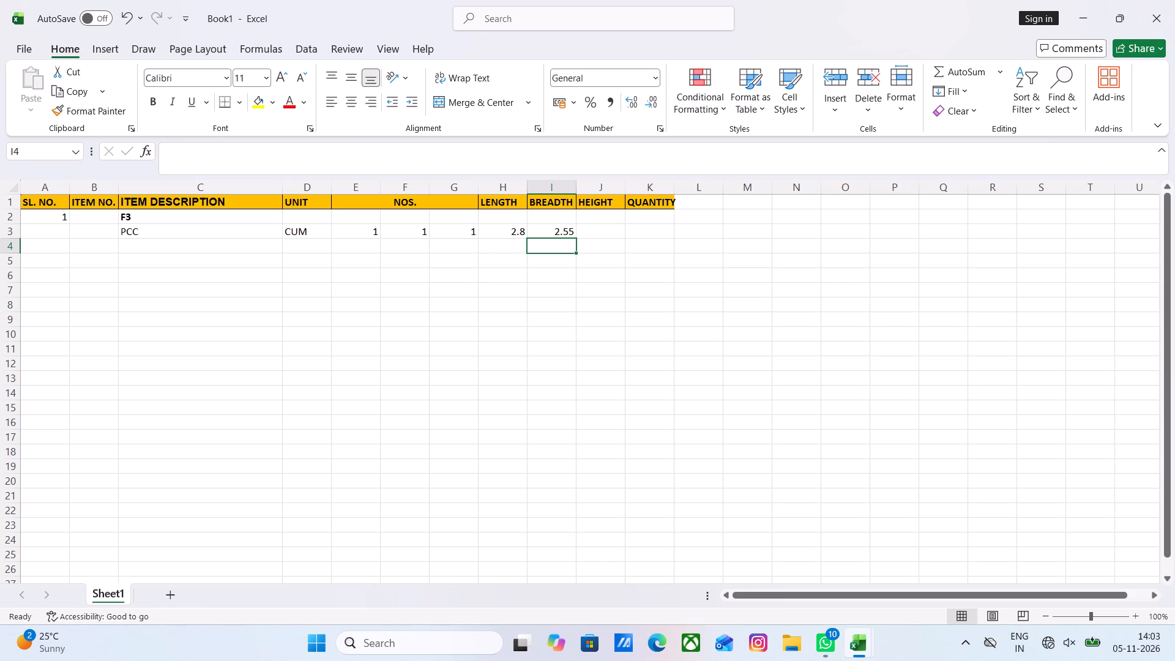
Enter 0.1 as the PCC row's height in J3.
left_click(590, 234)
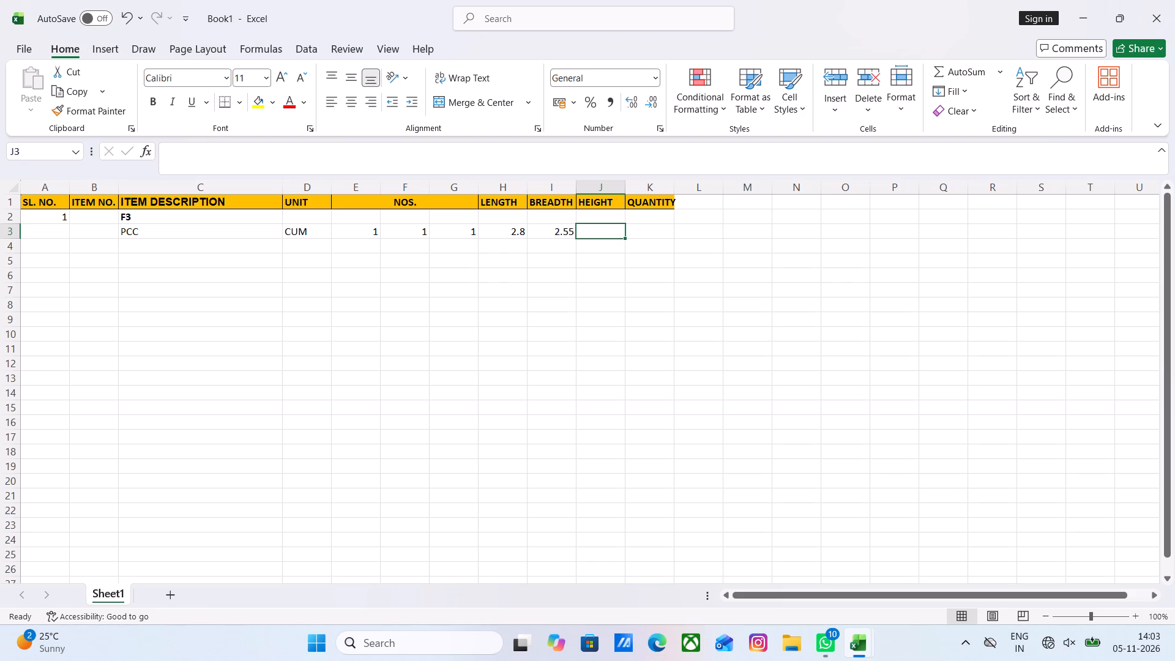
type("0.1")
left_click(565, 284)
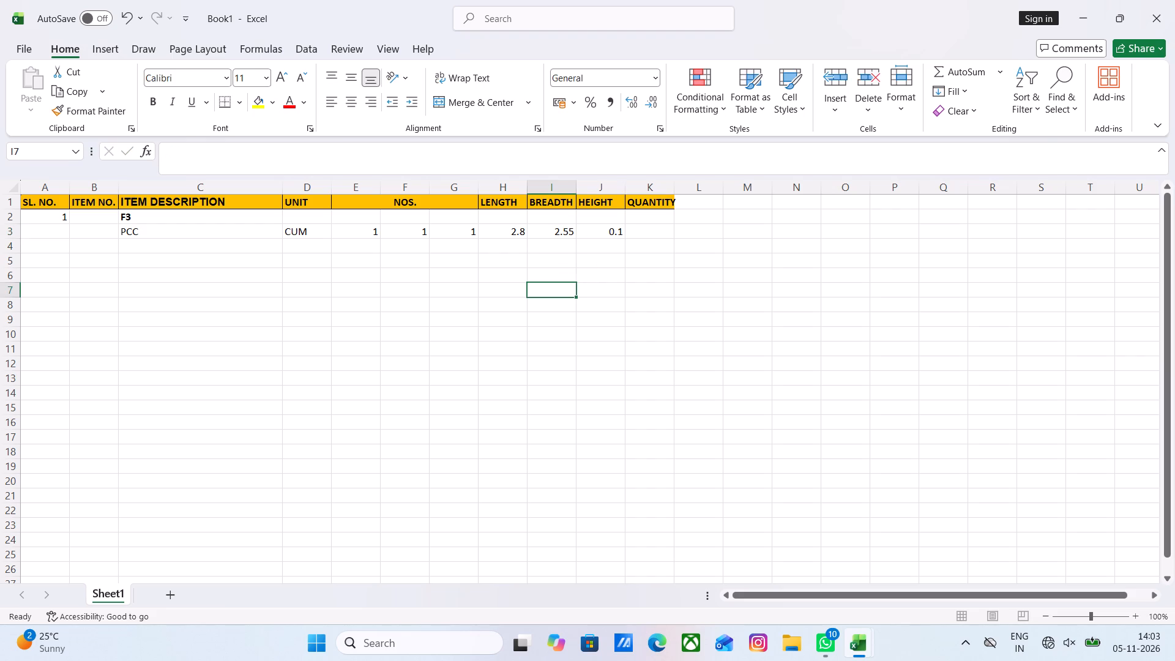
Review the length, breadth and height entries in the PCC row.
left_click(613, 233)
left_click(638, 233)
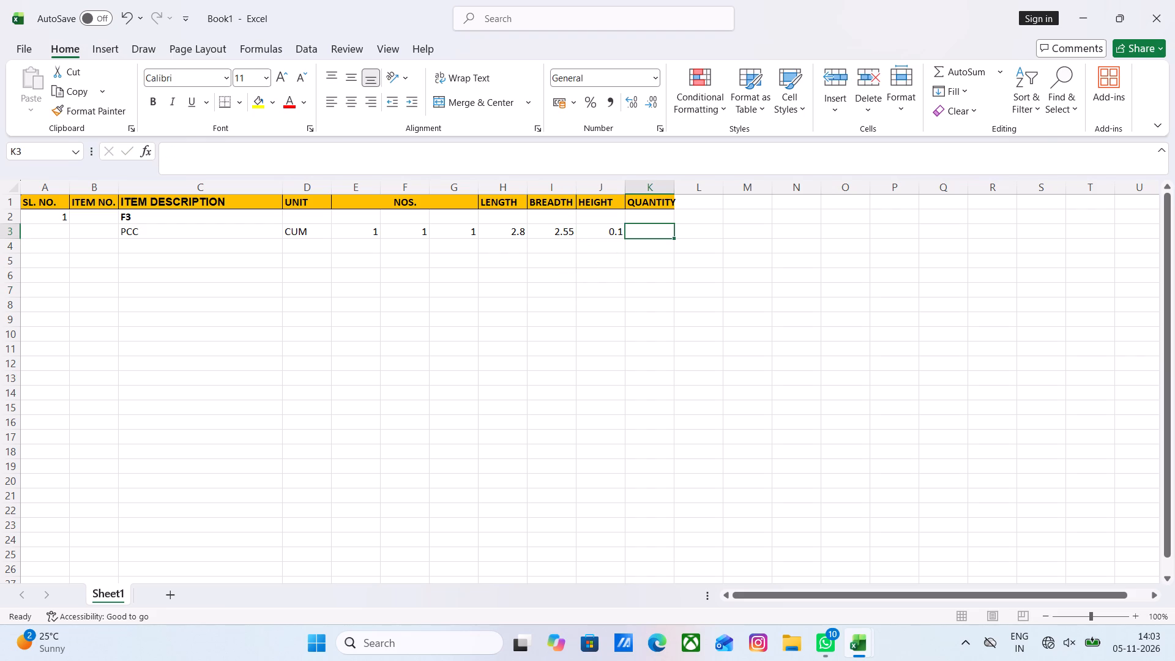
left_click(554, 231)
left_click(516, 228)
left_click(574, 230)
left_click(616, 230)
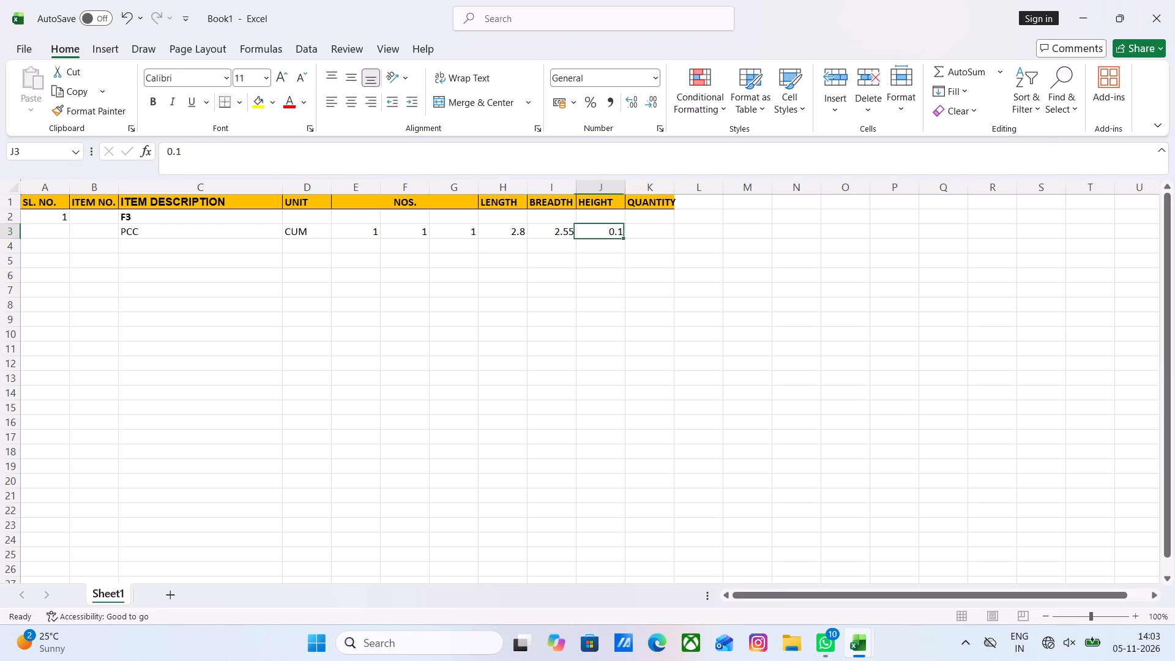
left_click(476, 234)
left_click(512, 233)
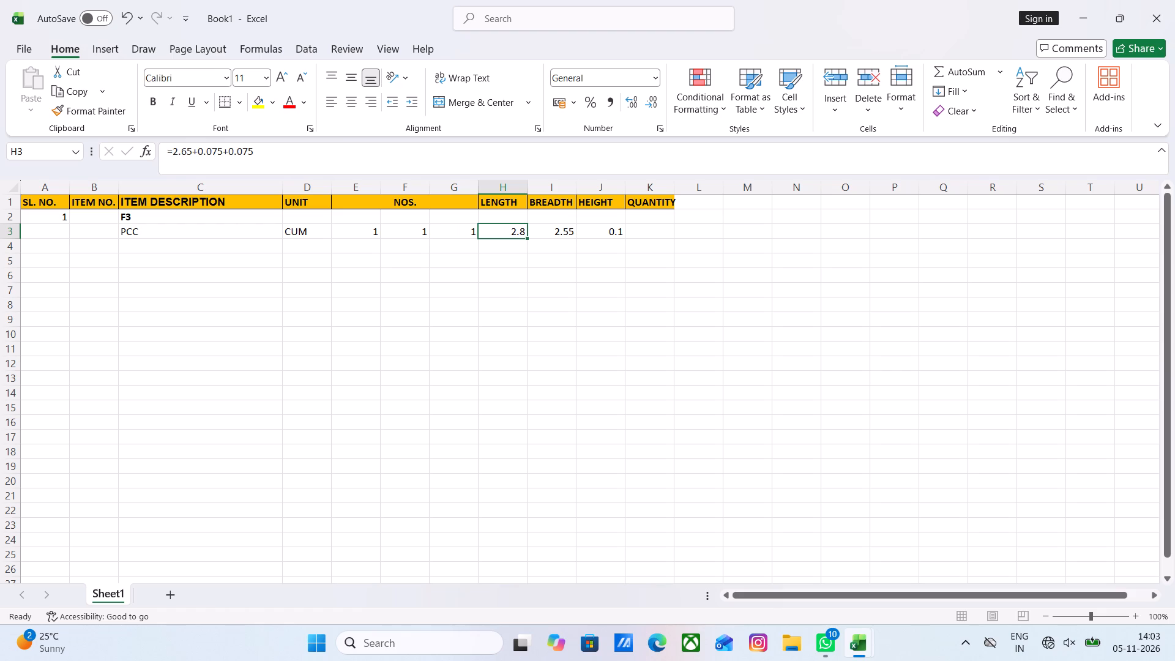
left_click(551, 233)
left_click(604, 230)
Calculate the PCC quantity in K3 by multiplying height, breadth, length and the three numbers: +J3*I3*H3*G3*F3*E3.
left_click(642, 231)
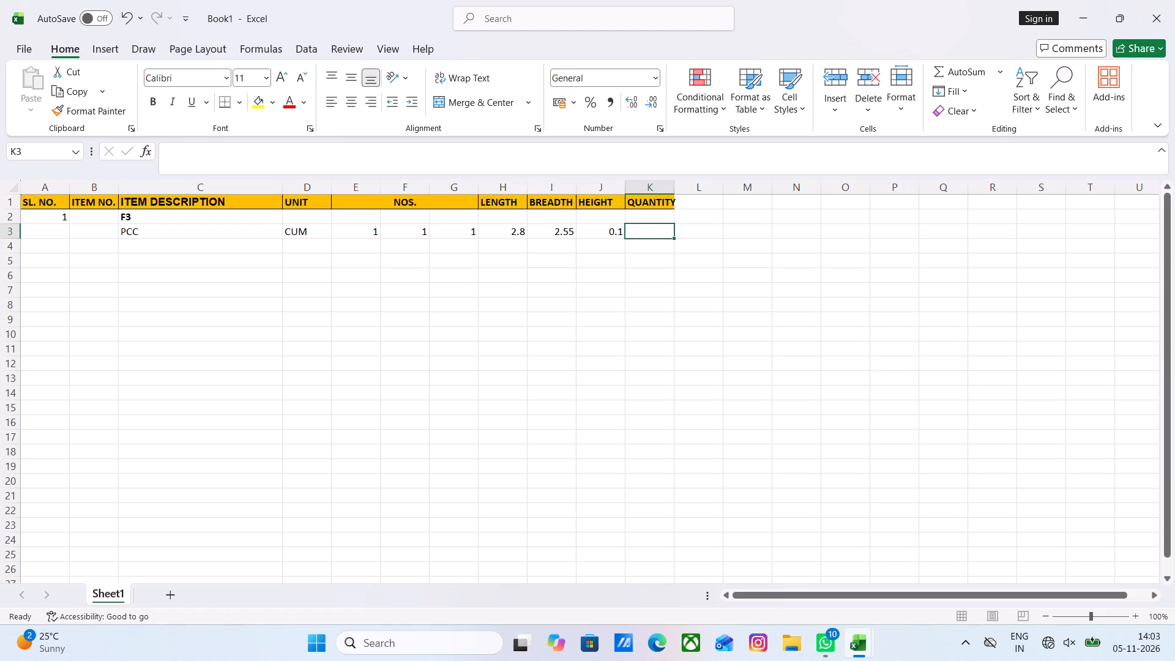
key("plus")
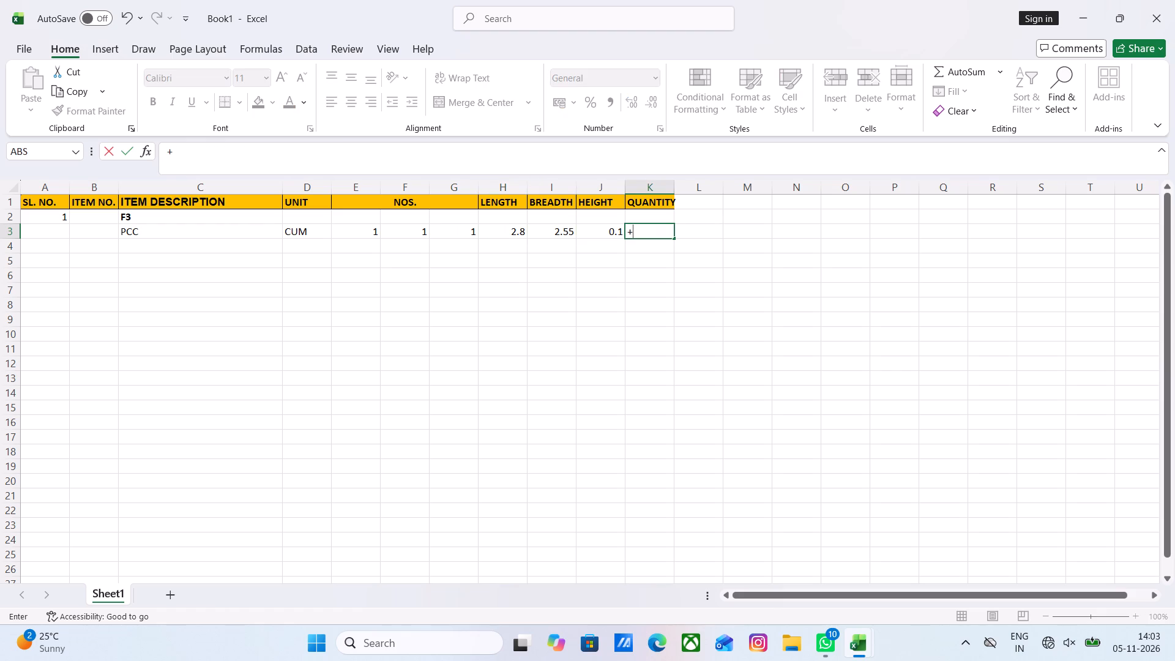
left_click(354, 234)
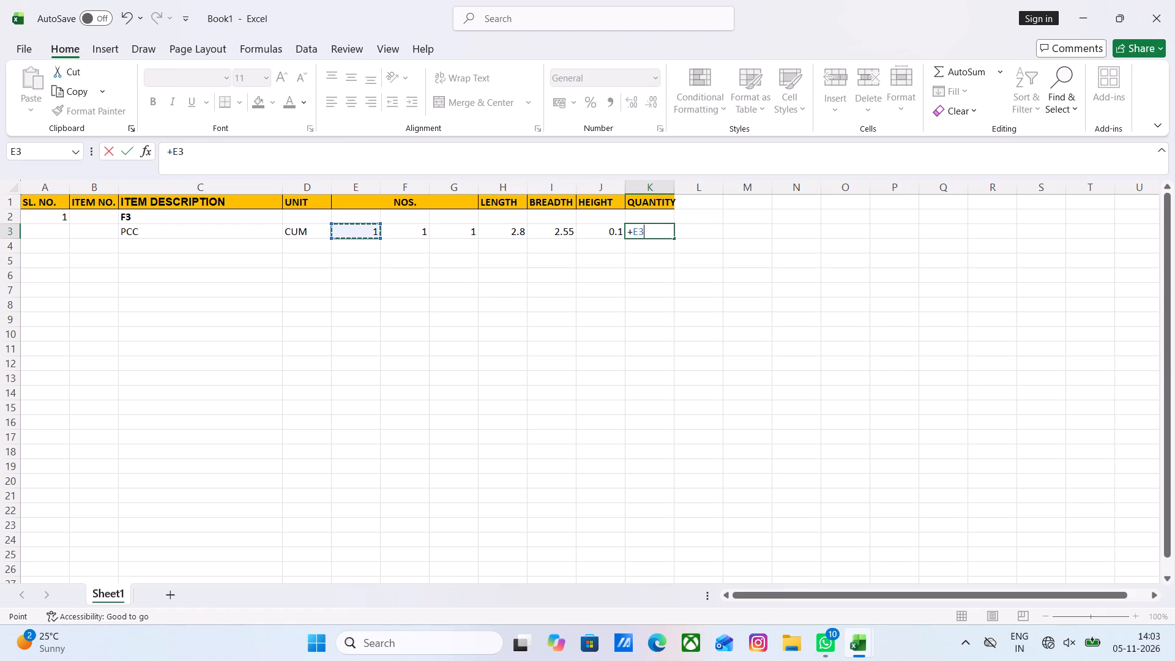
key("BackSpace")
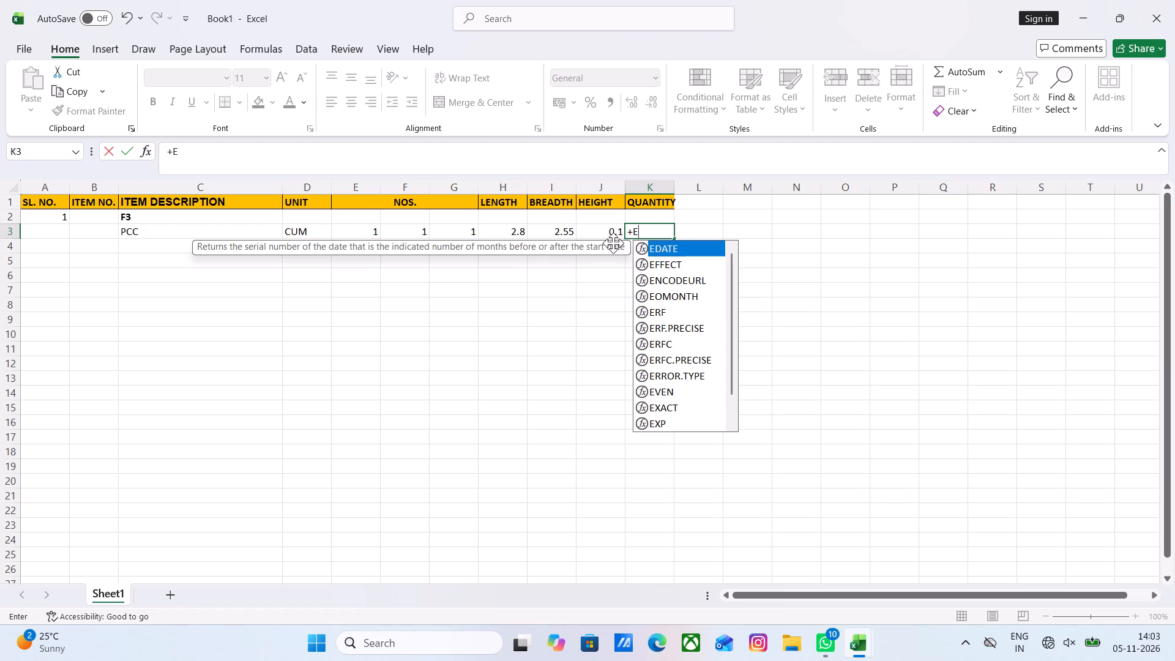
key("BackSpace")
left_click(607, 230)
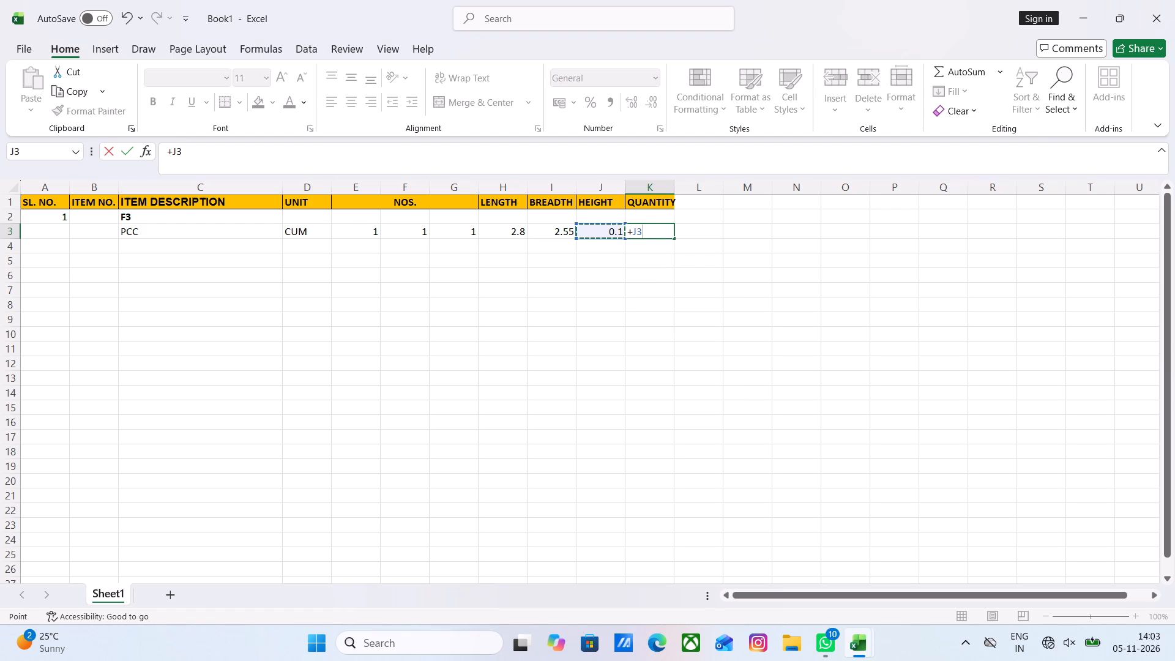
key("asterisk")
left_click(566, 230)
key("asterisk")
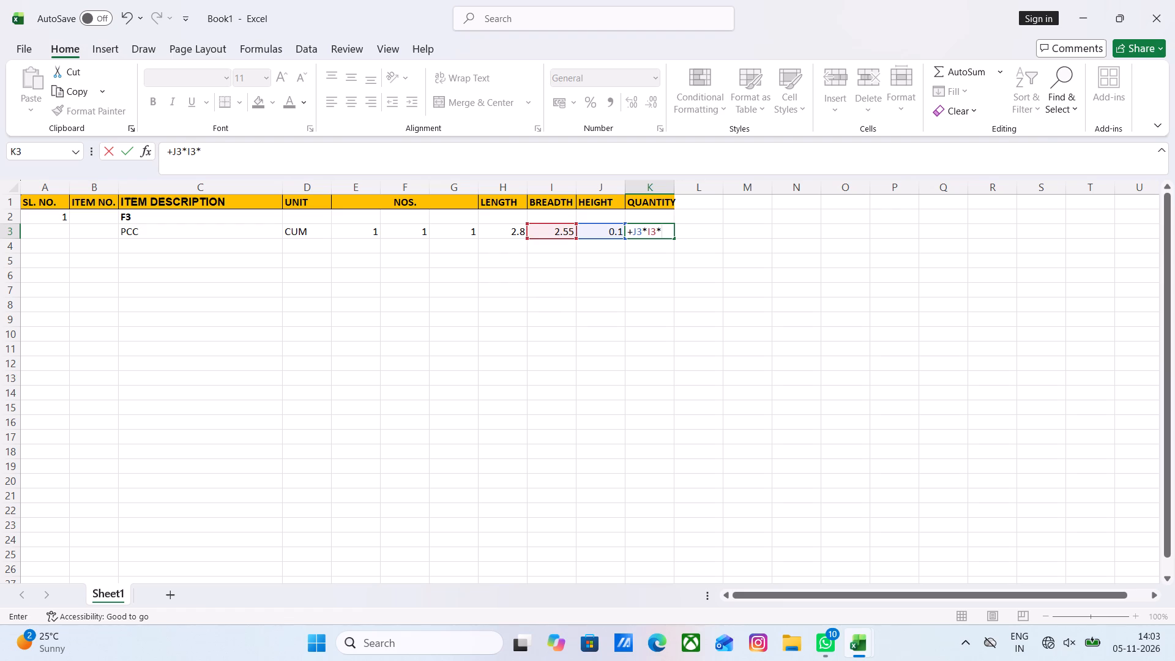
left_click(511, 232)
key("asterisk")
left_click(453, 233)
key("asterisk")
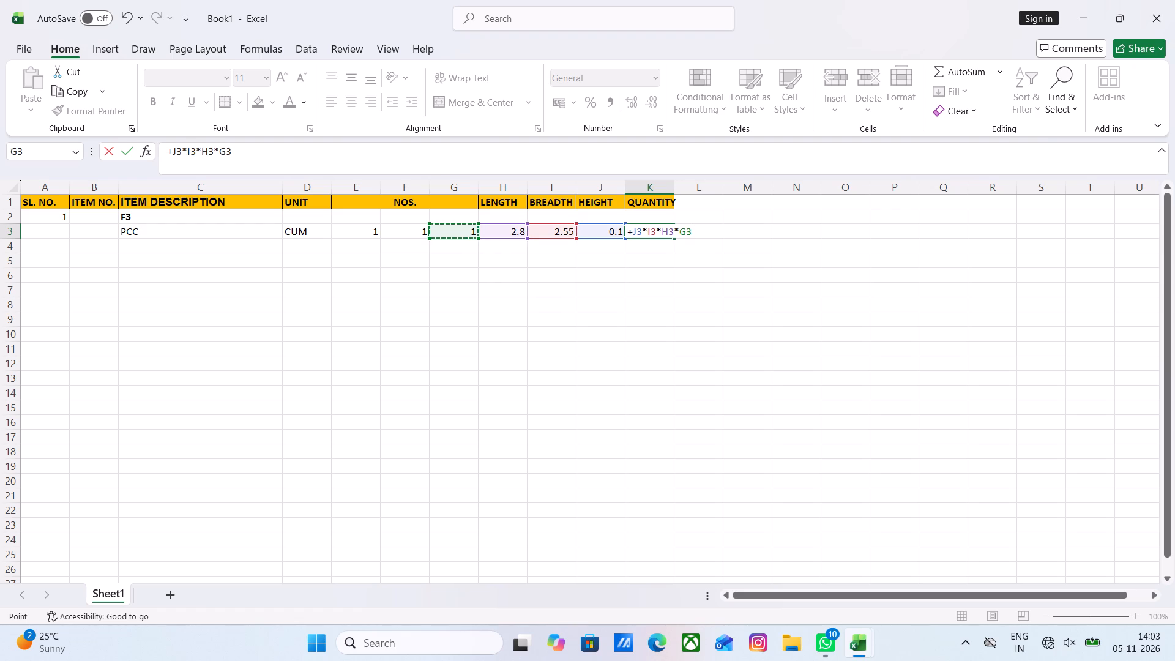
left_click(414, 232)
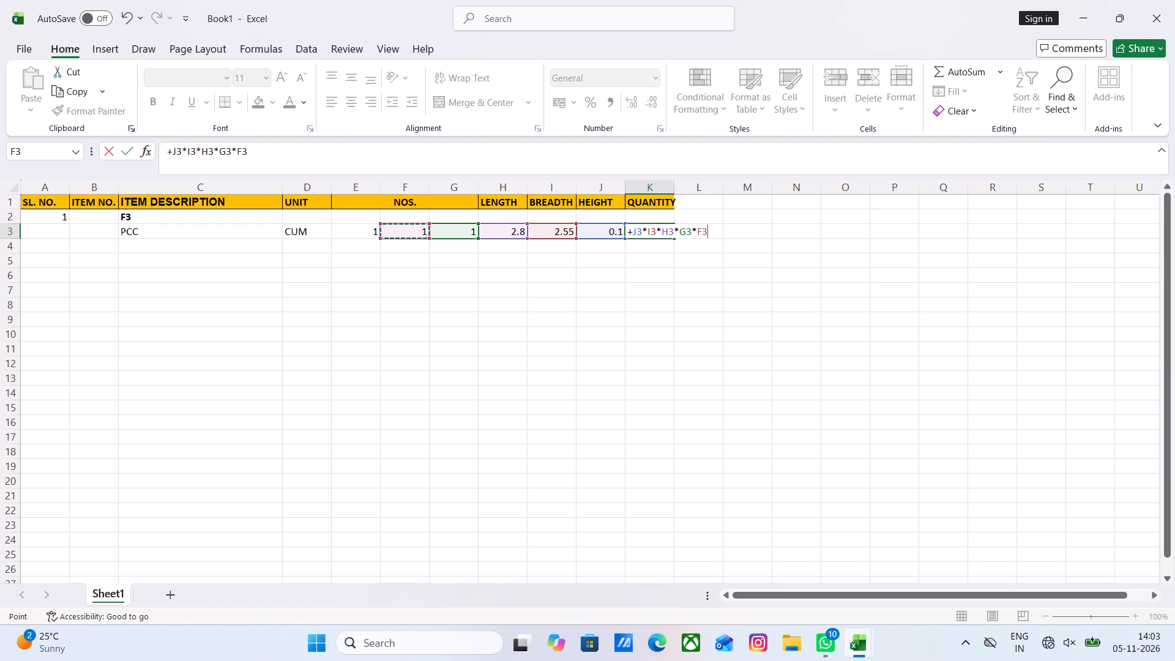
key("asterisk")
left_click(363, 234)
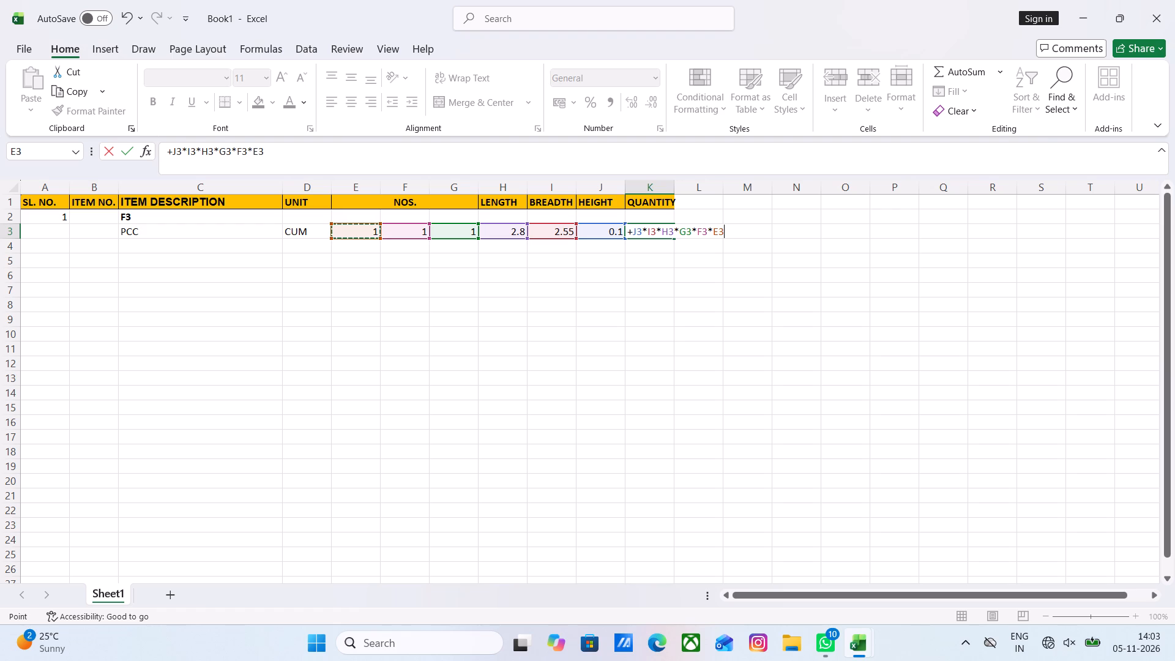
key("Return")
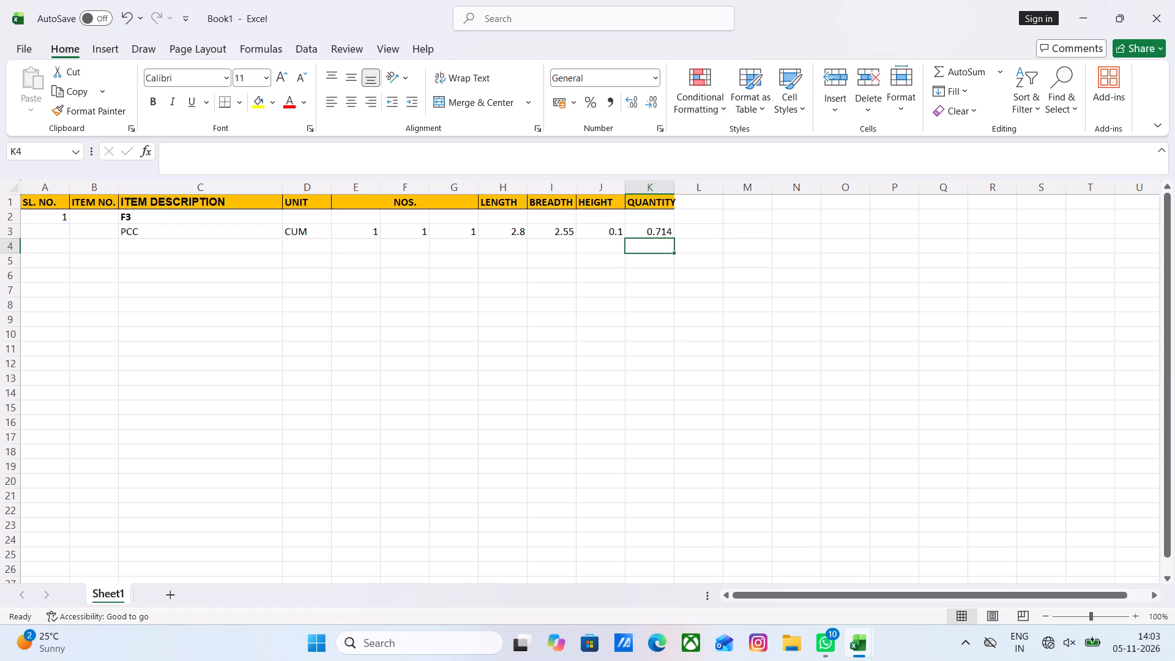
Enter RAFT CONCRETE as the item description in C4, below the PCC row.
left_click(172, 250)
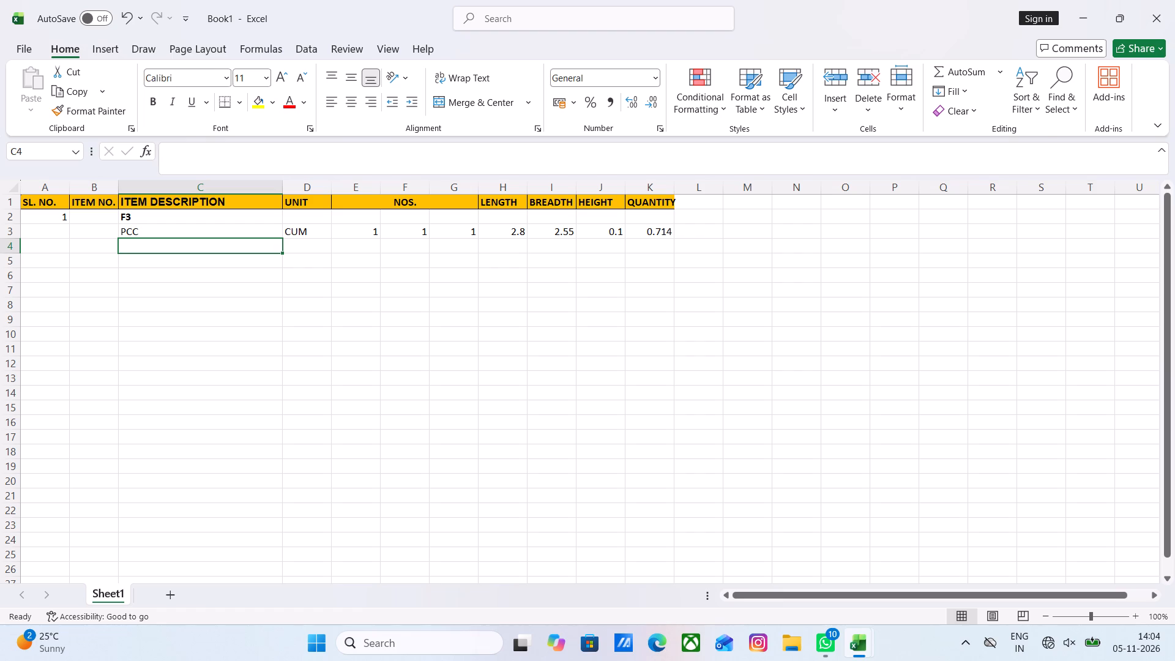
left_click(206, 245)
type("RAFT")
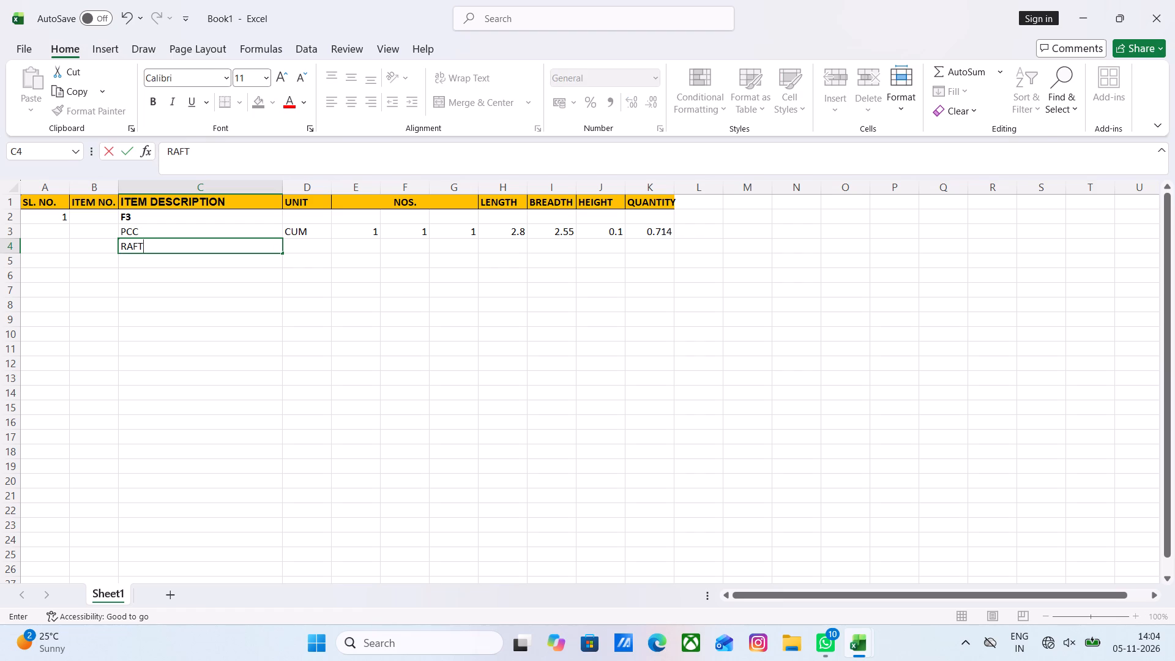
left_click(155, 231)
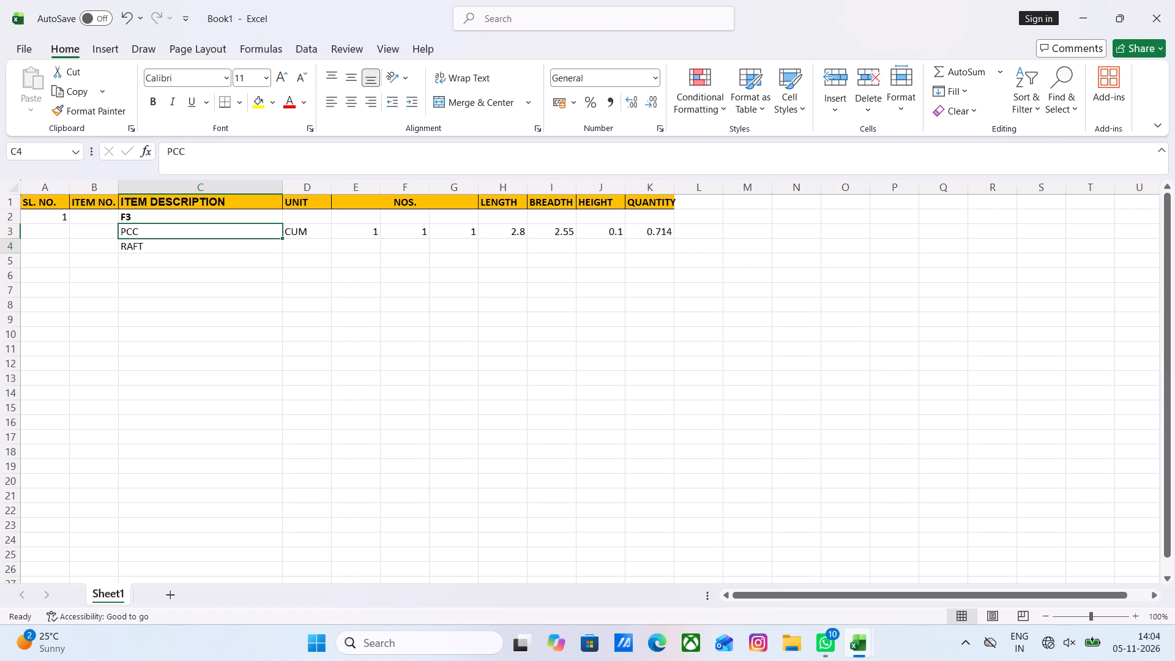
left_click(156, 245)
key("space")
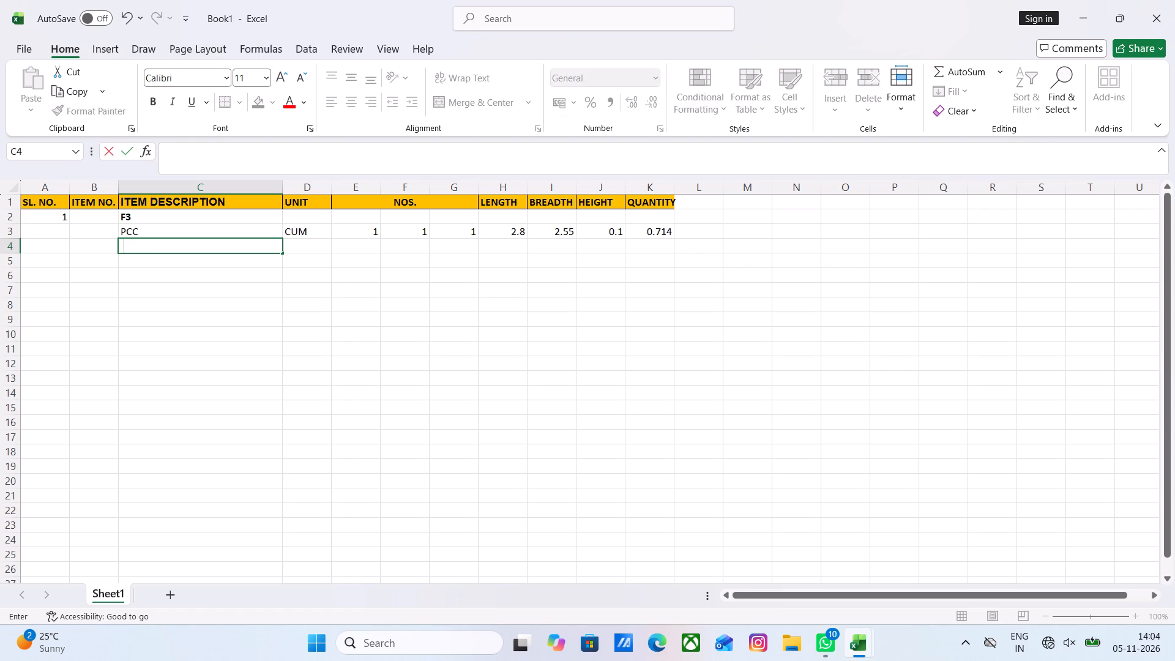
type("RAFT CONCRE")
type("TE")
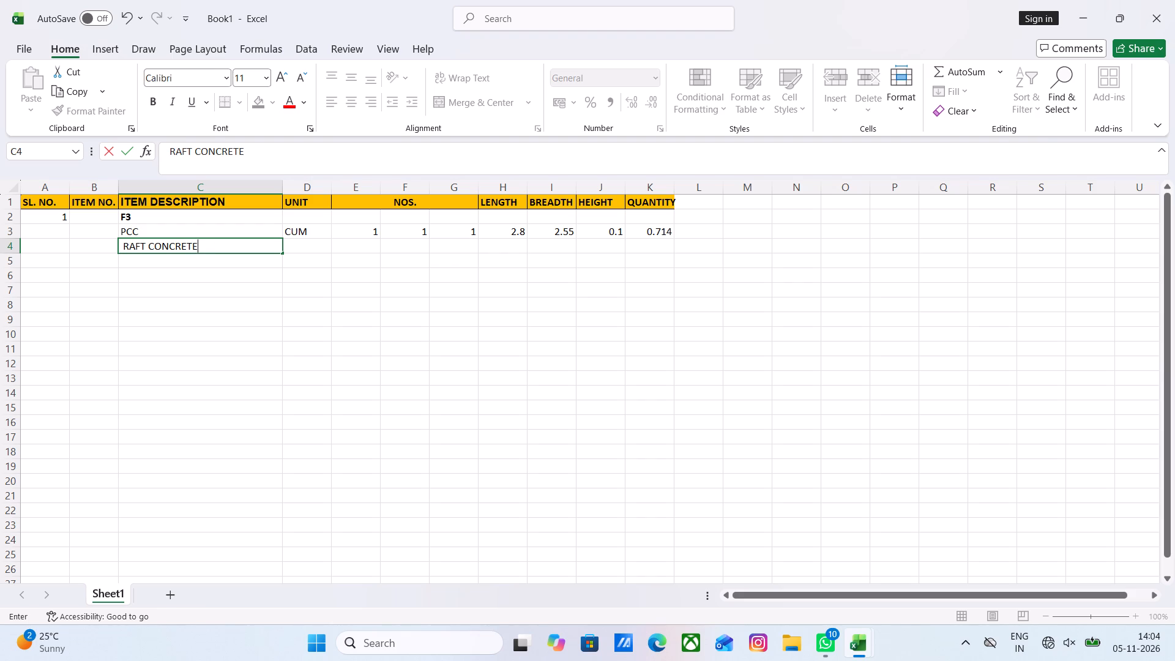
Fill the unit, numbers, dimensions and quantity formula from the PCC row down into D4:K4 of the raft concrete row.
left_click(313, 244)
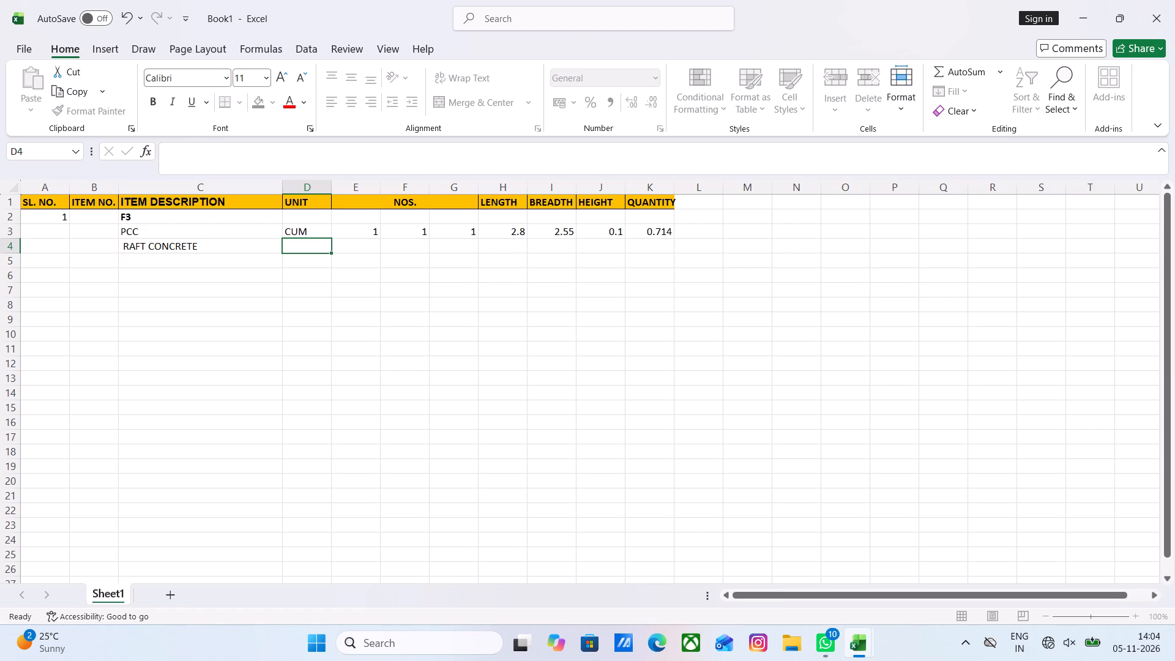
key("ctrl+d")
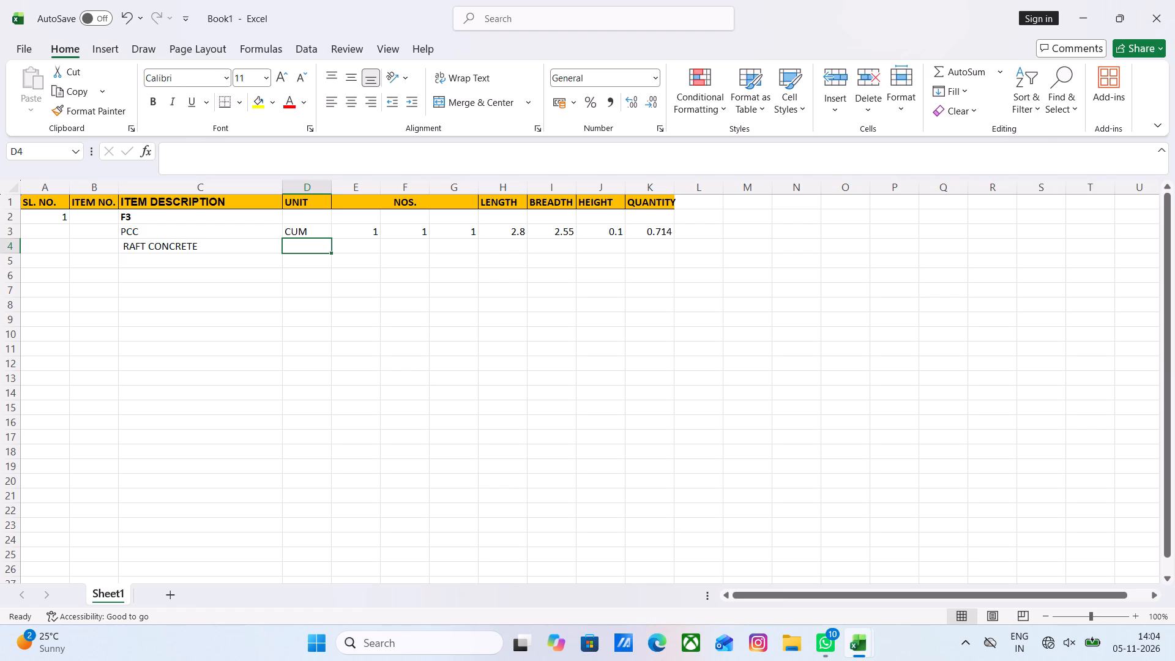
left_click(350, 247)
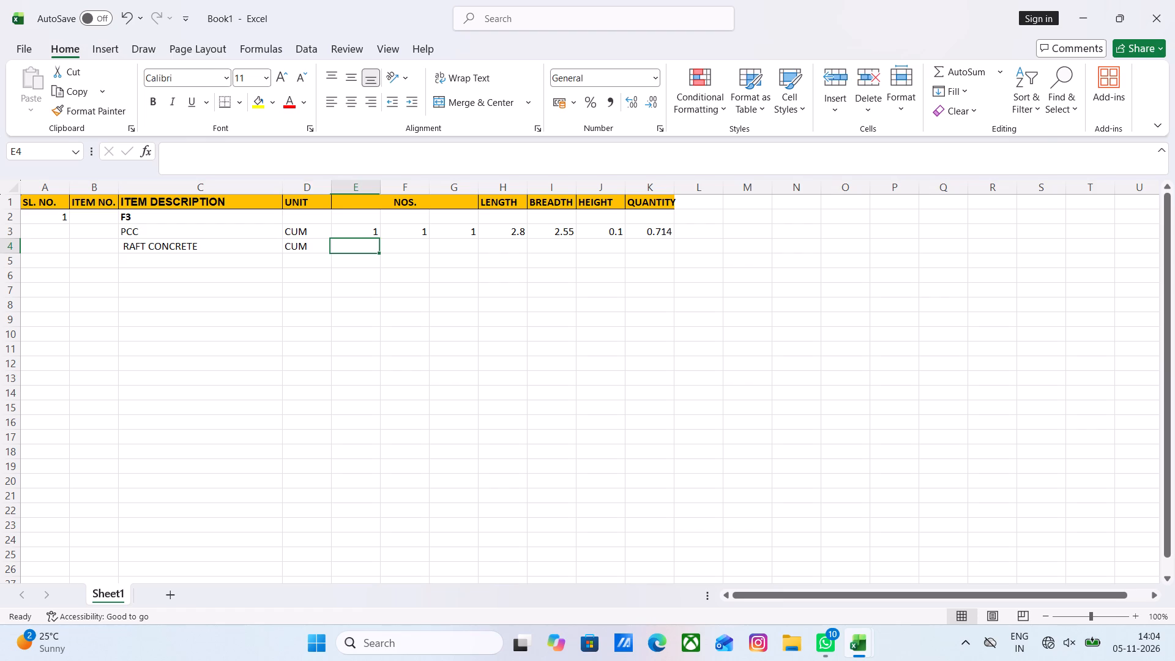
left_click_drag(339, 248, 352, 246)
left_click_drag(353, 246, 632, 247)
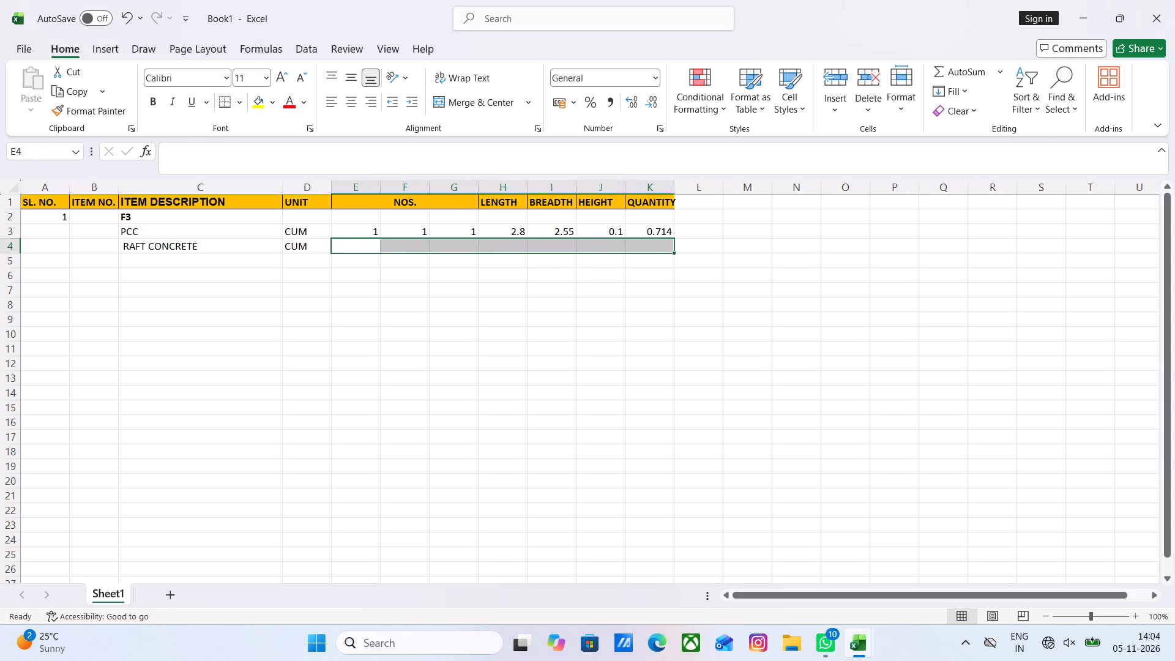
key("ctrl+d")
left_click(545, 363)
Set the raft concrete row's length to 2.650, breadth to 2.4 and height to 0.3 in H4:J4.
left_click(520, 247)
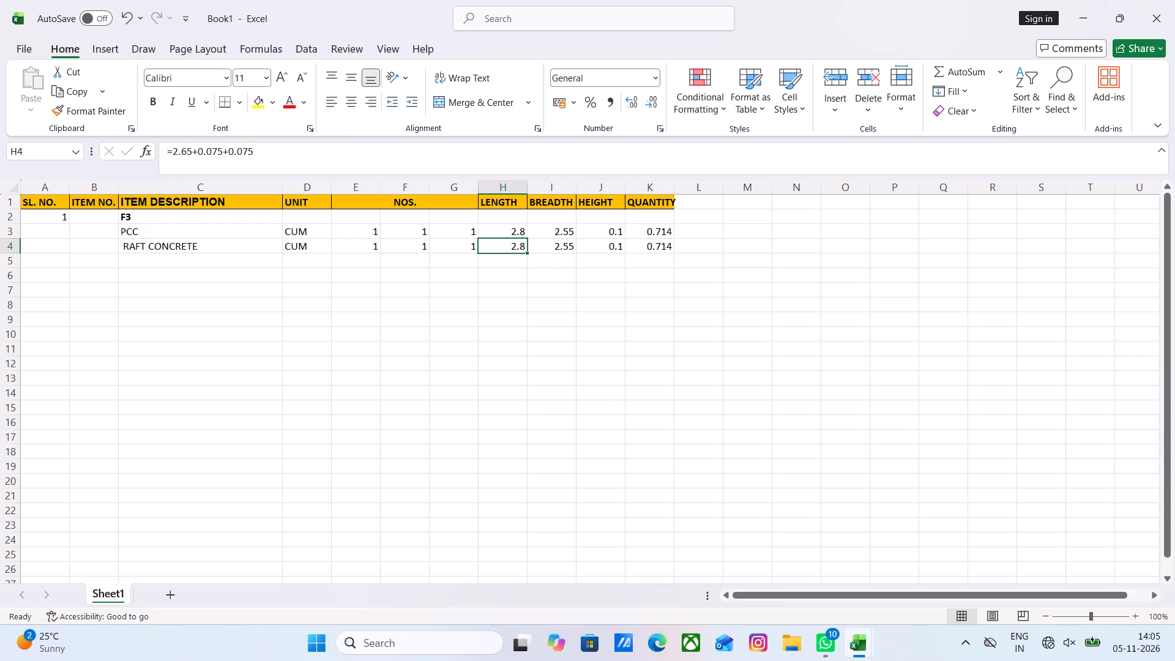
type("20")
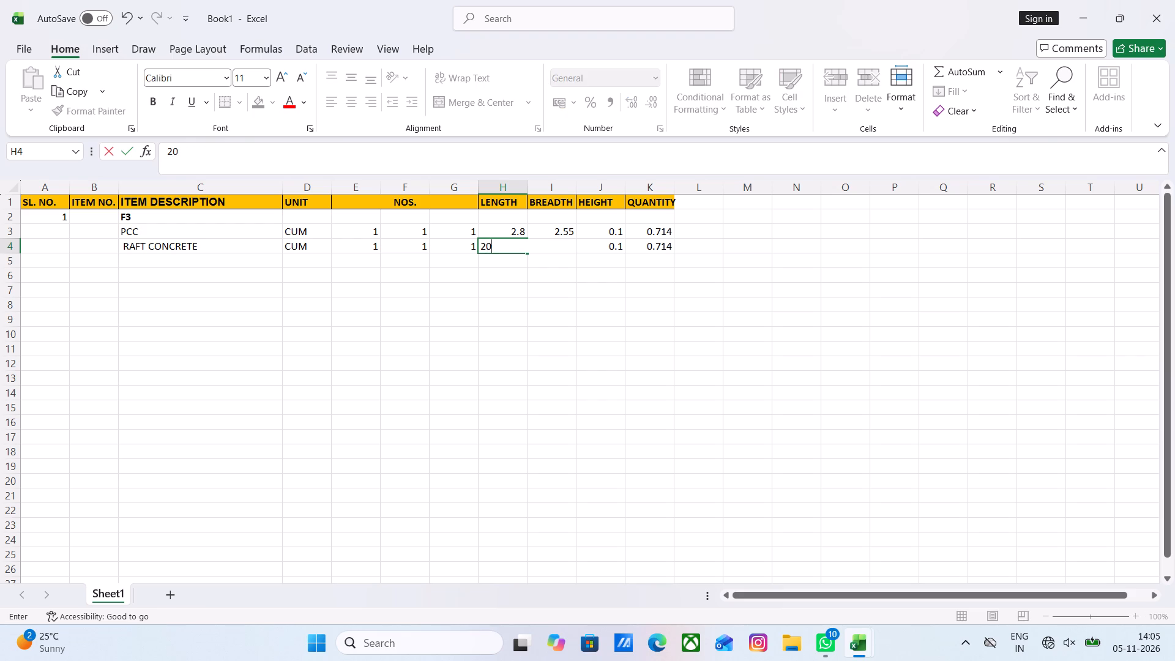
key("BackSpace")
type(".650")
key("Right")
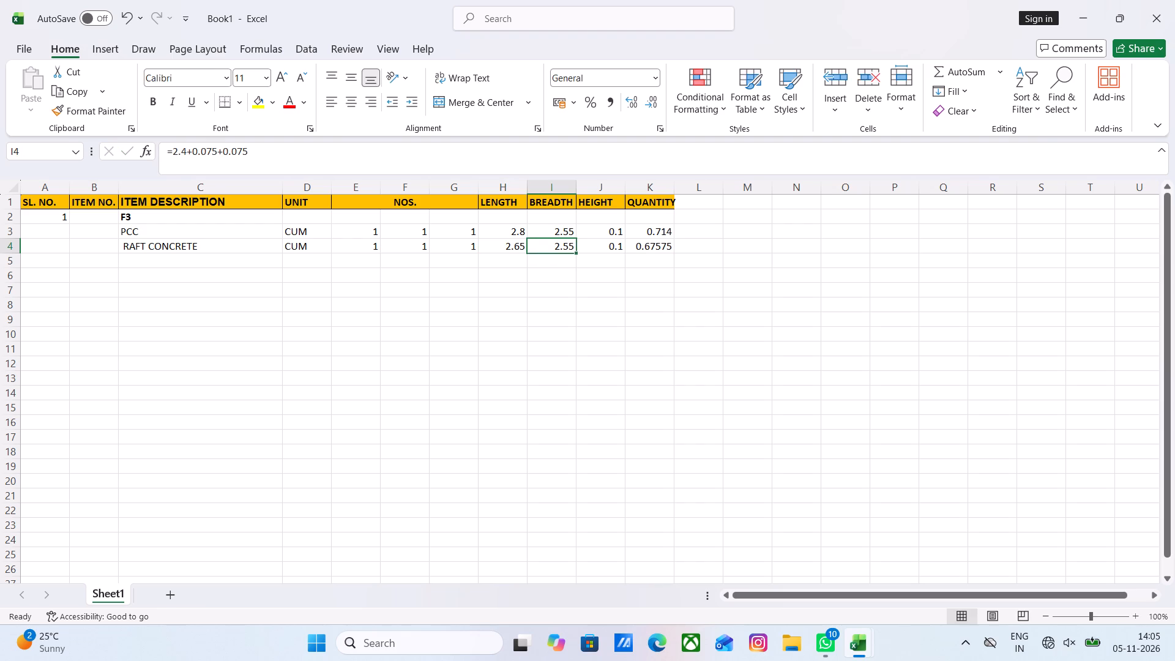
type("2.4")
key("Right")
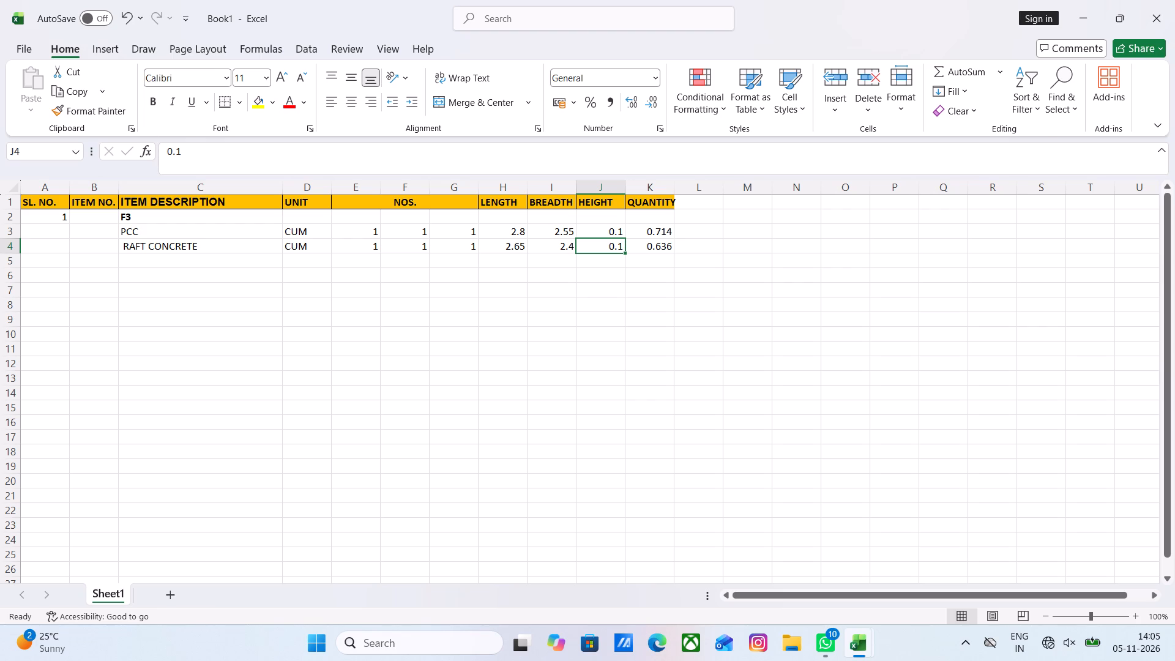
type("0.3")
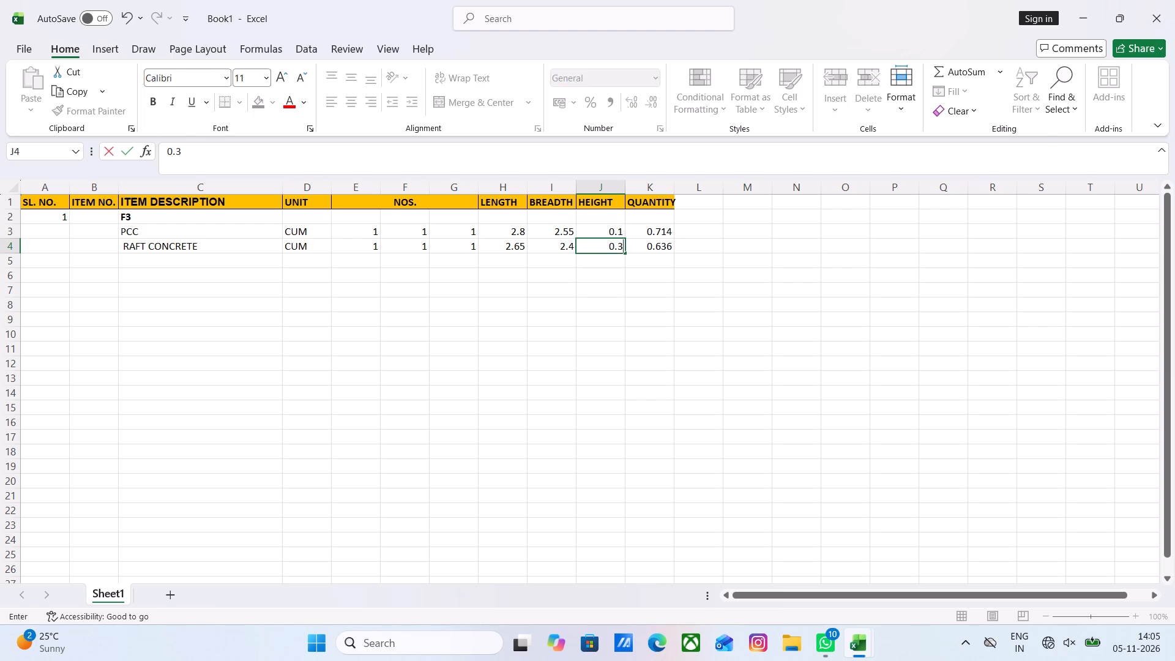
left_click(637, 283)
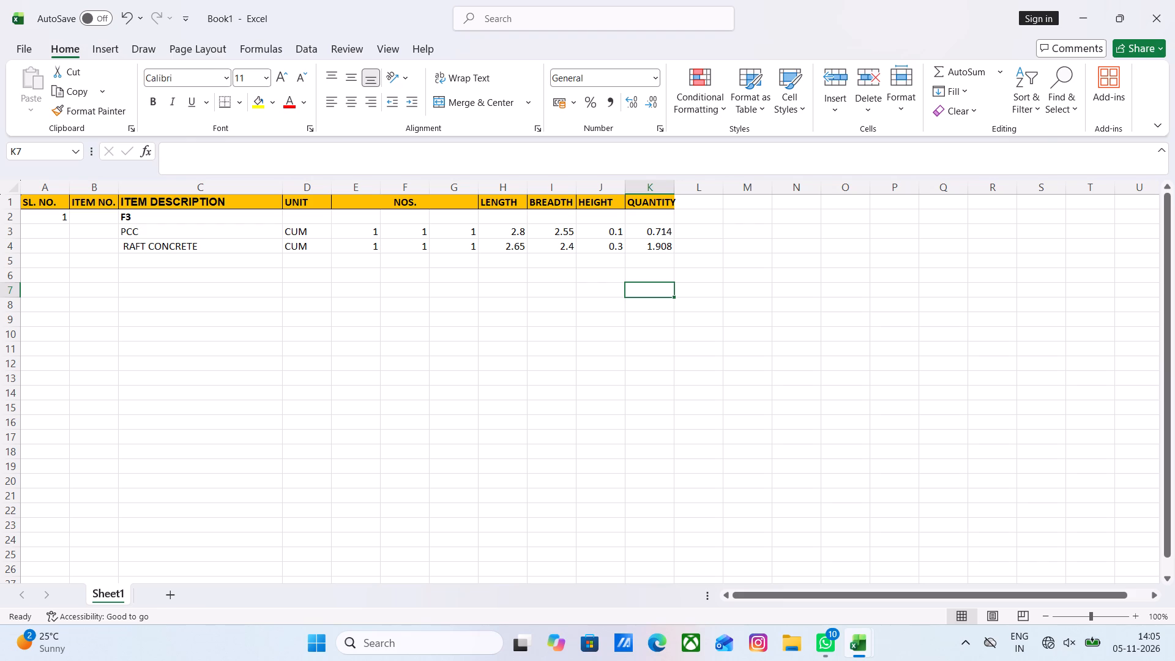
Enter BEAM as the item description in C5, below the raft concrete row.
left_click(167, 261)
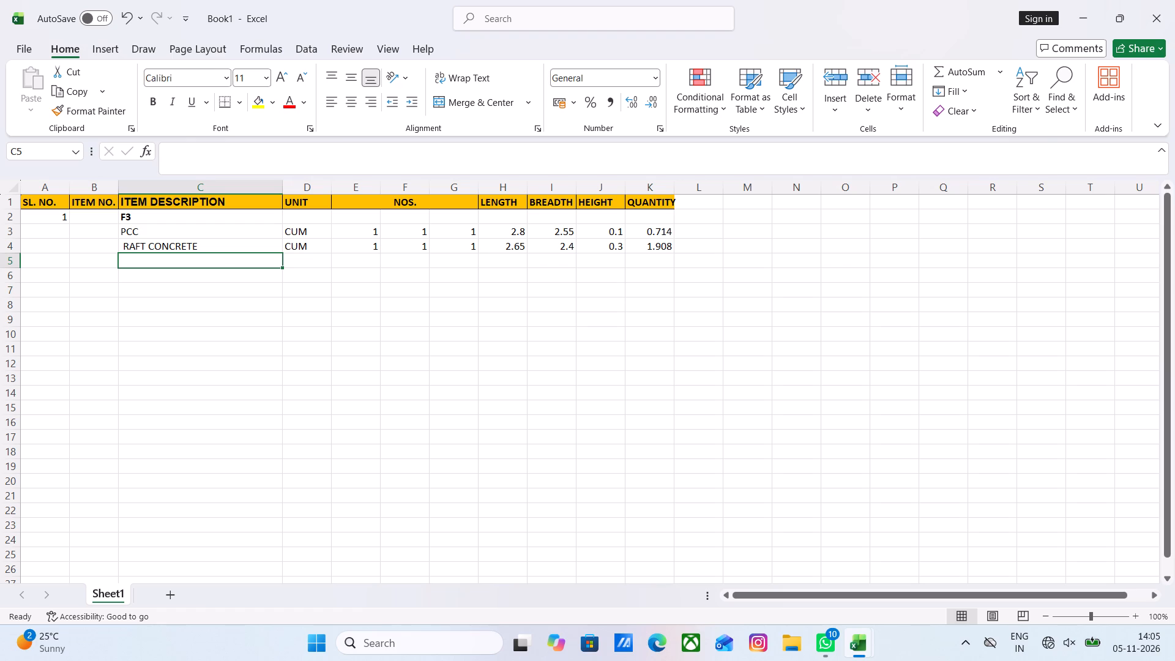
left_click(167, 261)
type("BEAM")
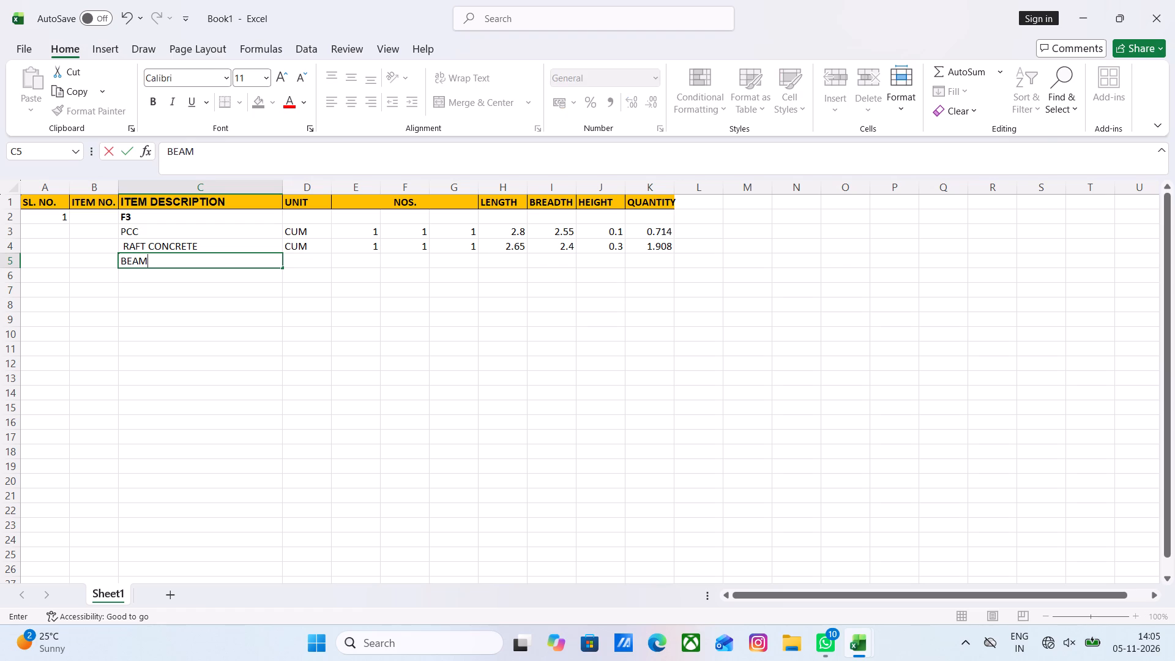
left_click(172, 299)
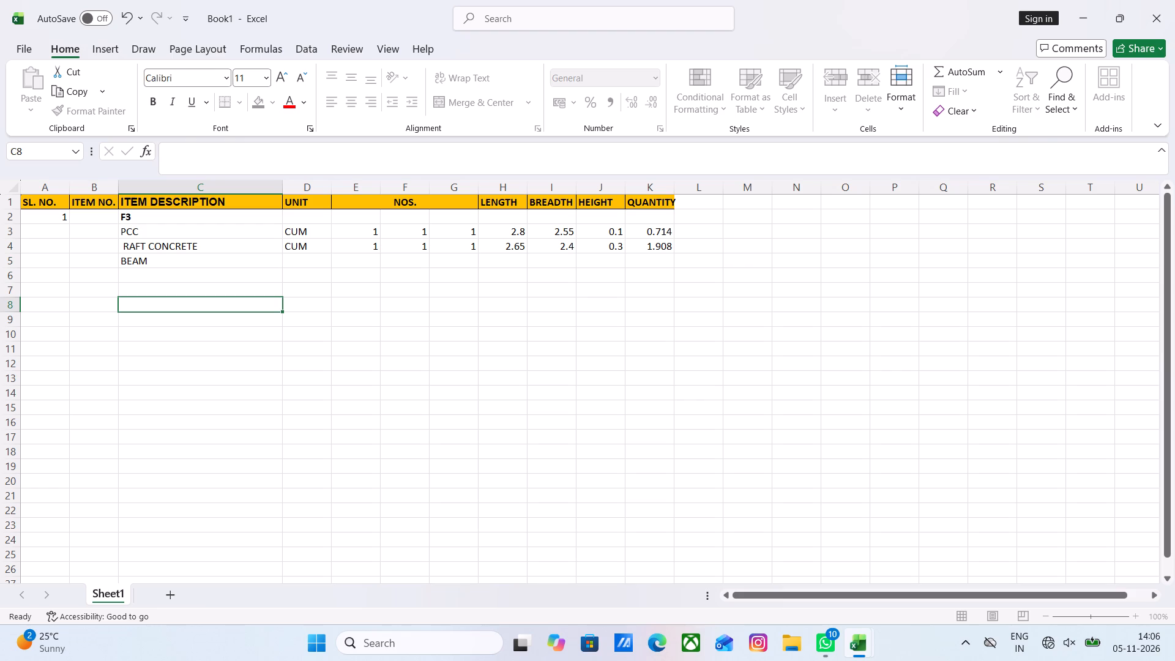
Fill the unit, numbers, dimensions and quantity formula from the raft concrete row down into D5:K5 of the beam row.
left_click_drag(290, 265, 640, 261)
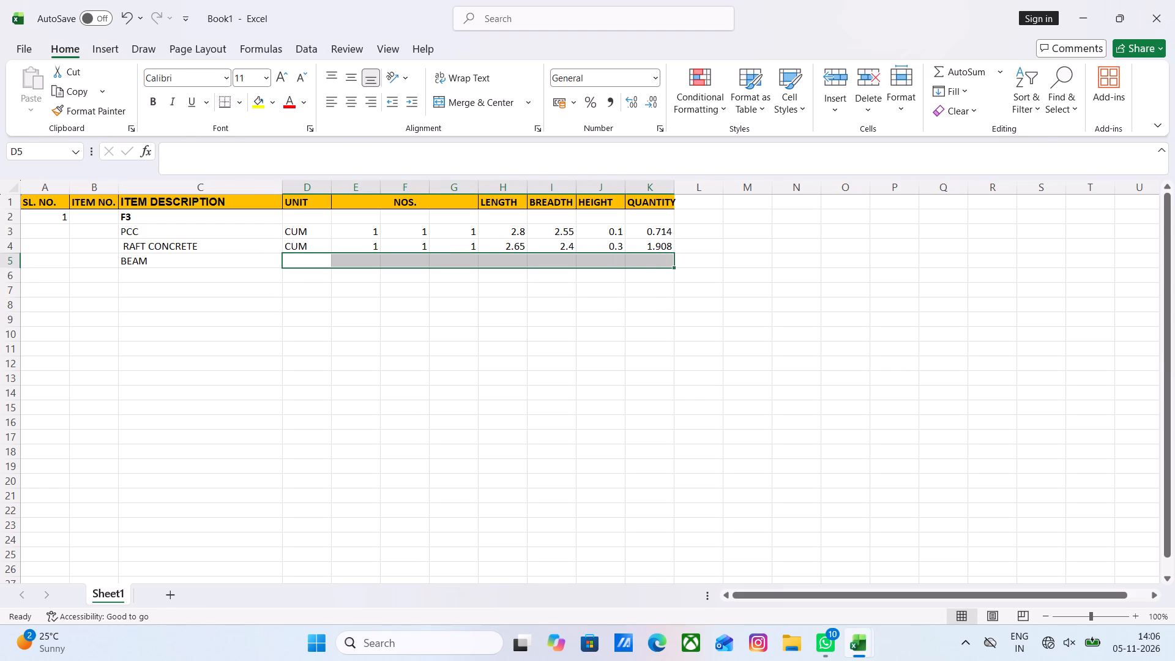
key("ctrl+d")
left_click(523, 354)
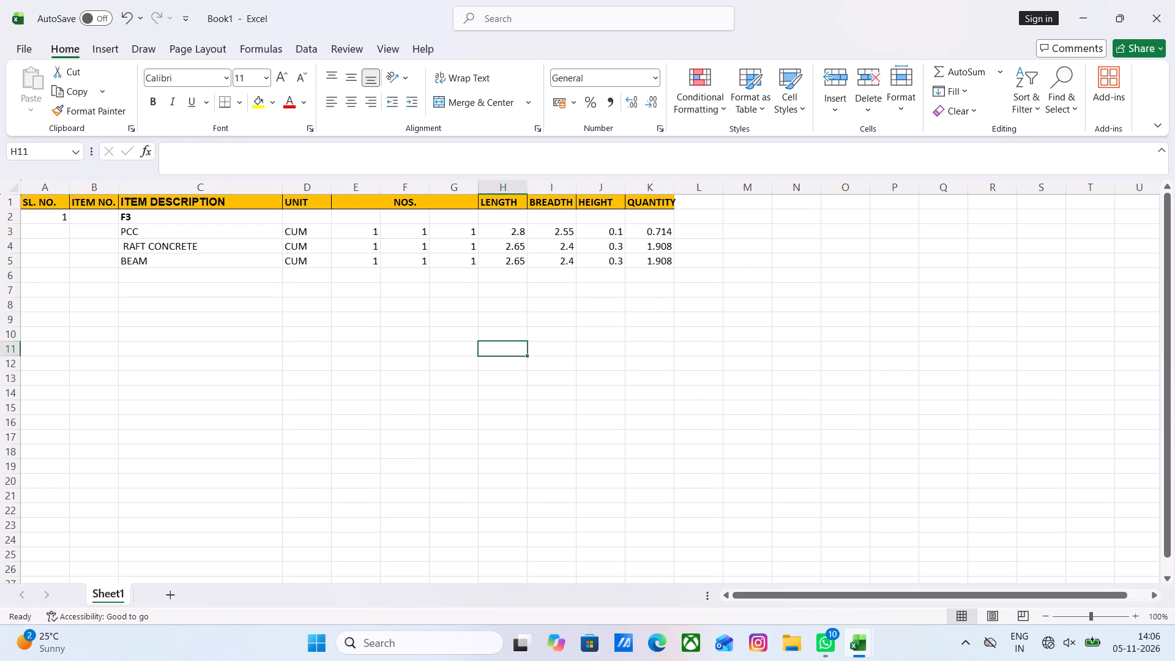
Select the beam row's length cell H5 for replacing the copied value.
left_click(463, 262)
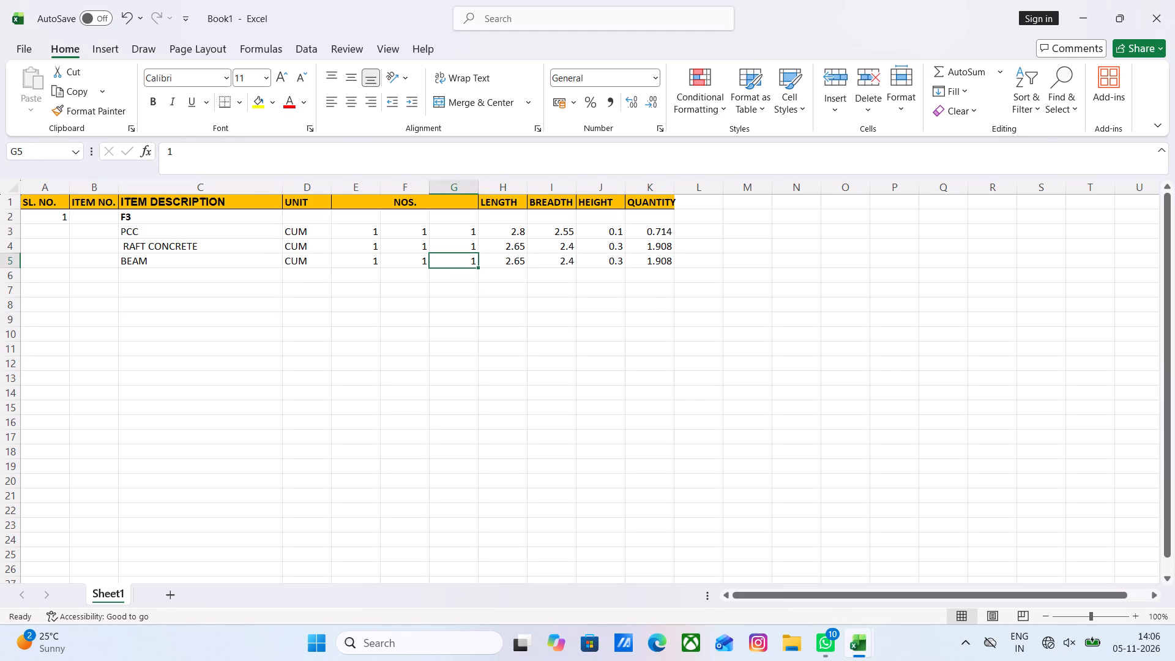
left_click(513, 263)
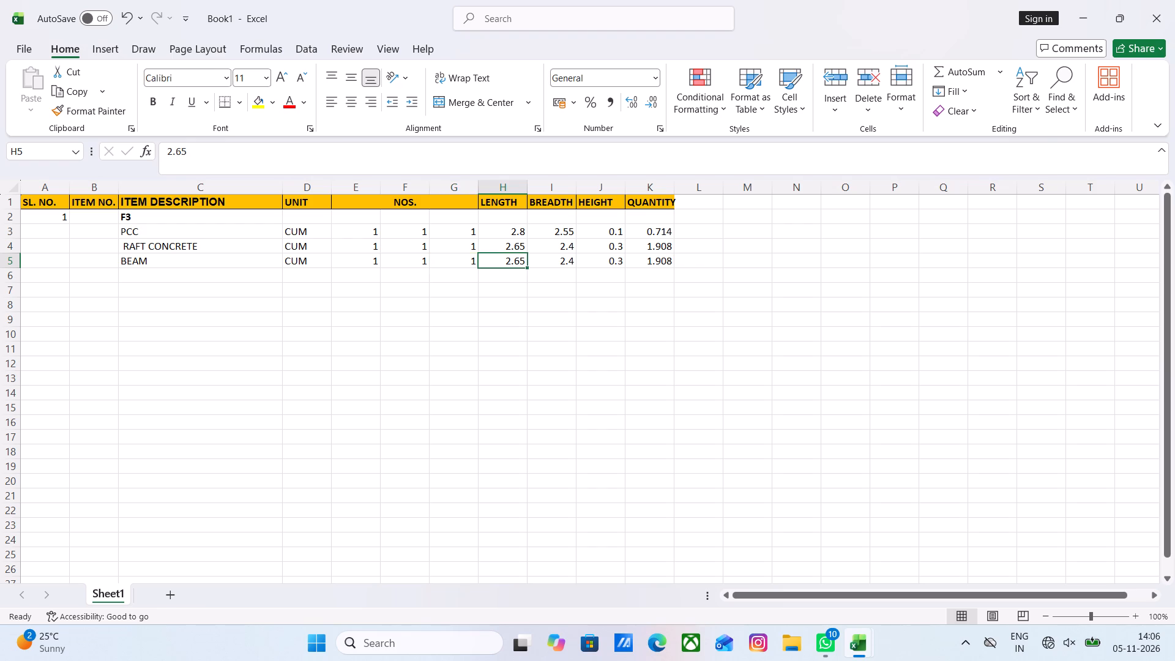
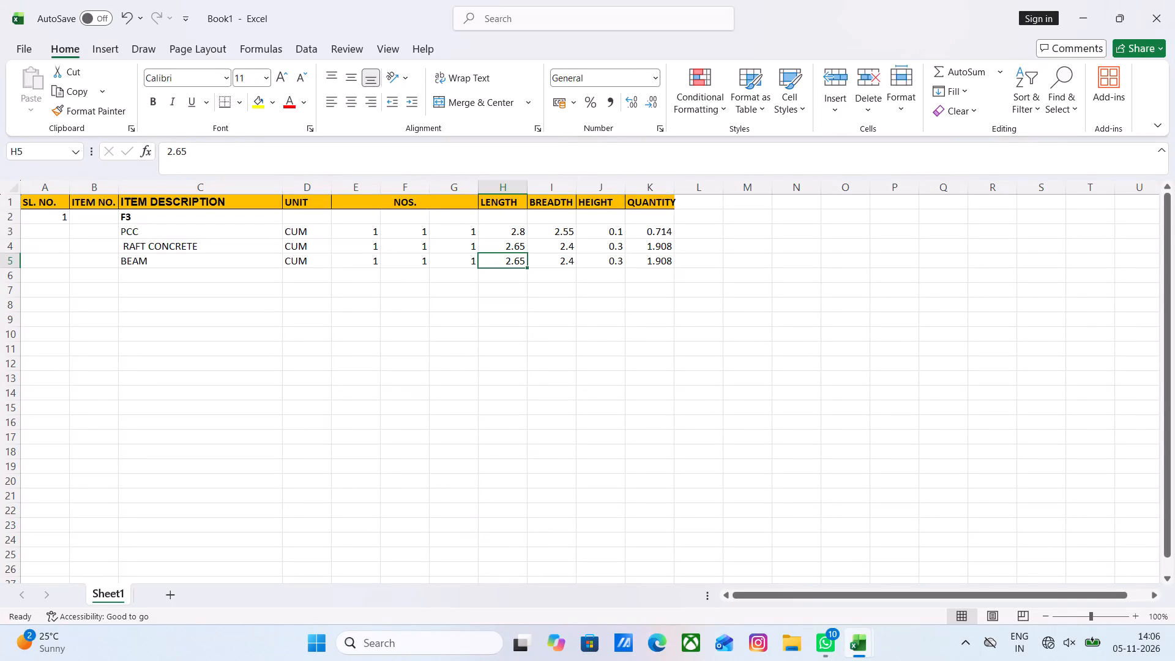
Set the beam row's height in J5 to 0.6.
left_click(611, 261)
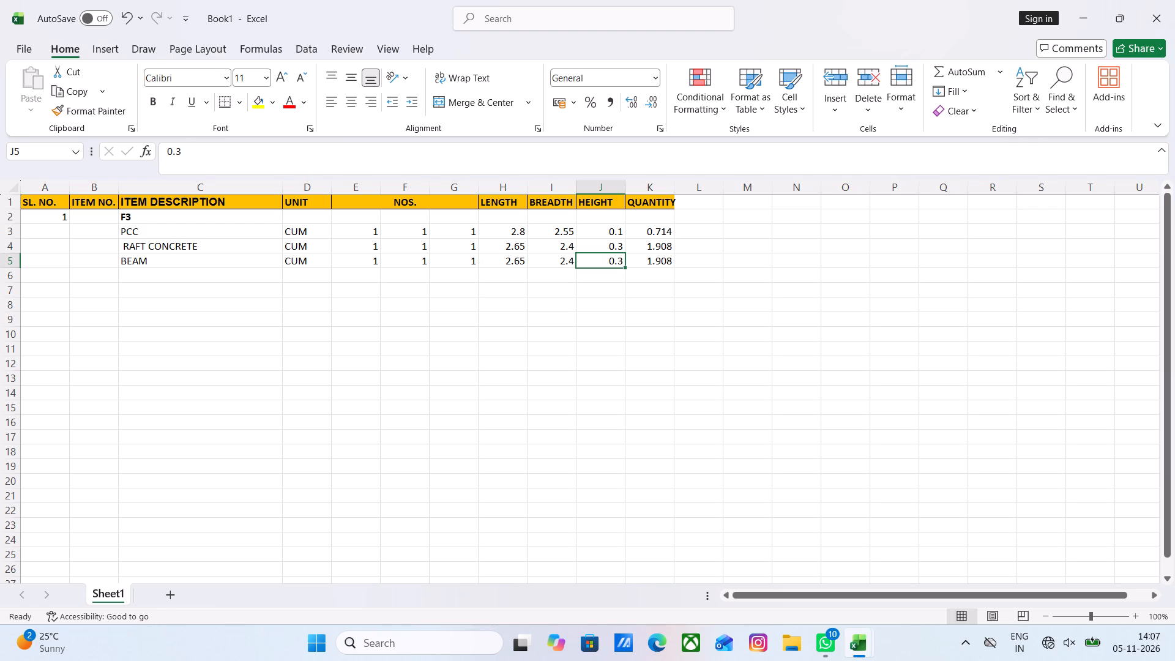
type("0.6")
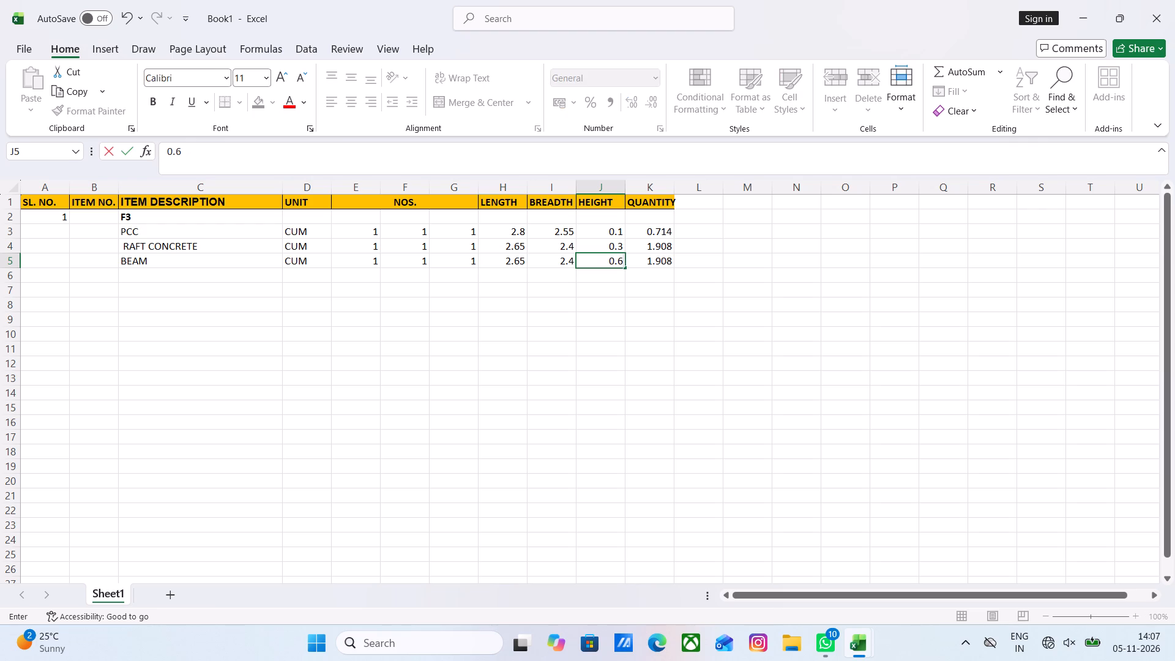
left_click(593, 334)
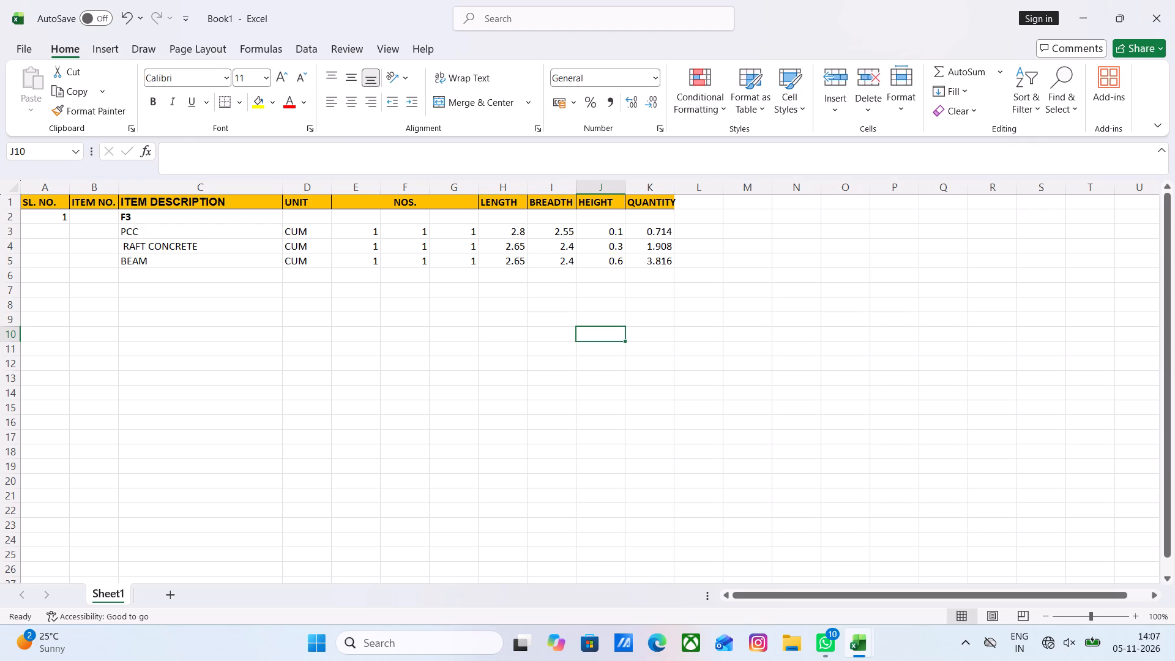
Add a COLUMN item in row 6, filling its unit, numbers, dimensions and quantity formula in D6:K6 down from the beam row.
left_click(151, 277)
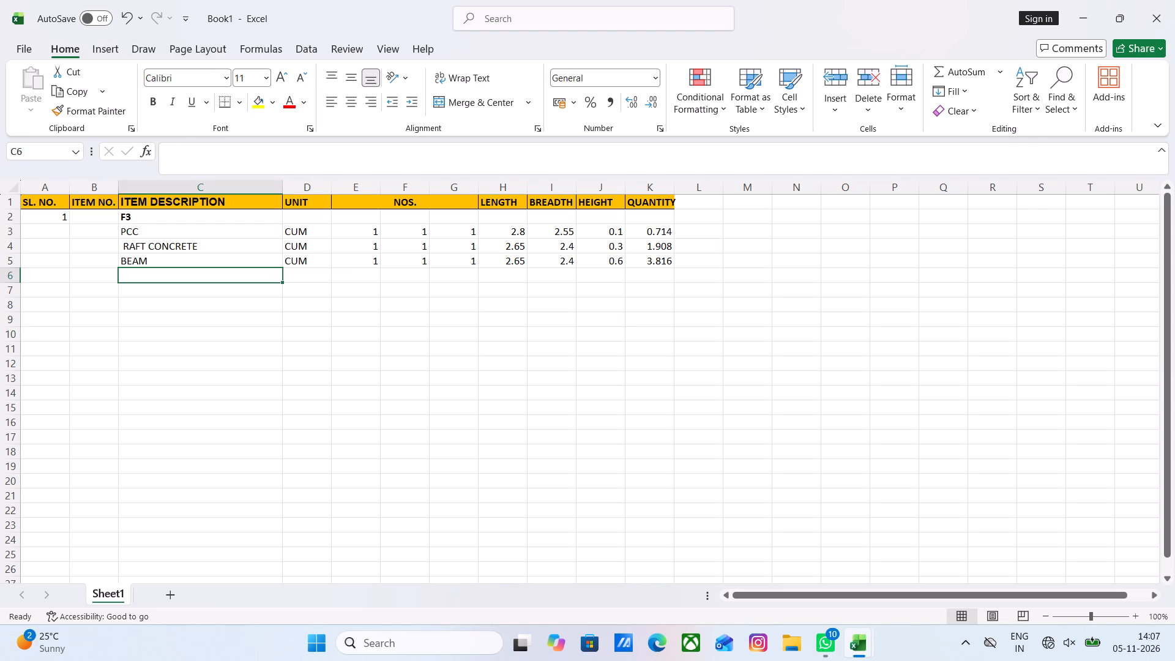
type("COLUMN")
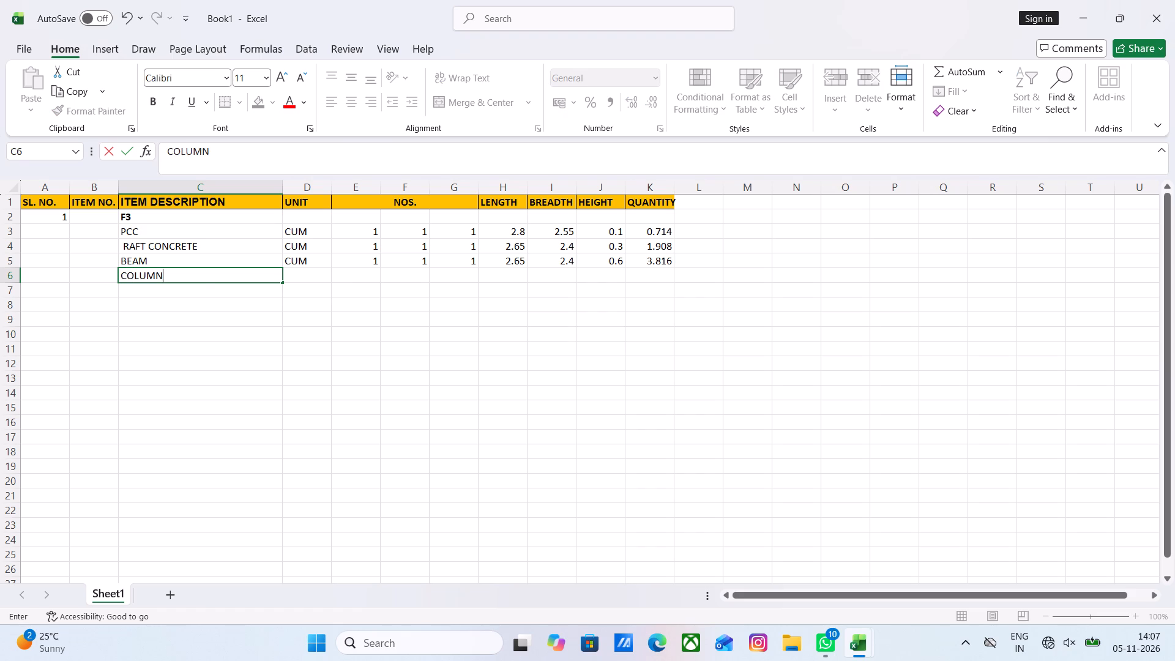
left_click_drag(295, 275, 636, 274)
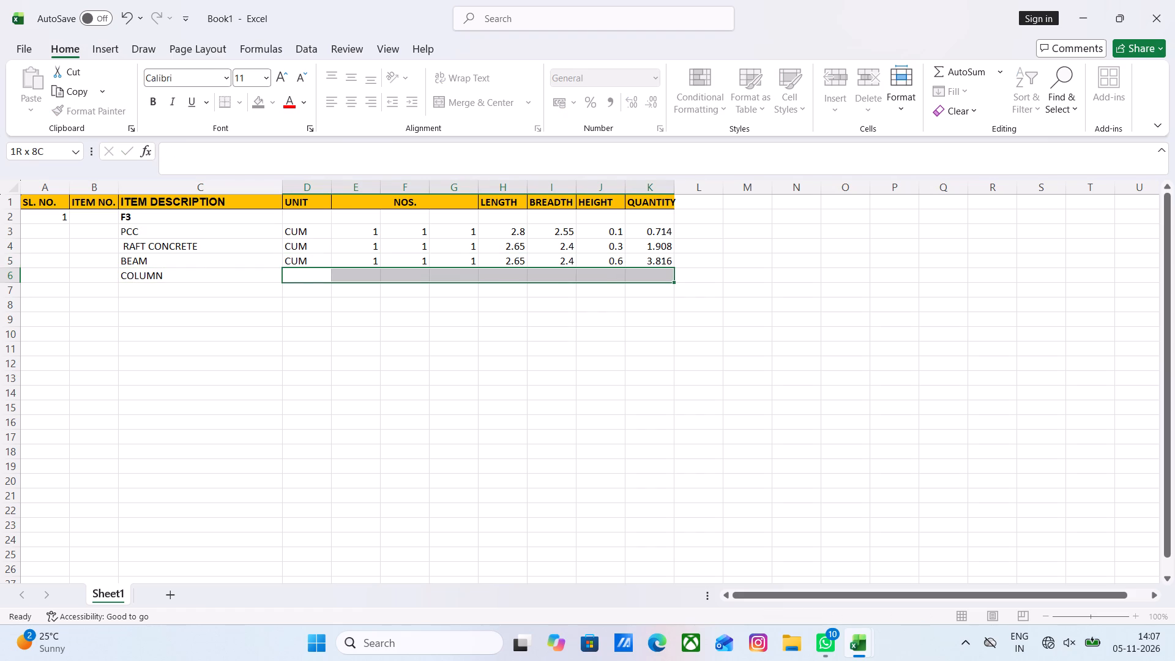
key("ctrl+d")
left_click(578, 299)
Set the column row's length to 0.7 and breadth to 0.55 in H6:I6, and select its height cell J6.
left_click(523, 277)
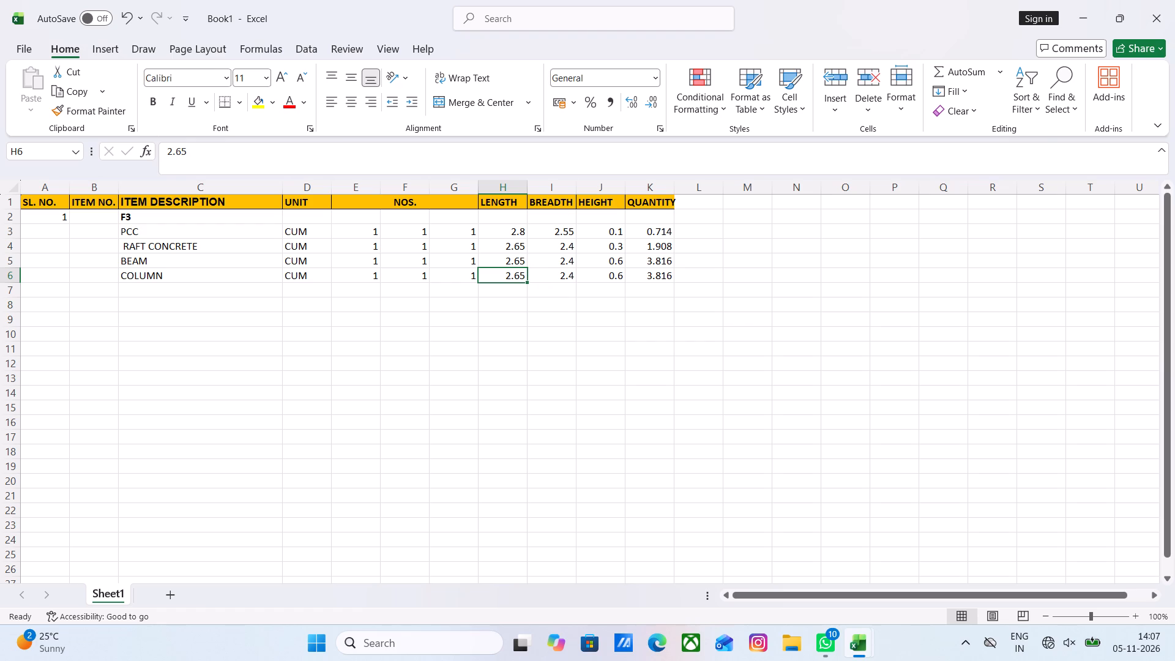
left_click(553, 278)
left_click(513, 278)
type("0.7")
key("Right")
type("0.55")
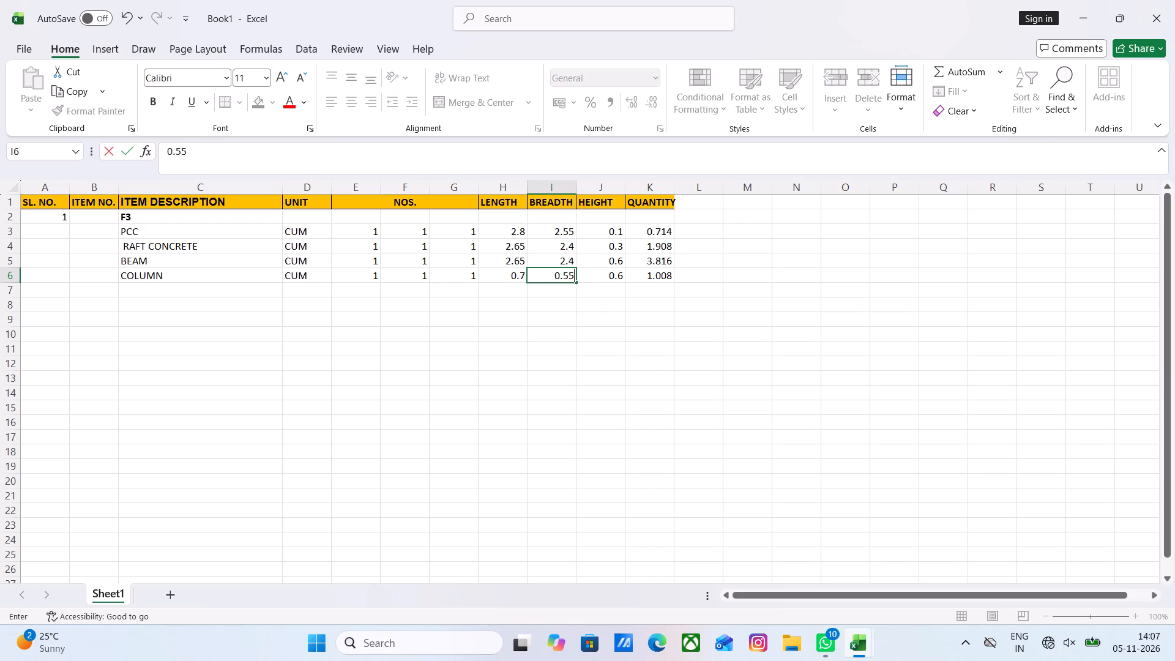
left_click(567, 353)
left_click(618, 278)
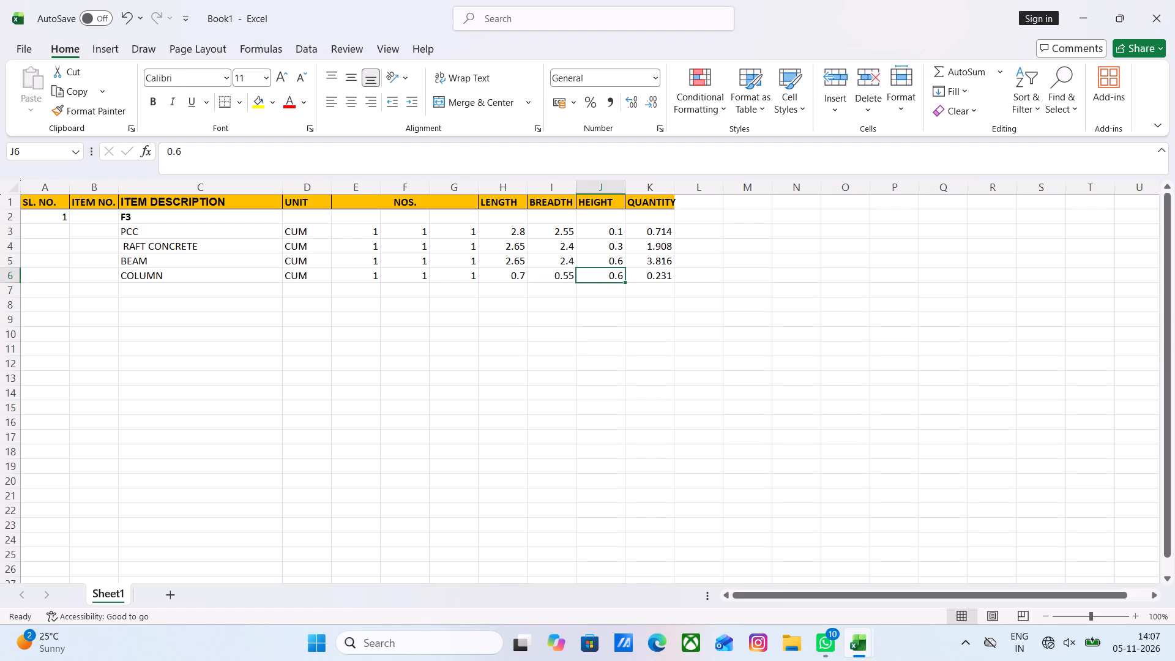
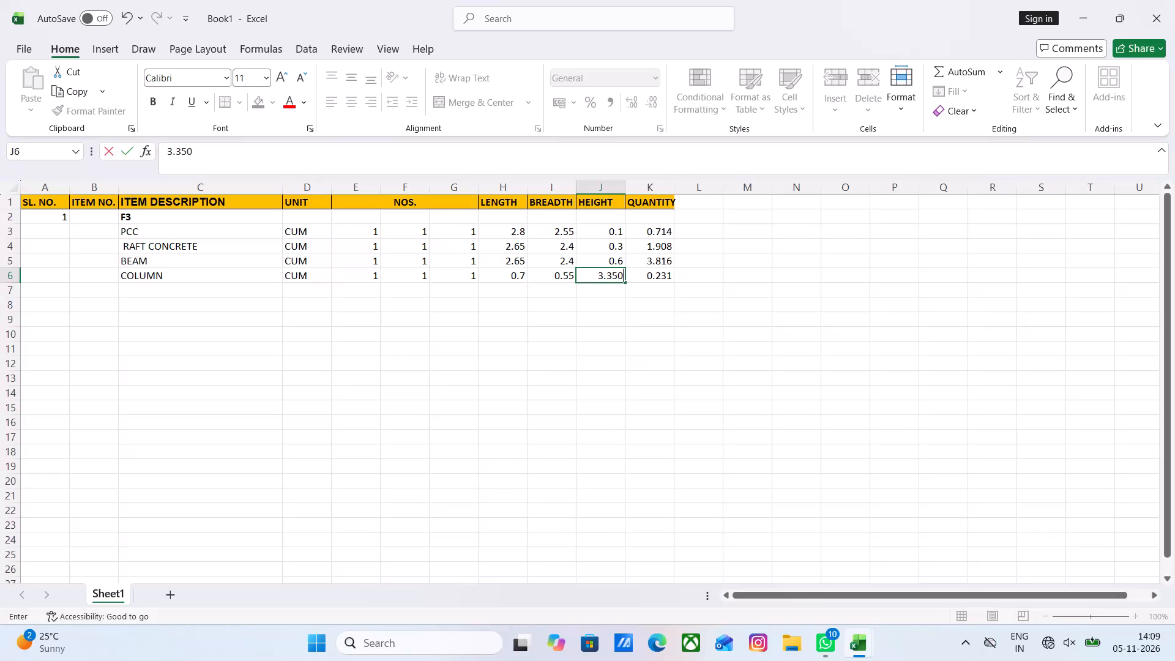
Enter 3.350 as the column row's height in J6.
left_click(624, 326)
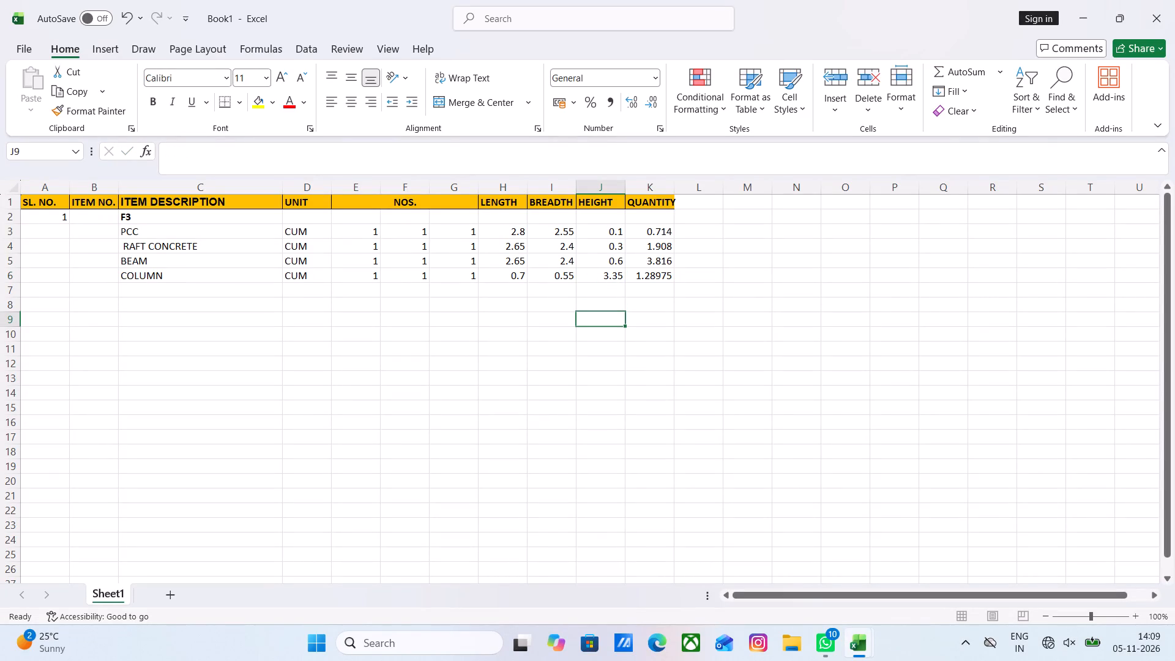
left_click(592, 272)
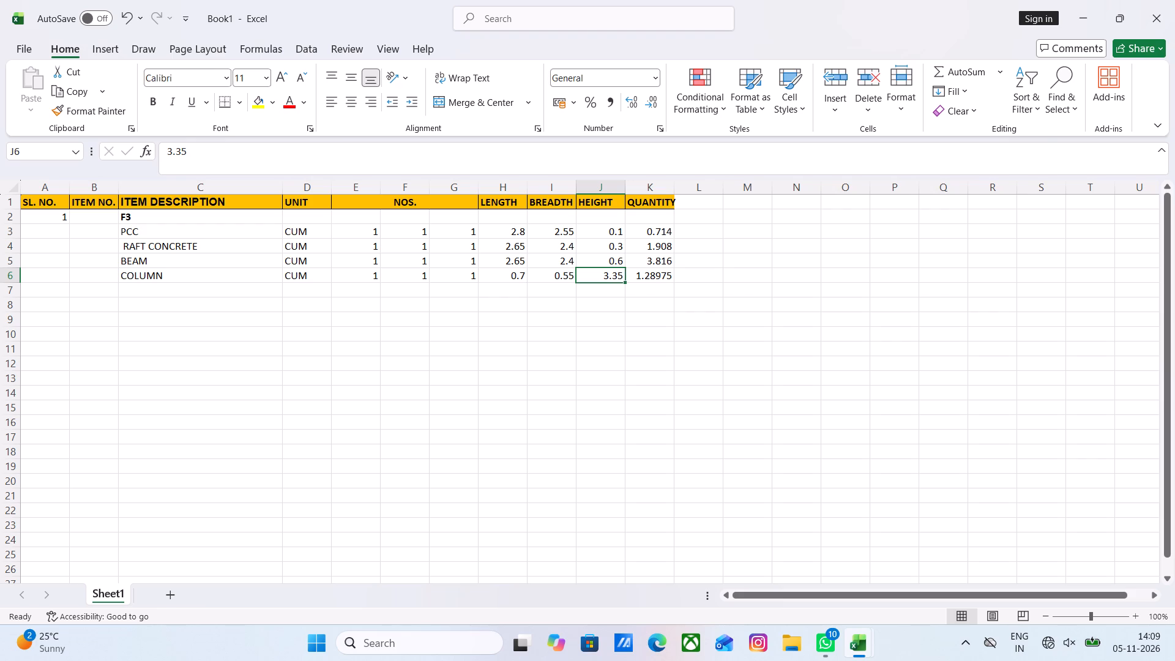
left_click(605, 288)
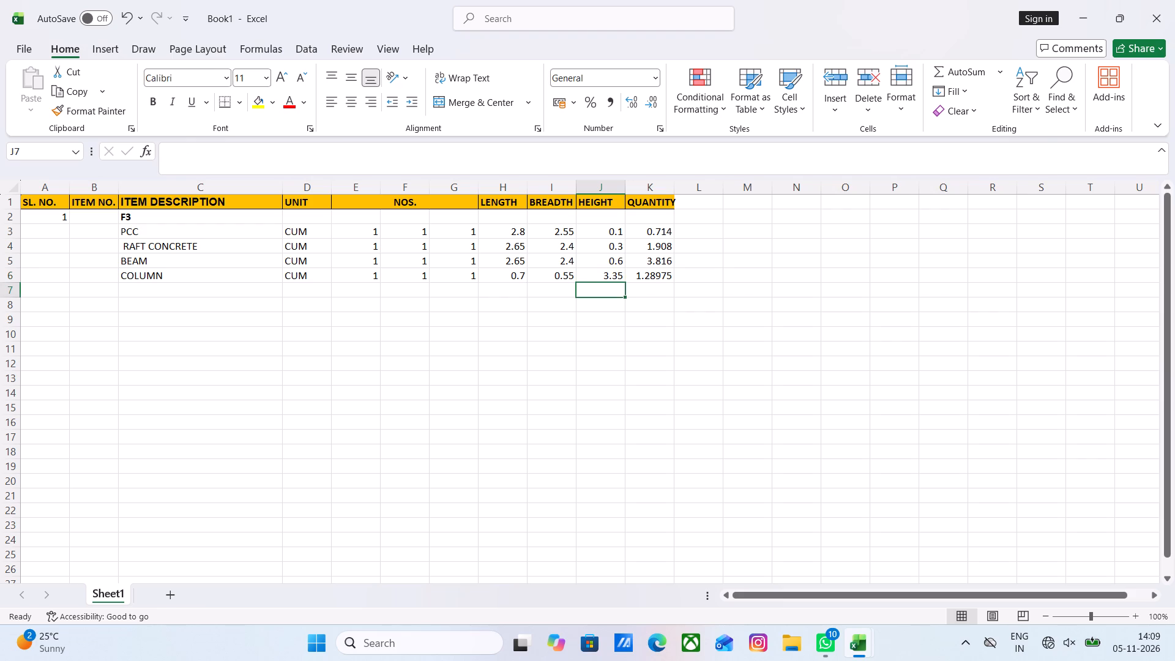
left_click(208, 290)
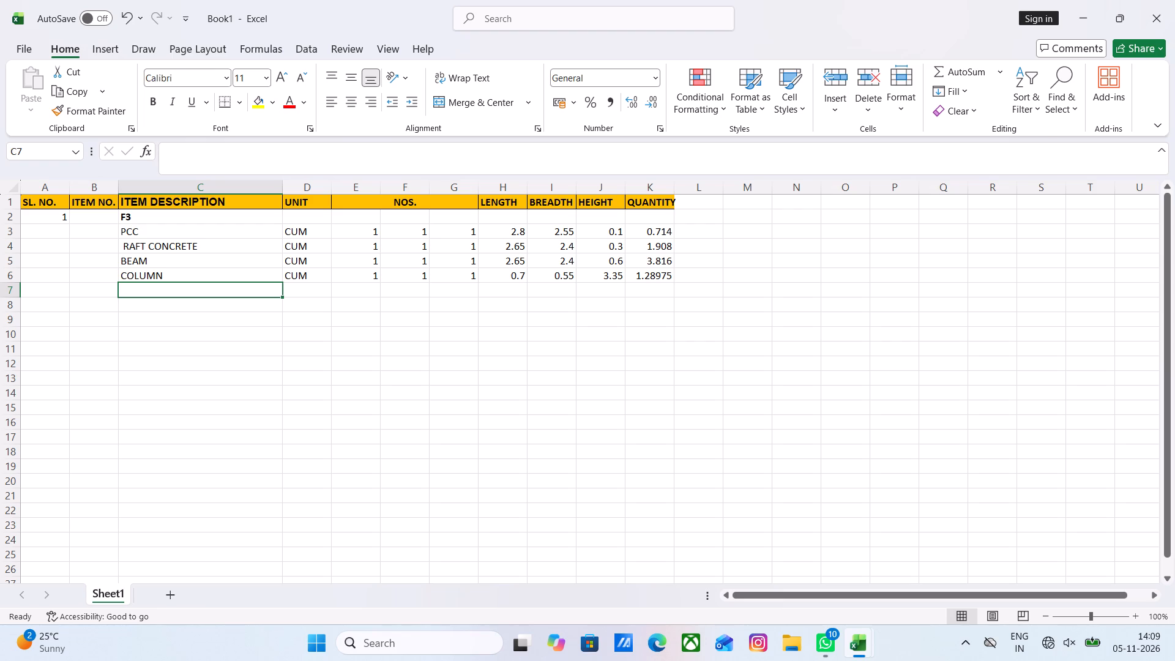
Set the column row's third NOS. value in G6 to 2.
left_click(420, 235)
left_click(466, 235)
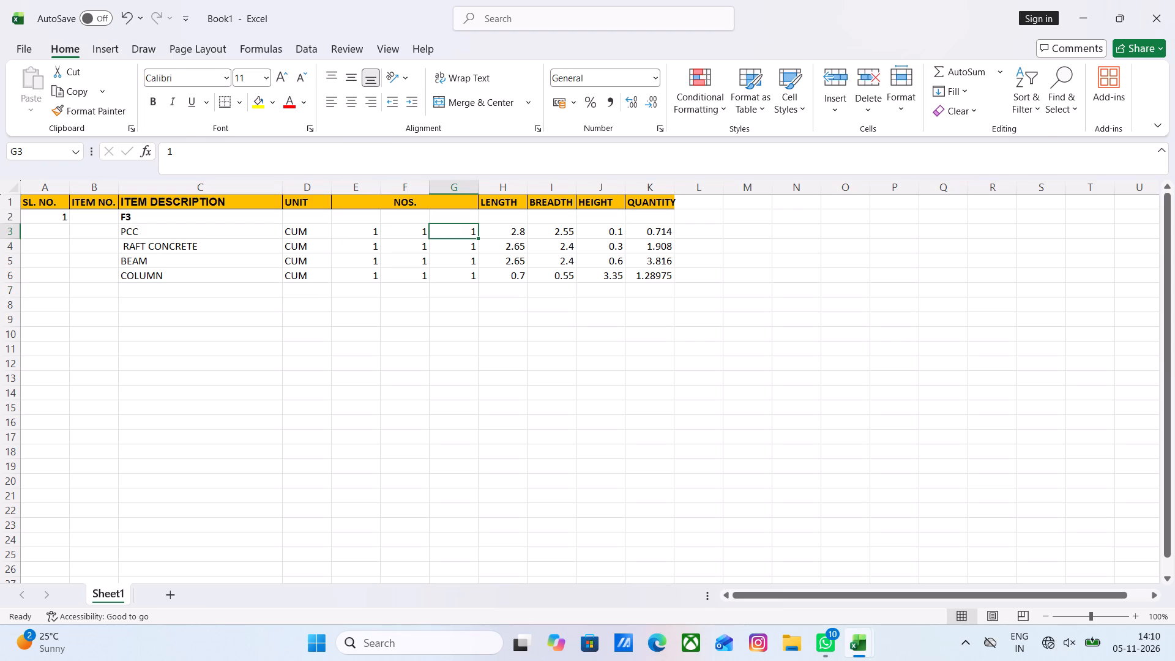
left_click(463, 279)
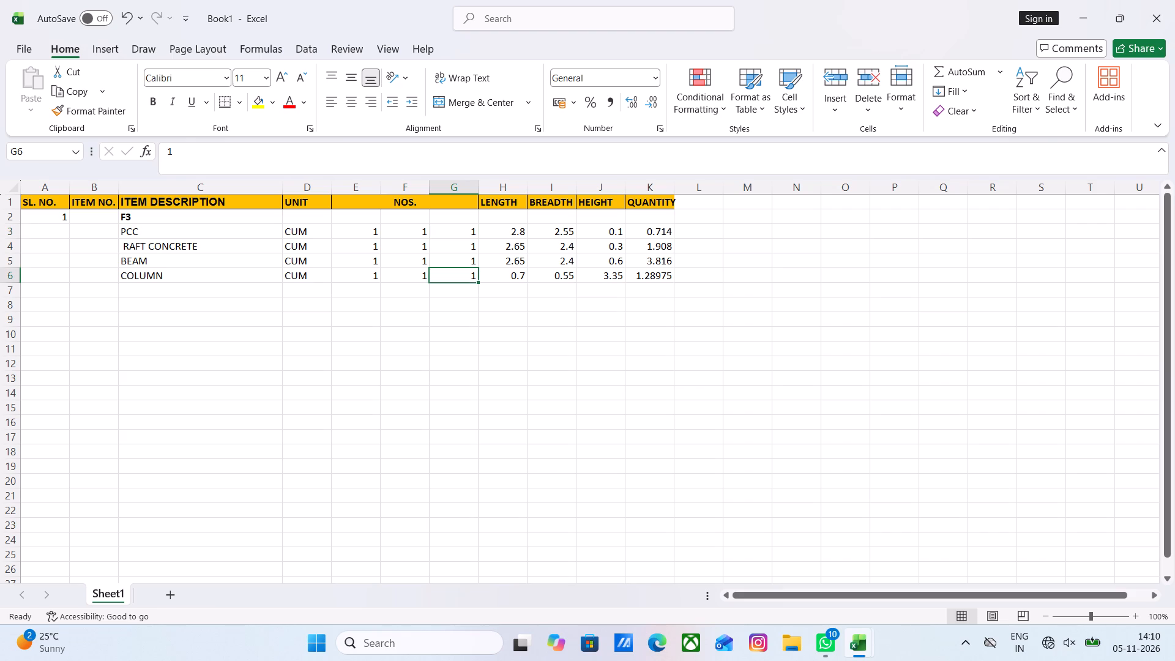
key("2")
left_click(464, 345)
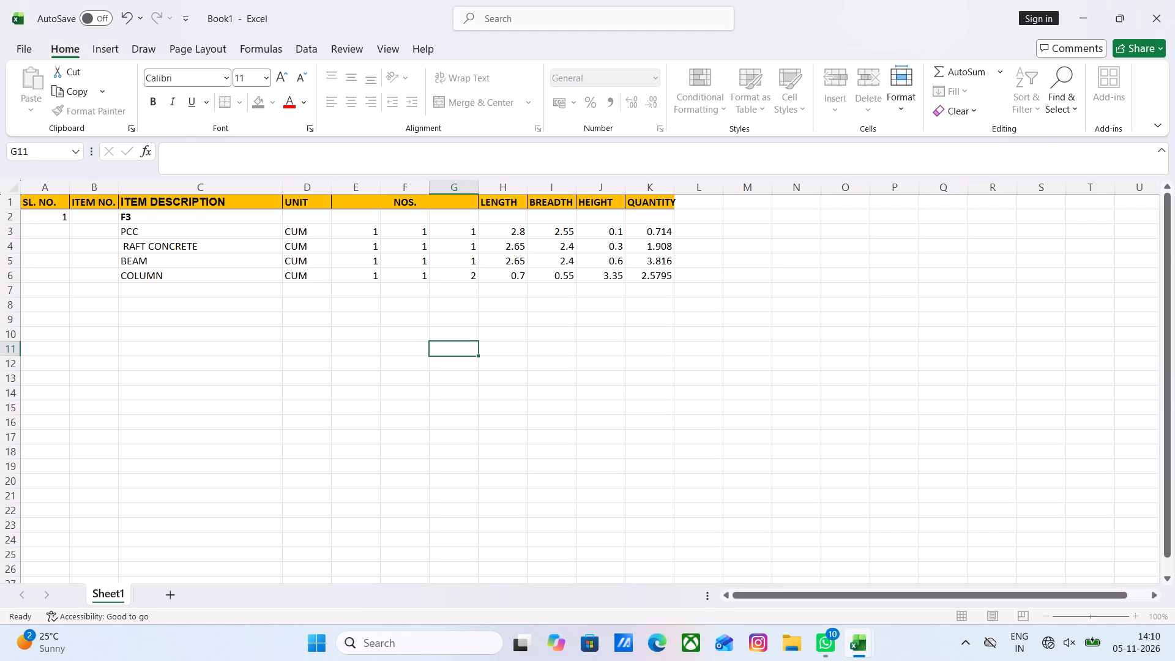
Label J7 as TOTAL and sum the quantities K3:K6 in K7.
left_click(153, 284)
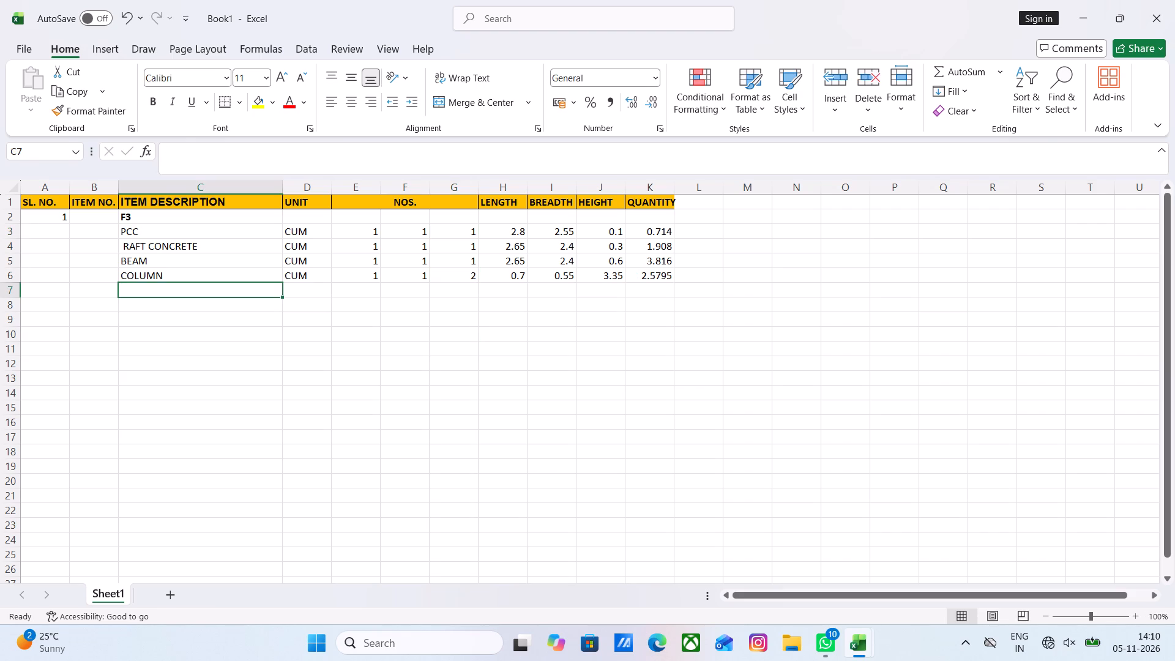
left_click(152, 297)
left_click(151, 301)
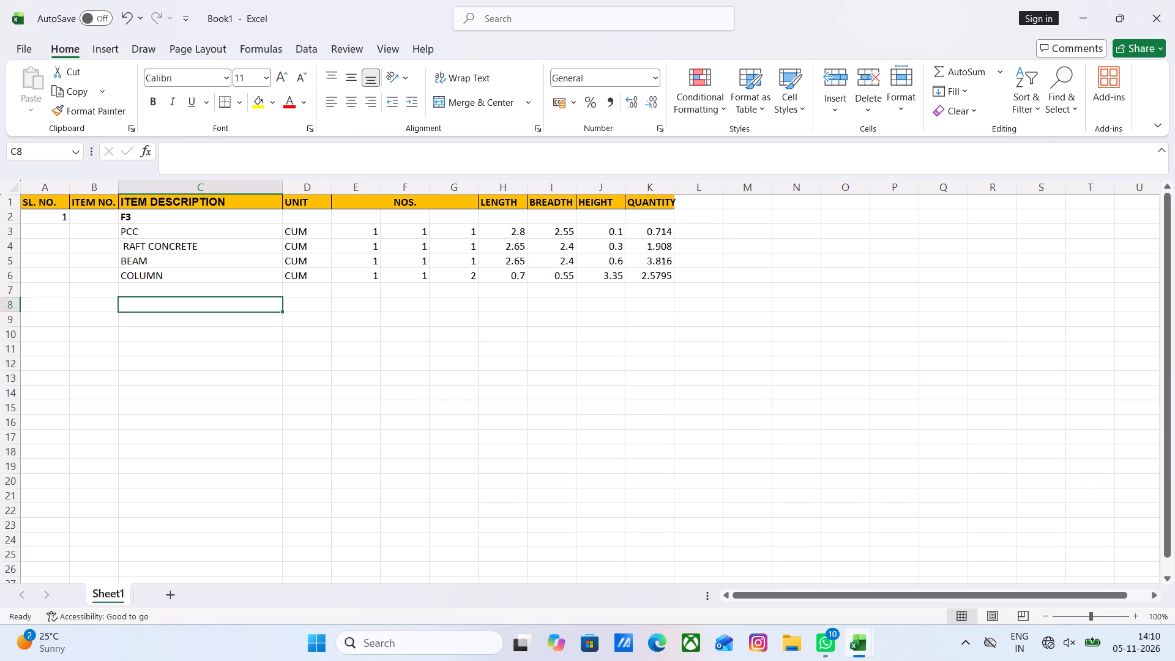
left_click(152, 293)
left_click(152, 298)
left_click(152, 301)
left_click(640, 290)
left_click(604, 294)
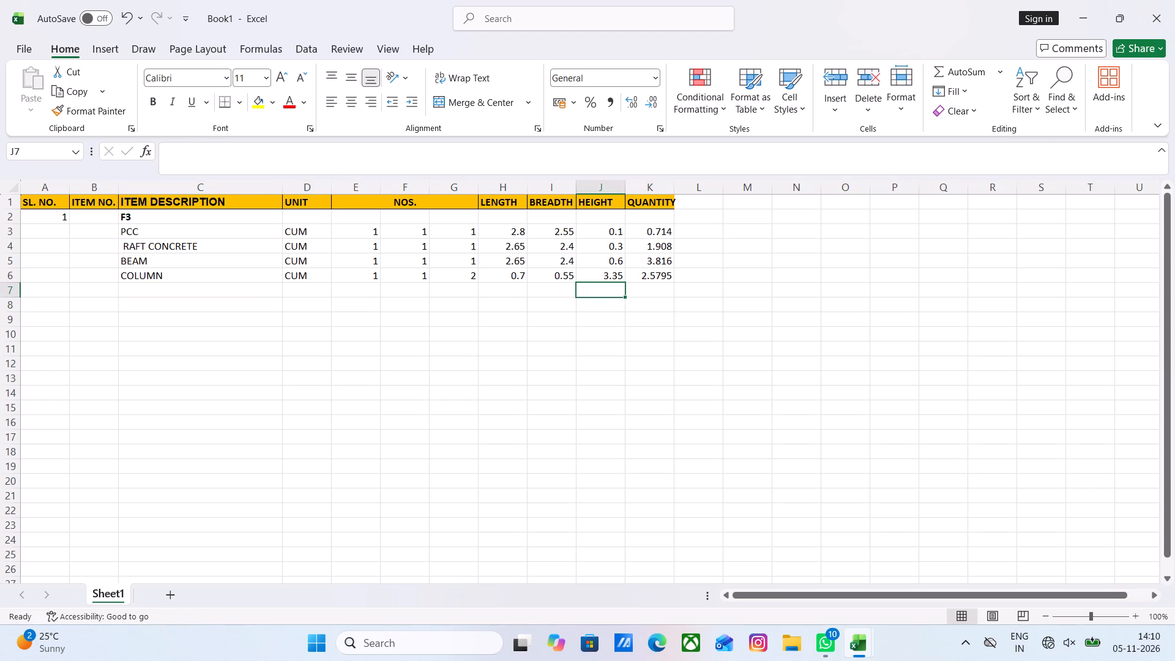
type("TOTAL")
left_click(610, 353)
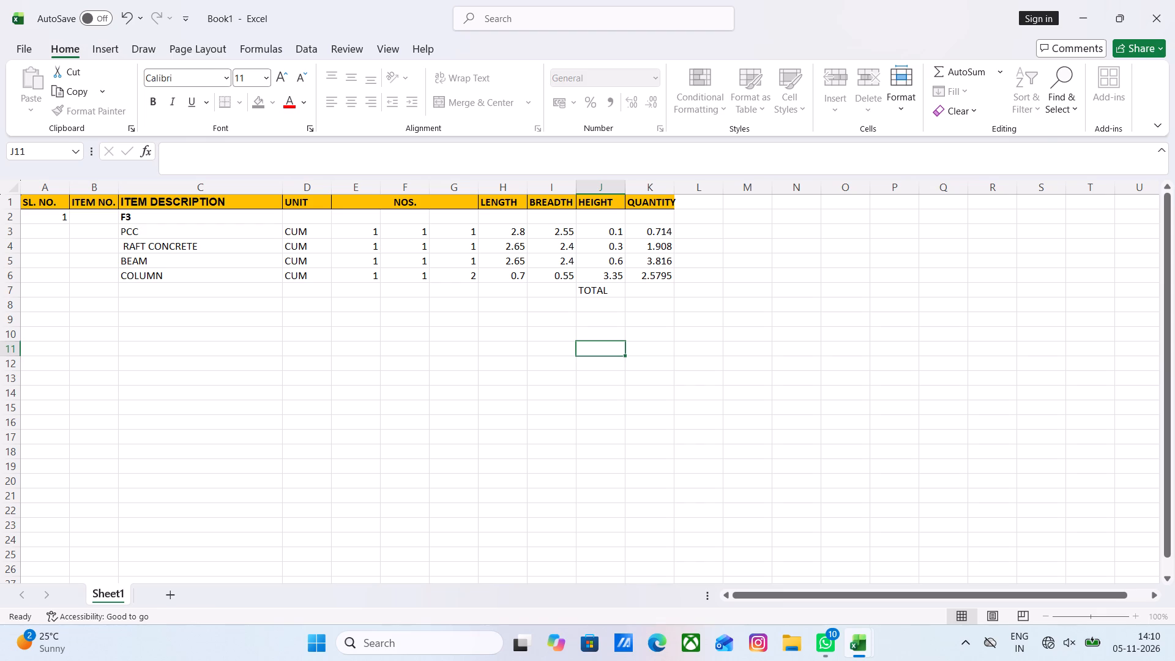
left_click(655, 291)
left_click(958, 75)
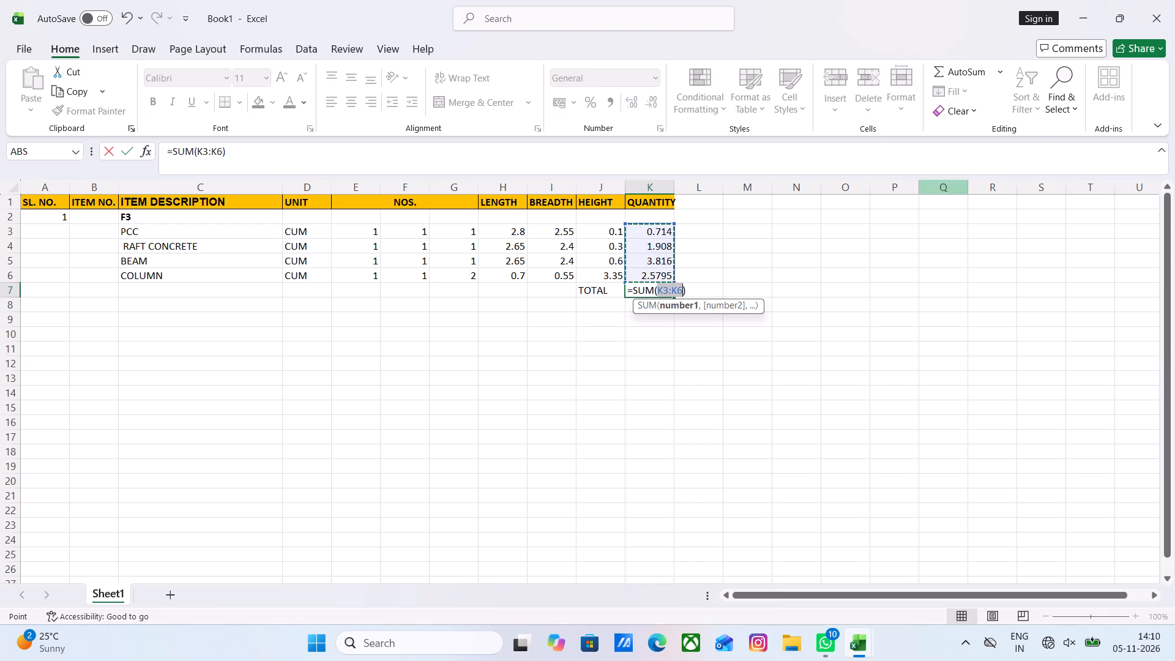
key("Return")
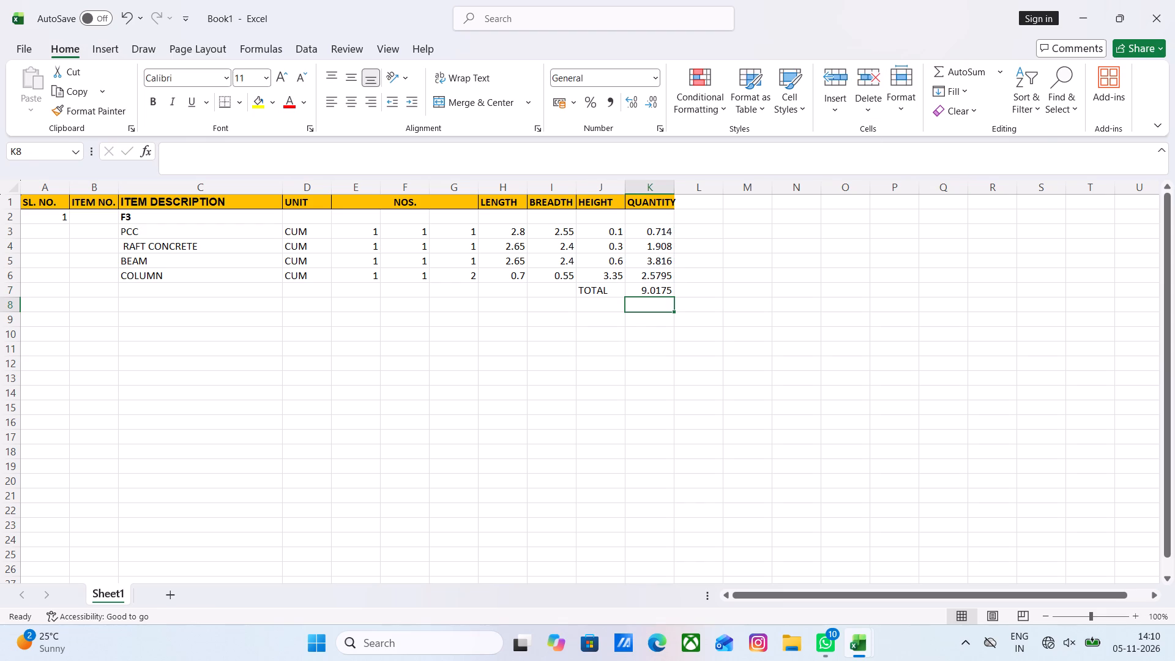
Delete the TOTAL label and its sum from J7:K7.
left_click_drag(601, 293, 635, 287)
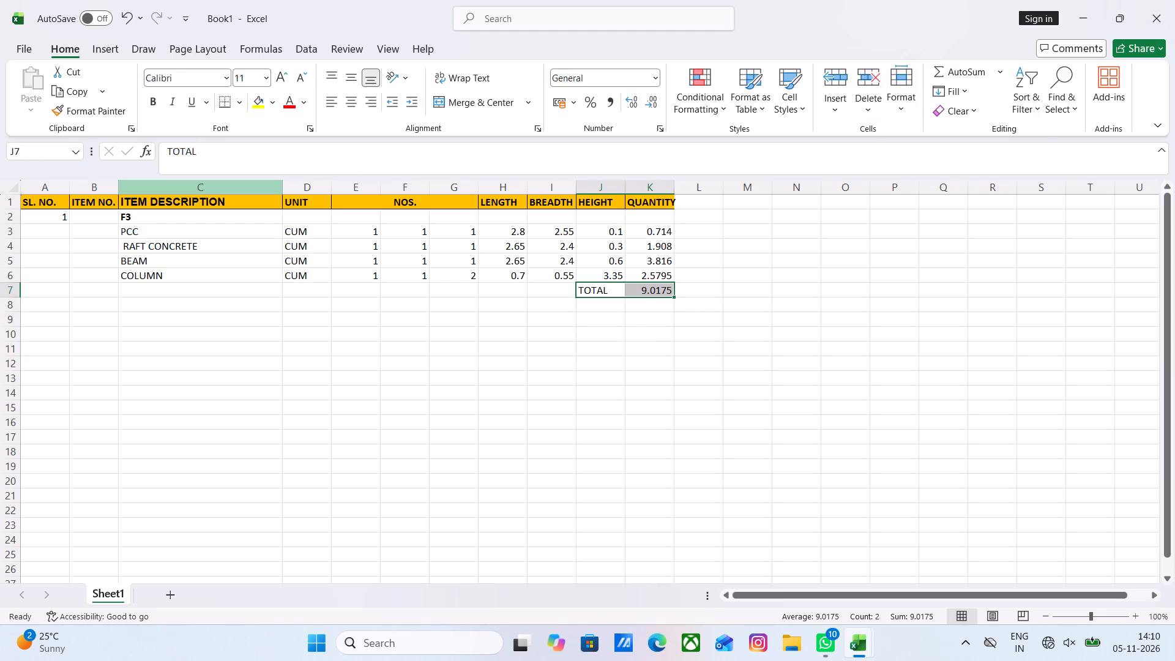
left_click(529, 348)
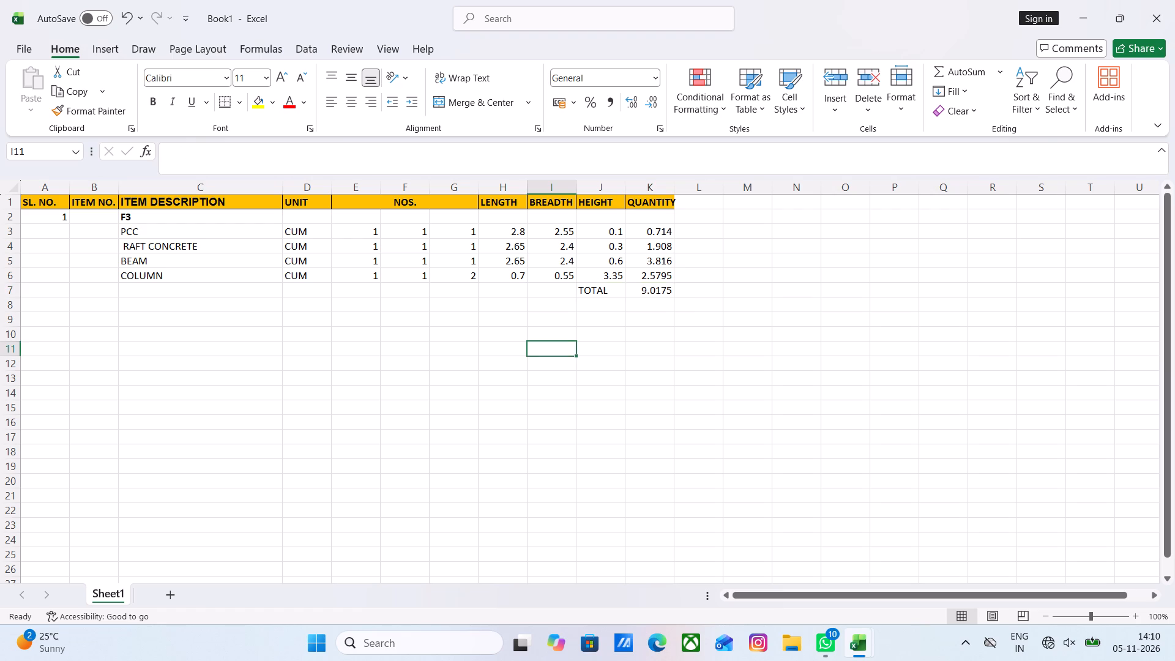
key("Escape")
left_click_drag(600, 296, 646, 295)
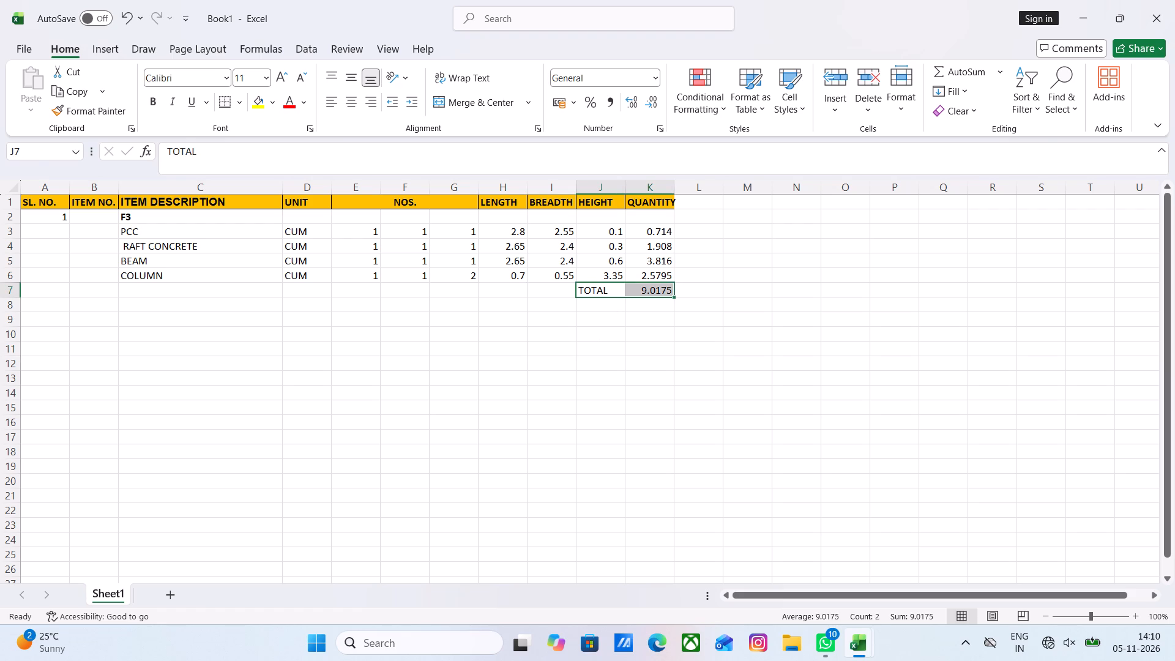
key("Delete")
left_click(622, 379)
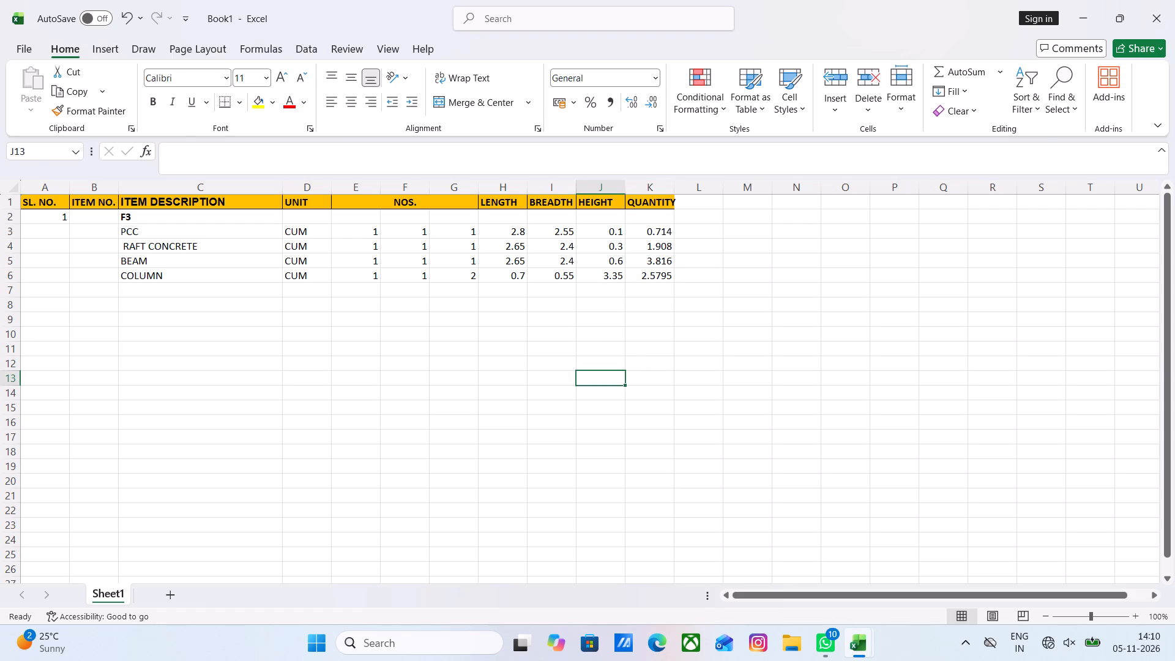
Start a second footing entry in row 8 with serial number 2 in A8 and description F4 in C8.
left_click(49, 302)
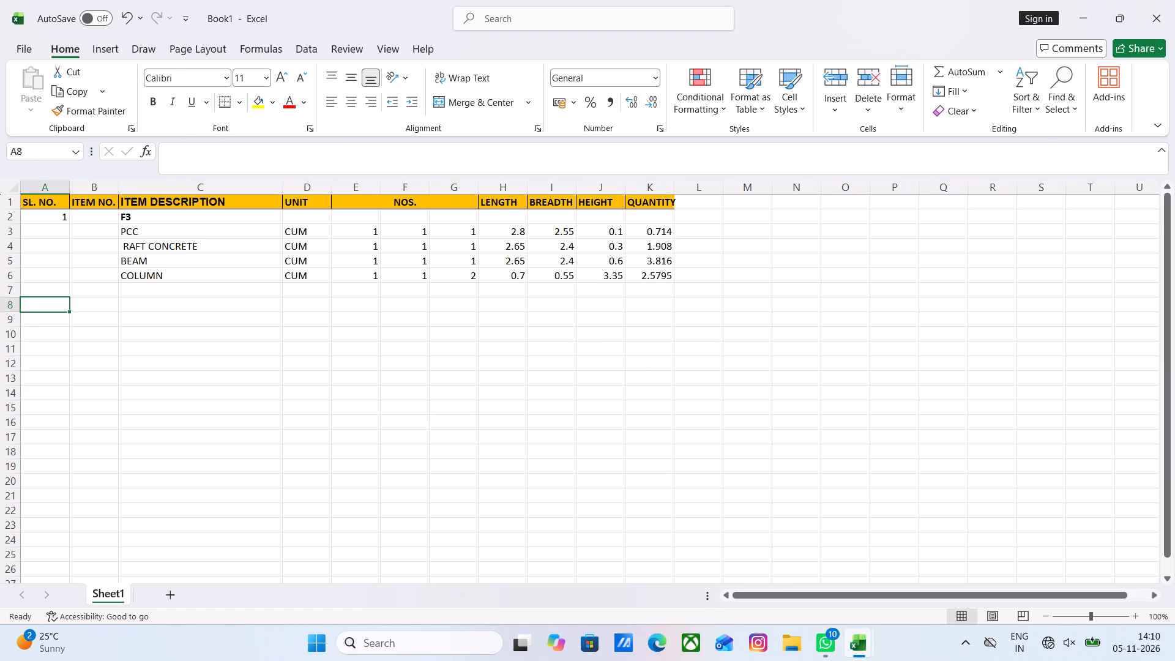
key("2")
key("Right")
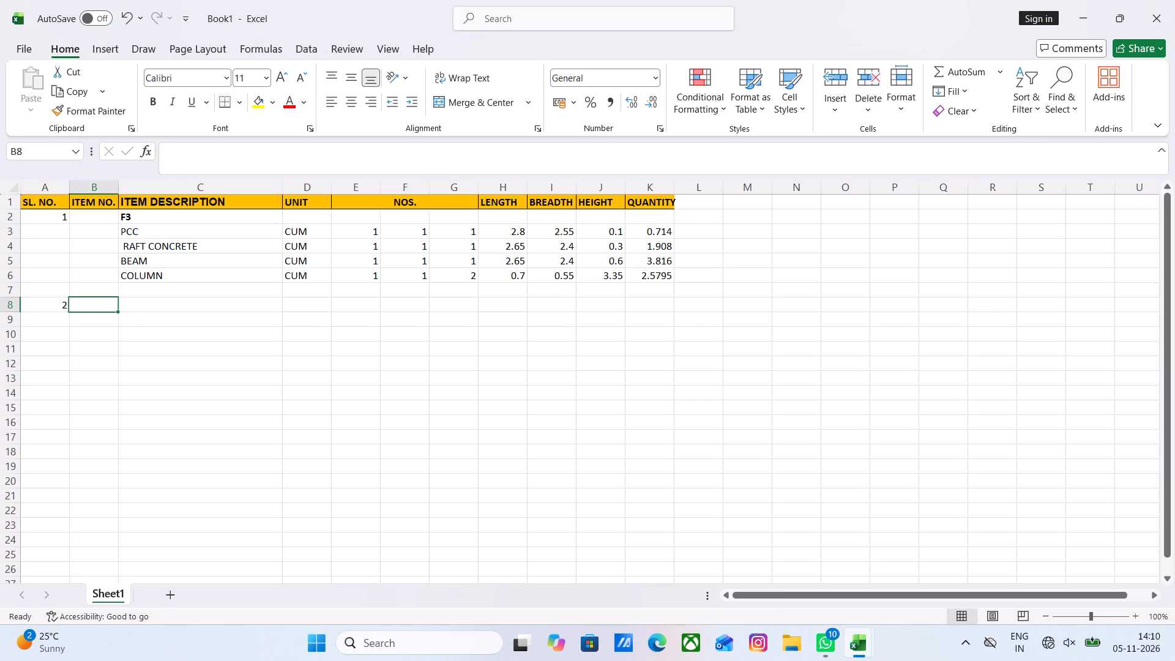
key("Right")
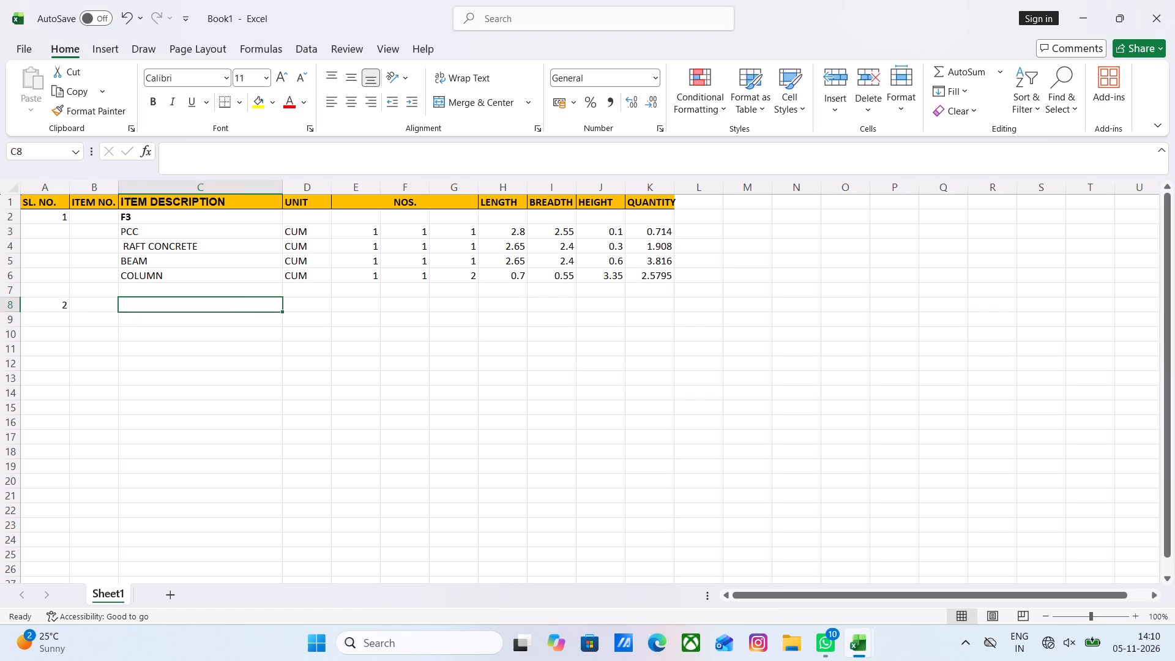
type("F4")
left_click(79, 401)
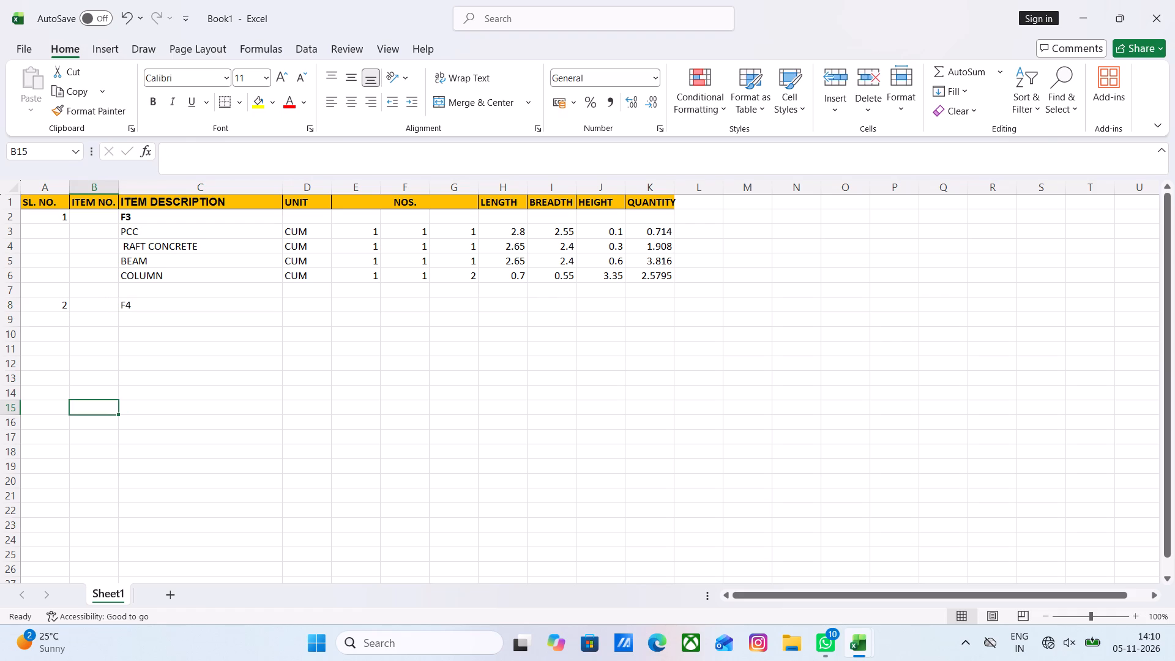
Copy the F3 item rows C3:K6 and paste them below the F4 heading, starting at C9.
left_click_drag(130, 231, 211, 296)
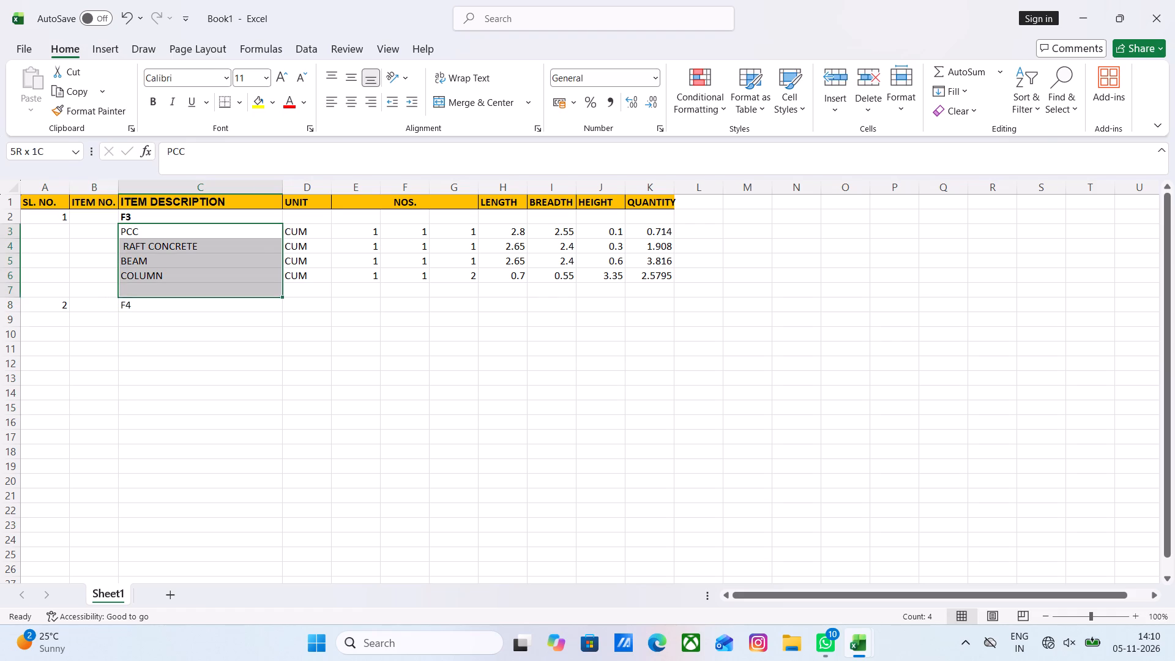
left_click_drag(211, 296, 660, 270)
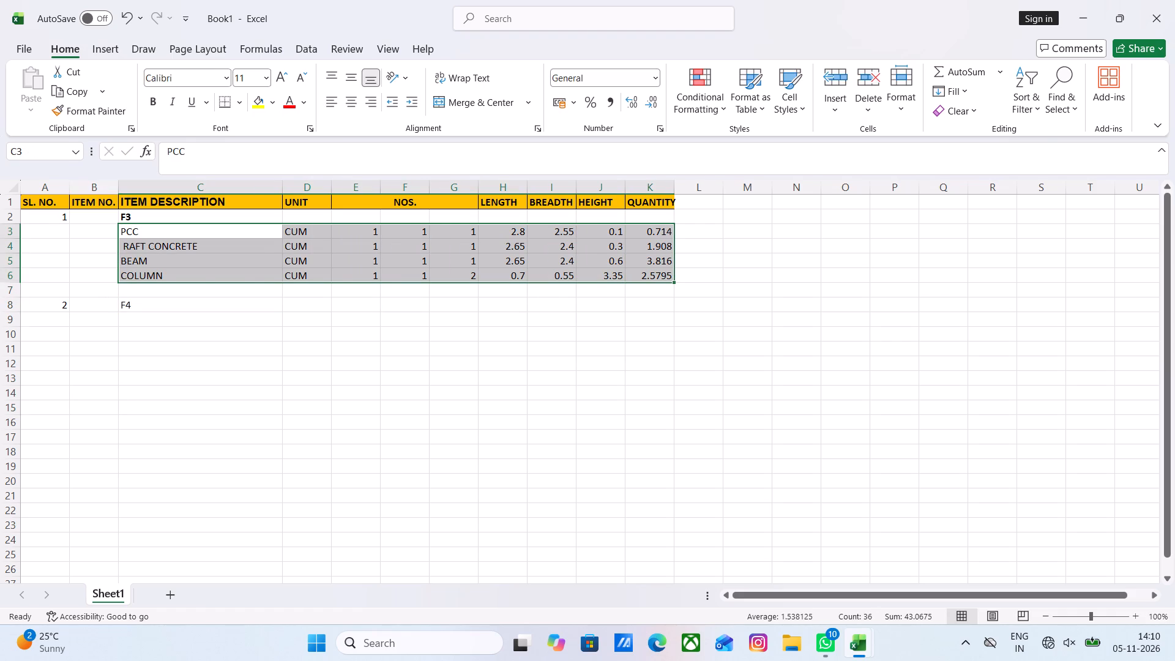
key("ctrl+c")
left_click(155, 318)
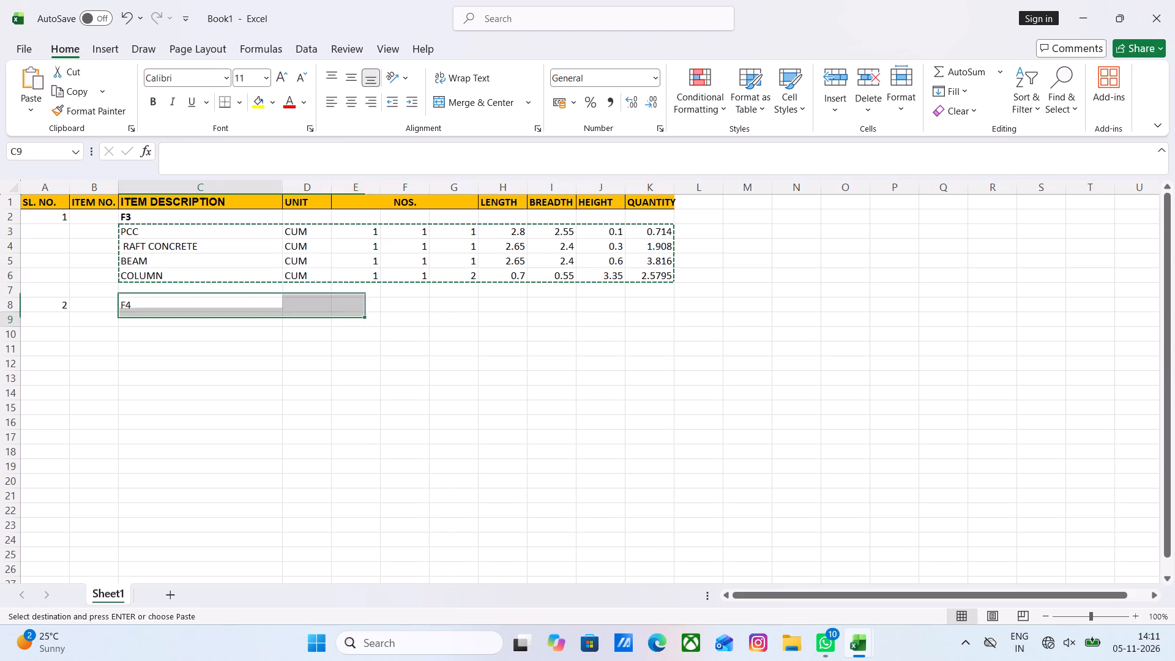
key("ctrl+v")
left_click(192, 406)
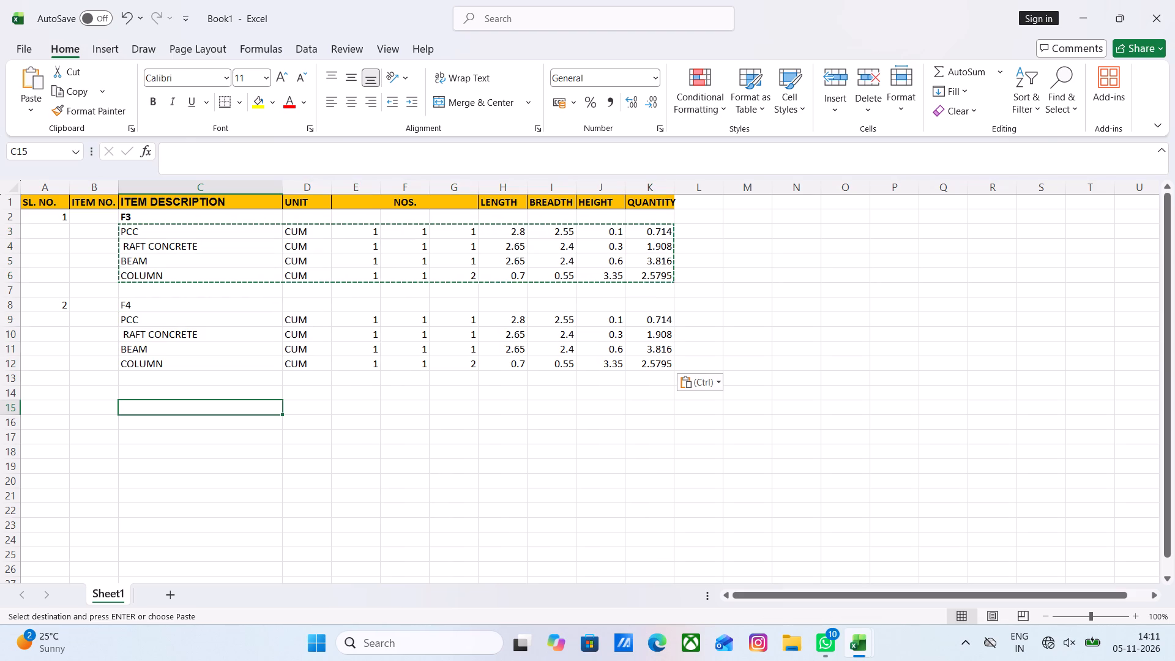
key("Escape")
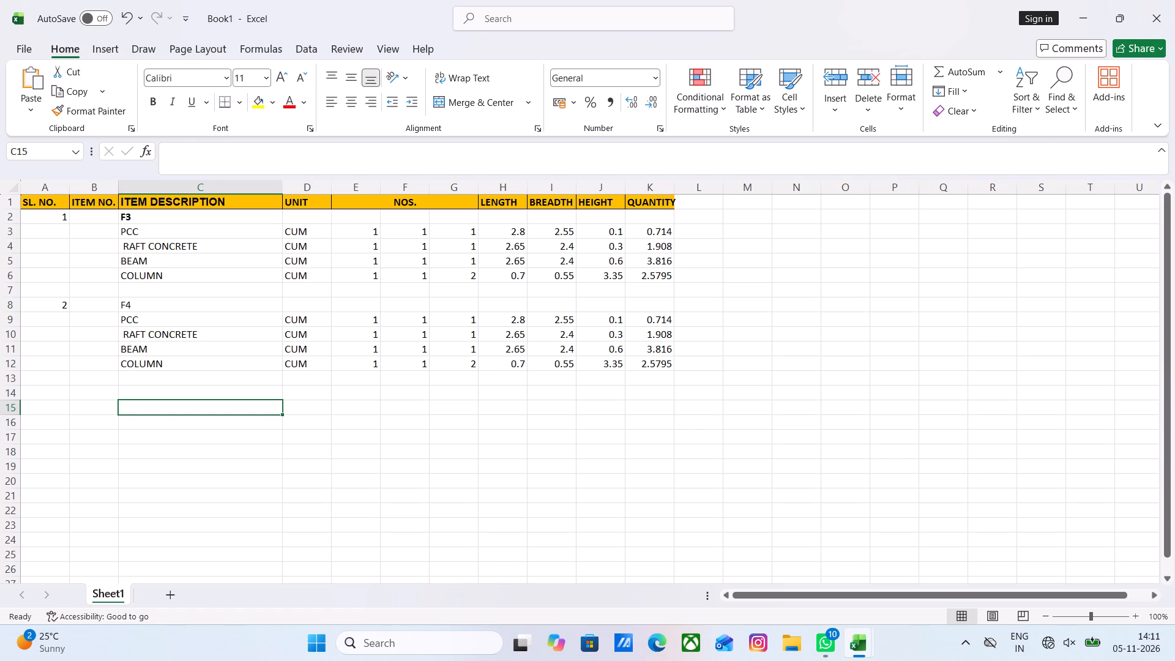
Change the F4 PCC length formula in H9 to =3.050+0.075+0.075.
left_click(516, 323)
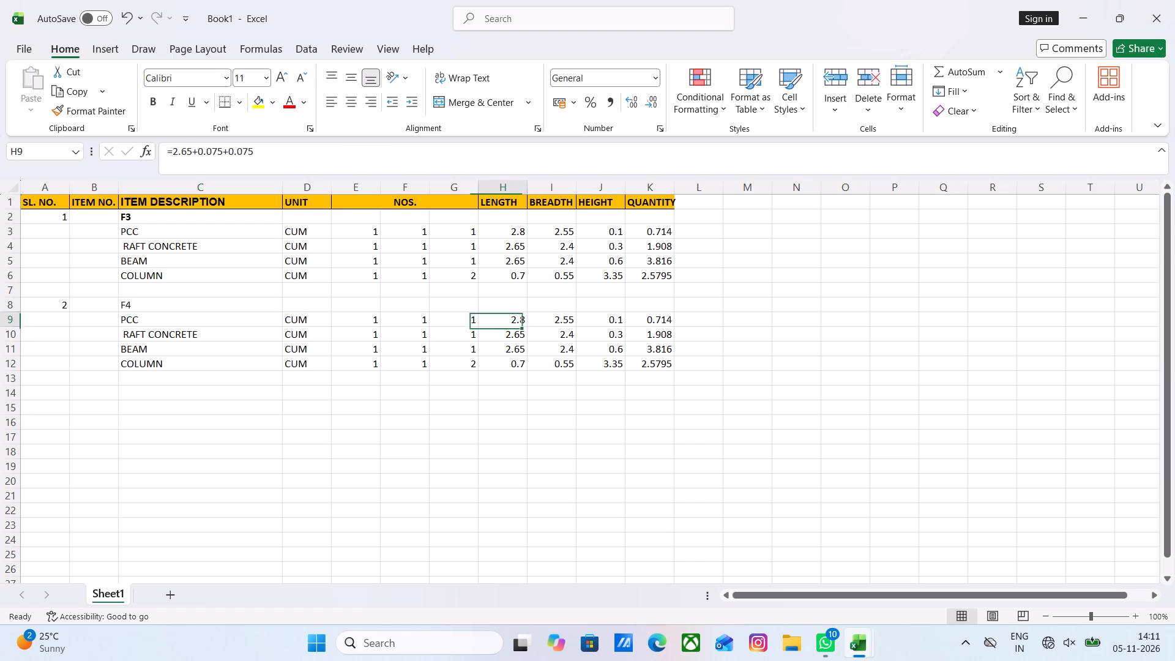
left_click(571, 318)
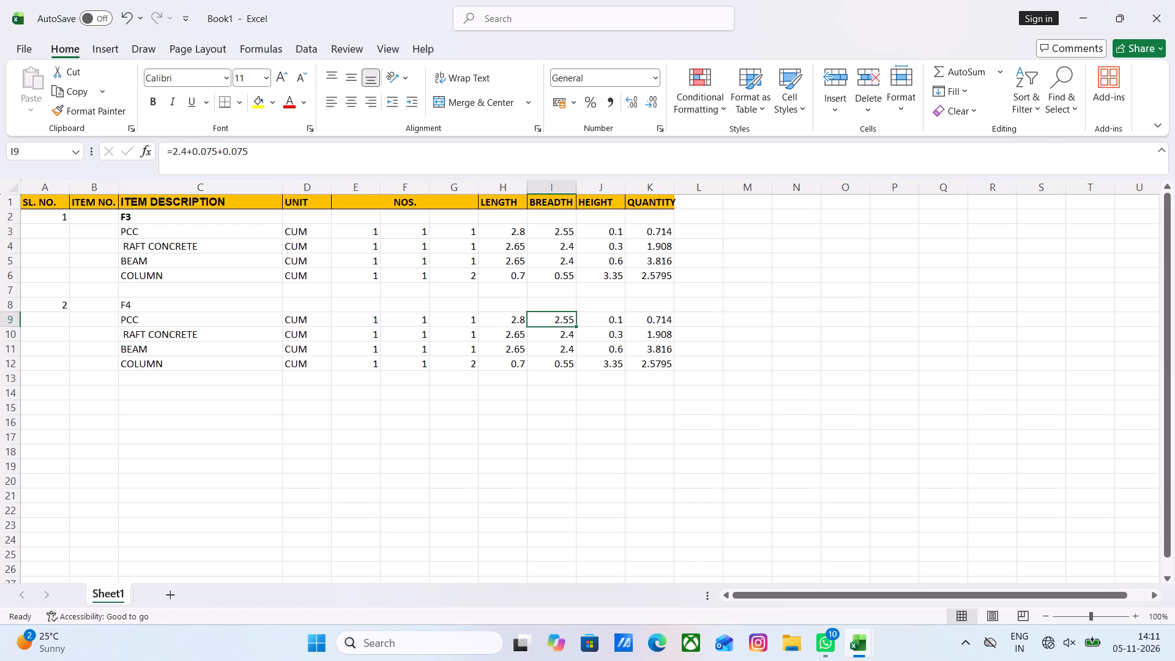
left_click(518, 322)
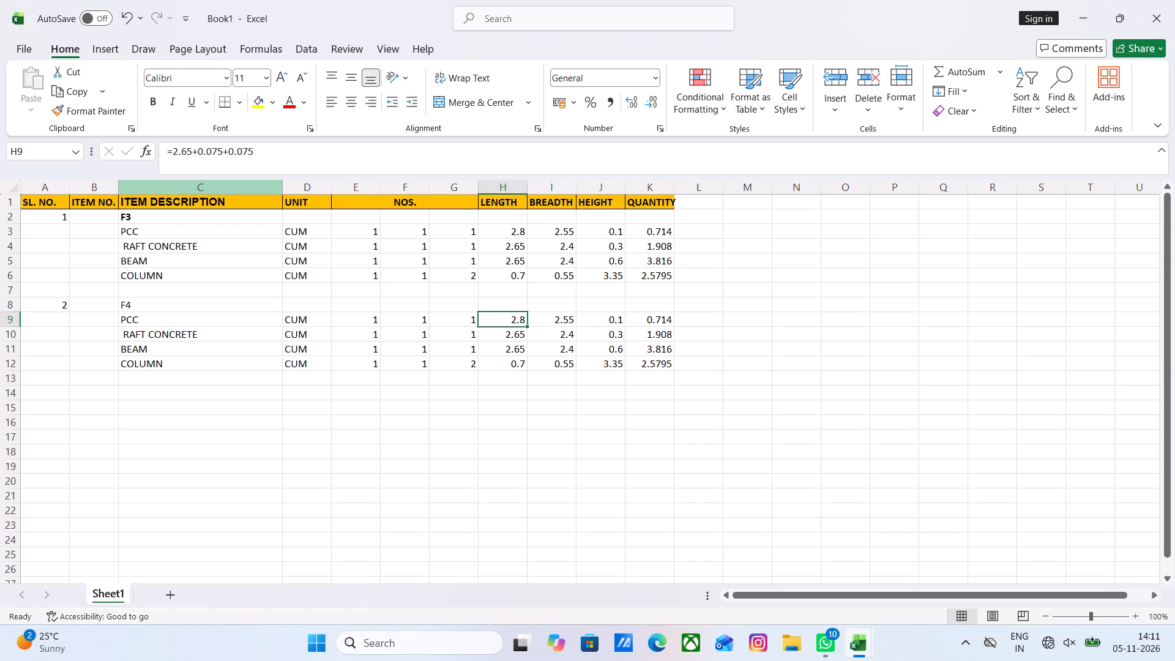
left_click_drag(196, 151, 176, 157)
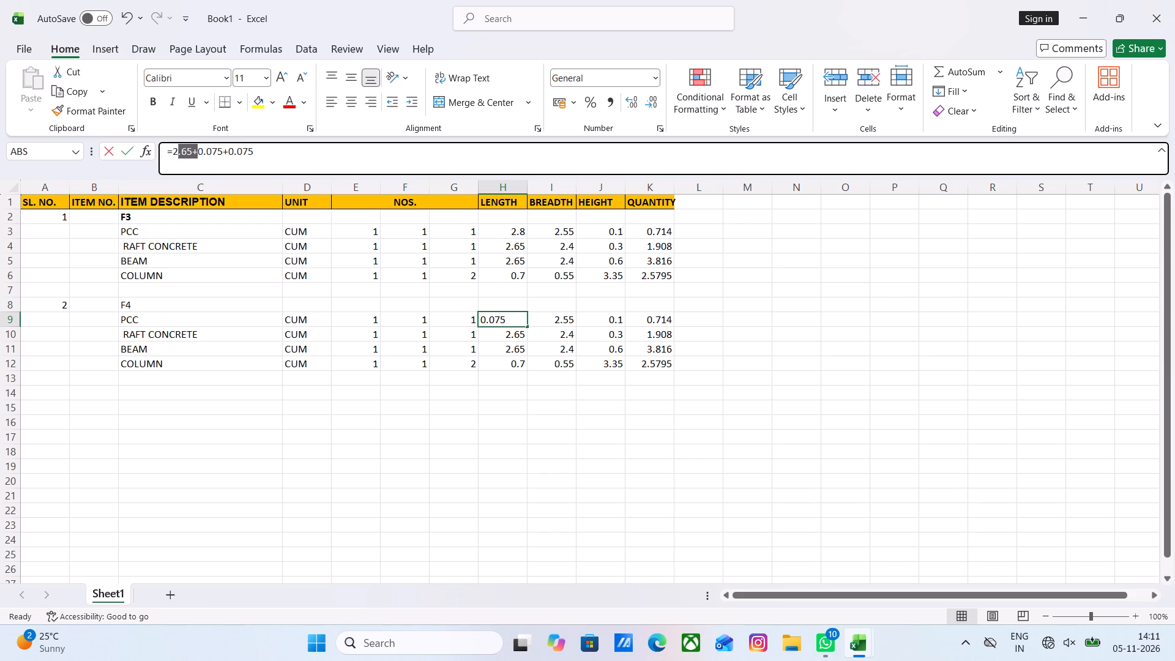
left_click(347, 155)
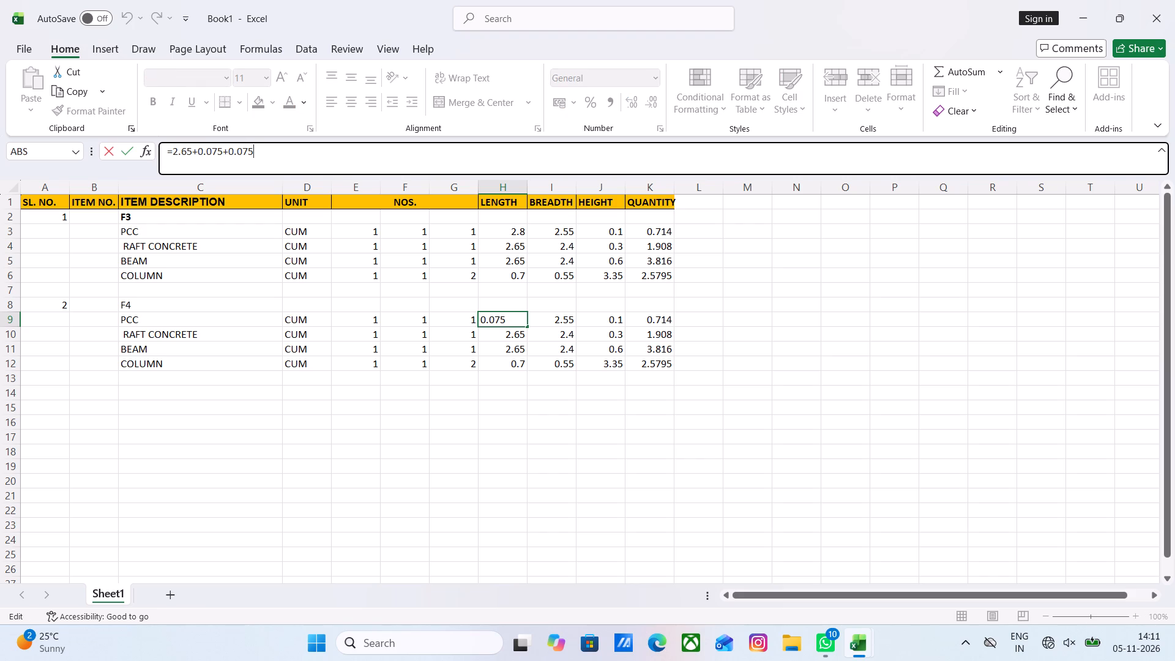
left_click_drag(192, 152, 171, 158)
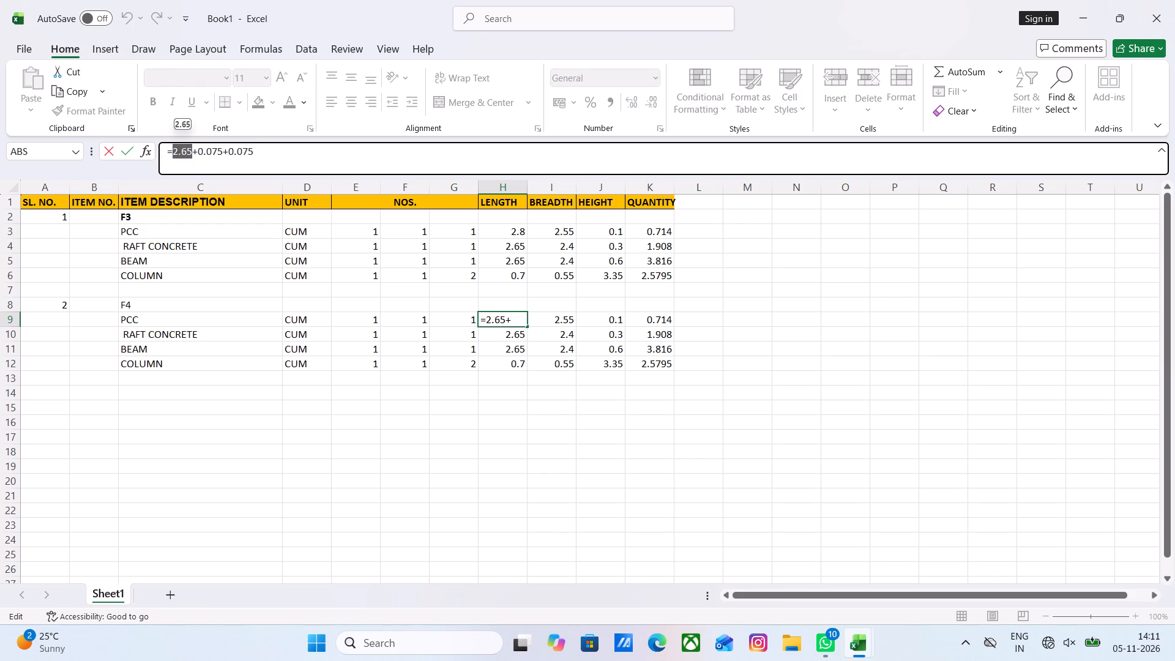
type("3.050")
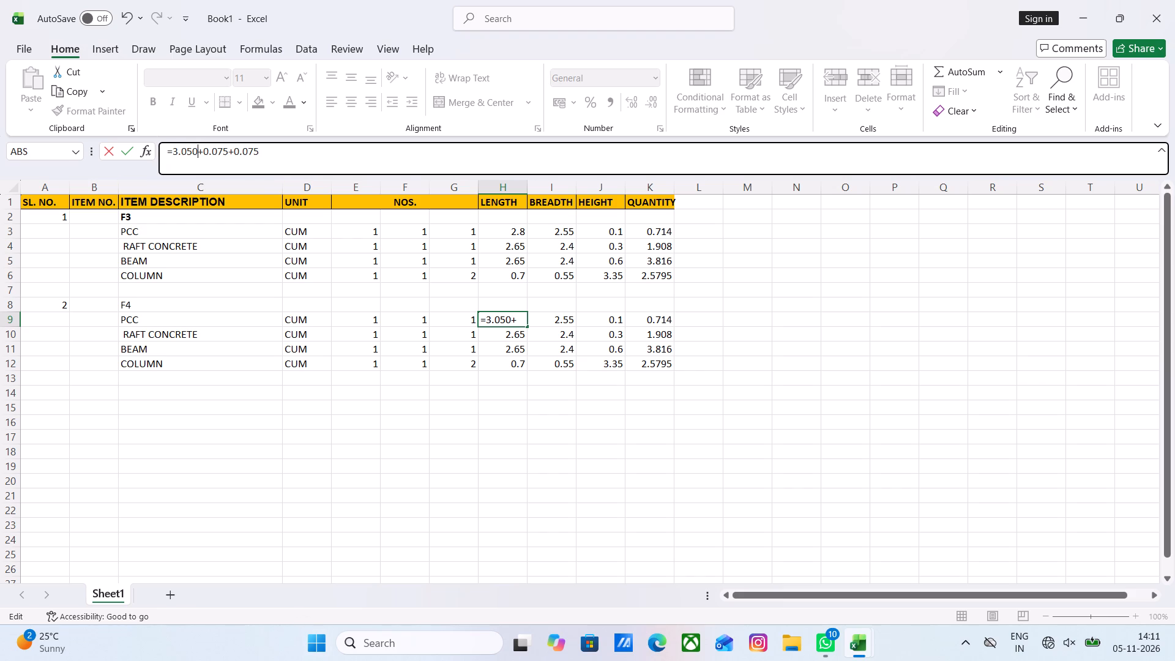
left_click(282, 493)
left_click(563, 320)
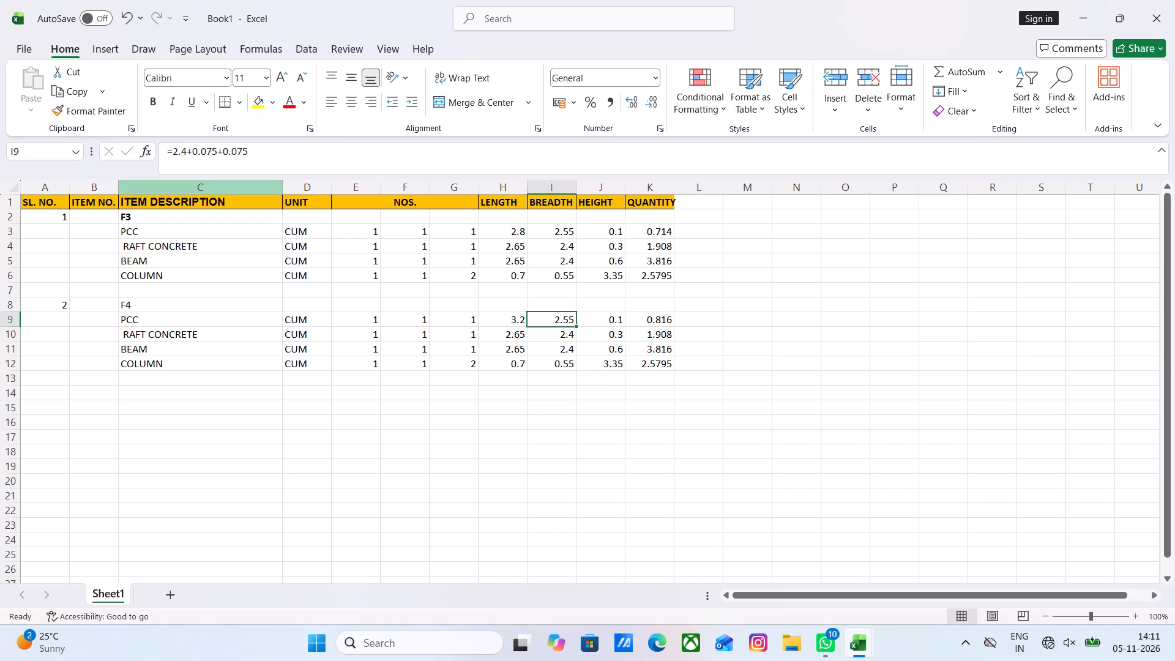
left_click(441, 449)
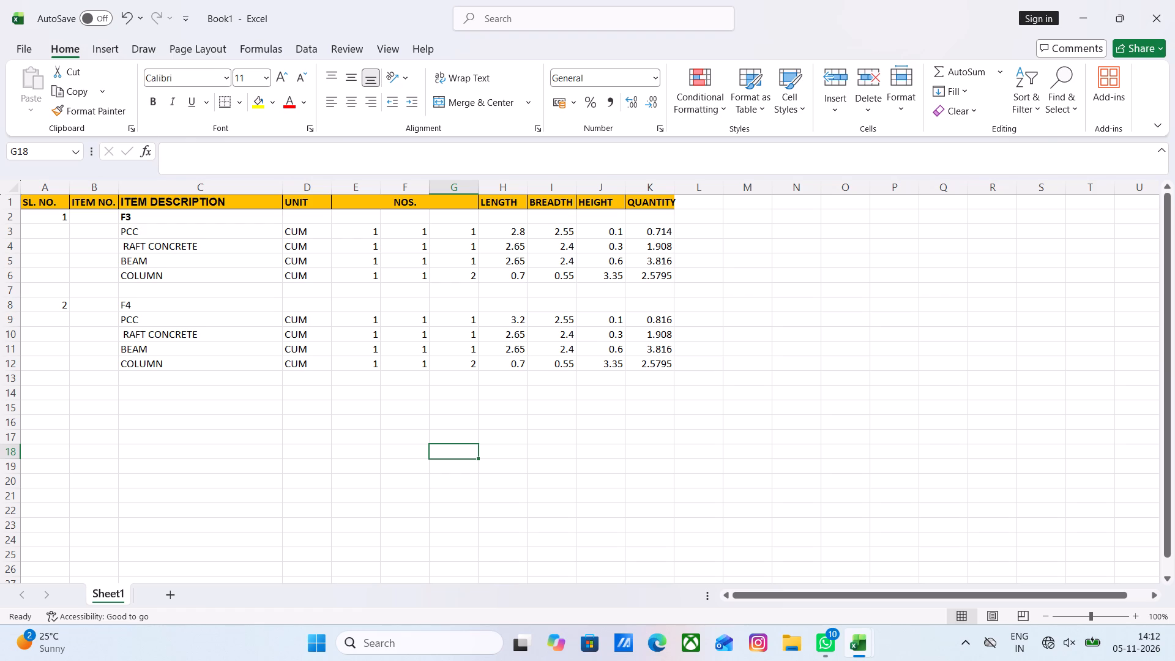
Set the F4 raft concrete length in H10 to 3.050.
left_click(509, 332)
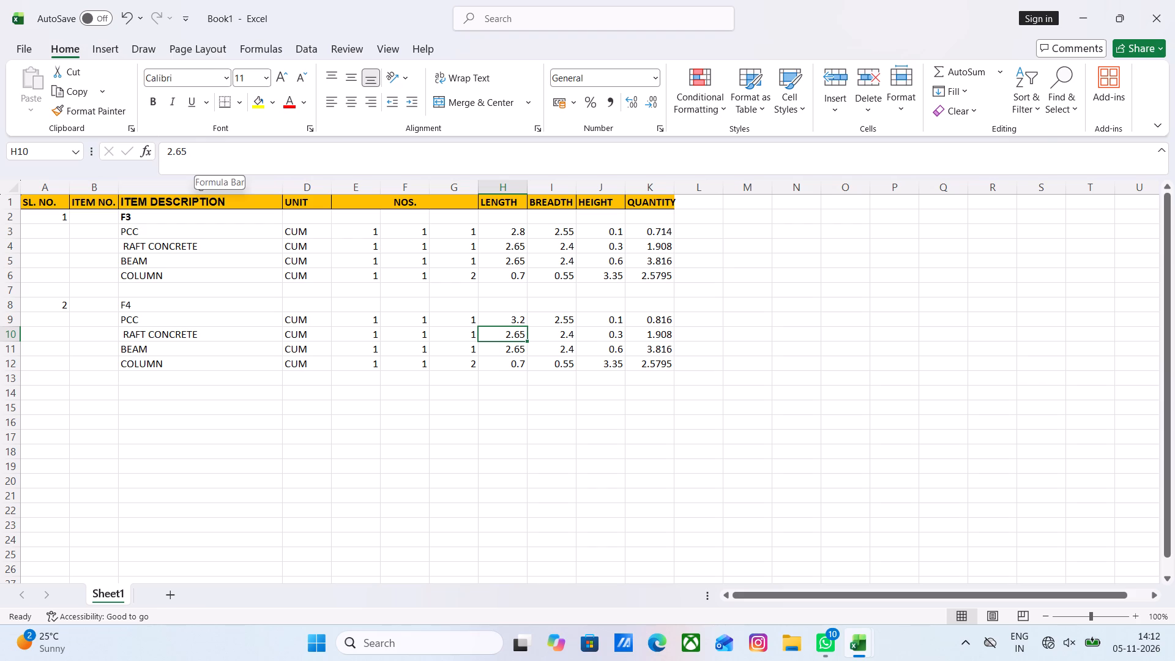
type("3.050")
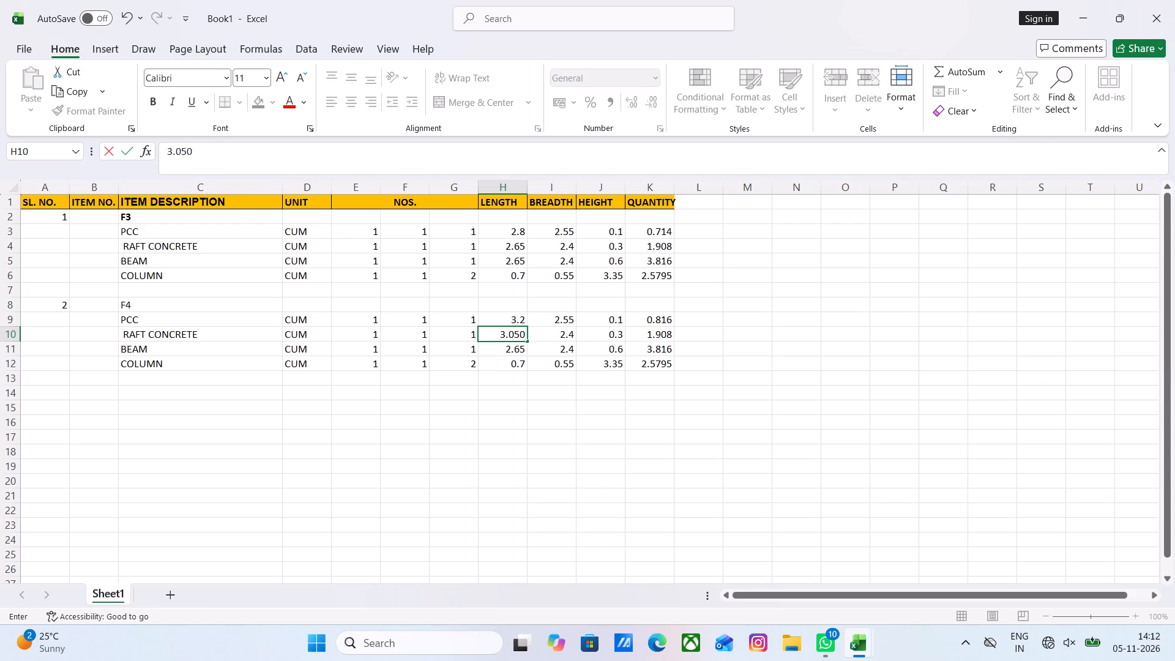
left_click(358, 422)
left_click(567, 334)
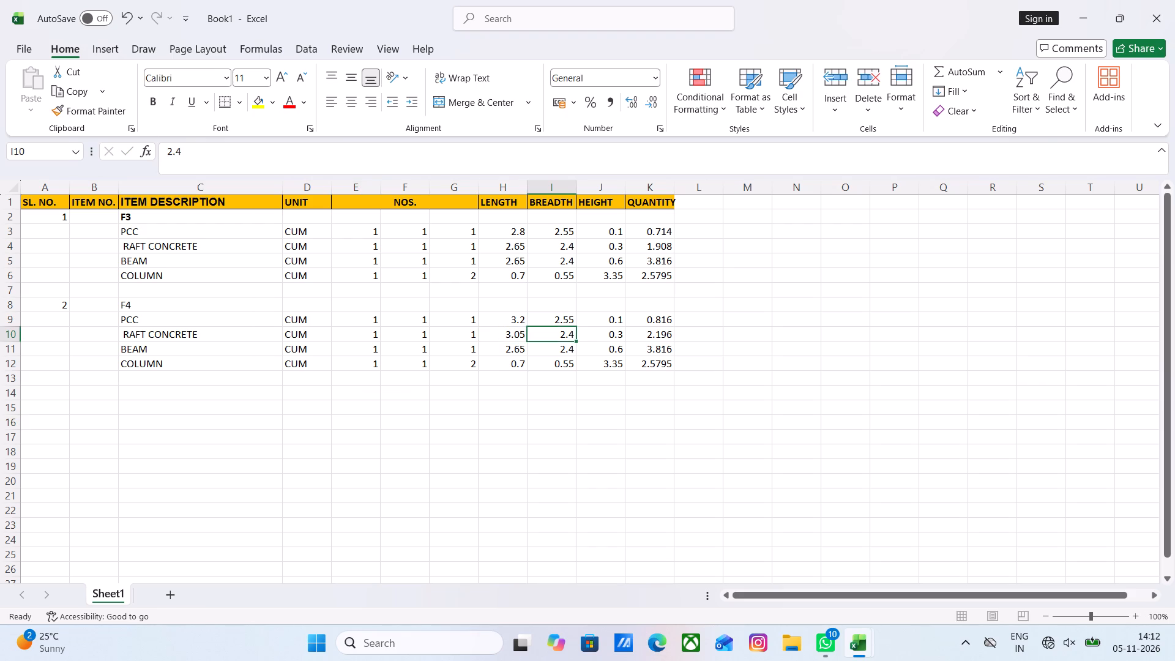
left_click(511, 414)
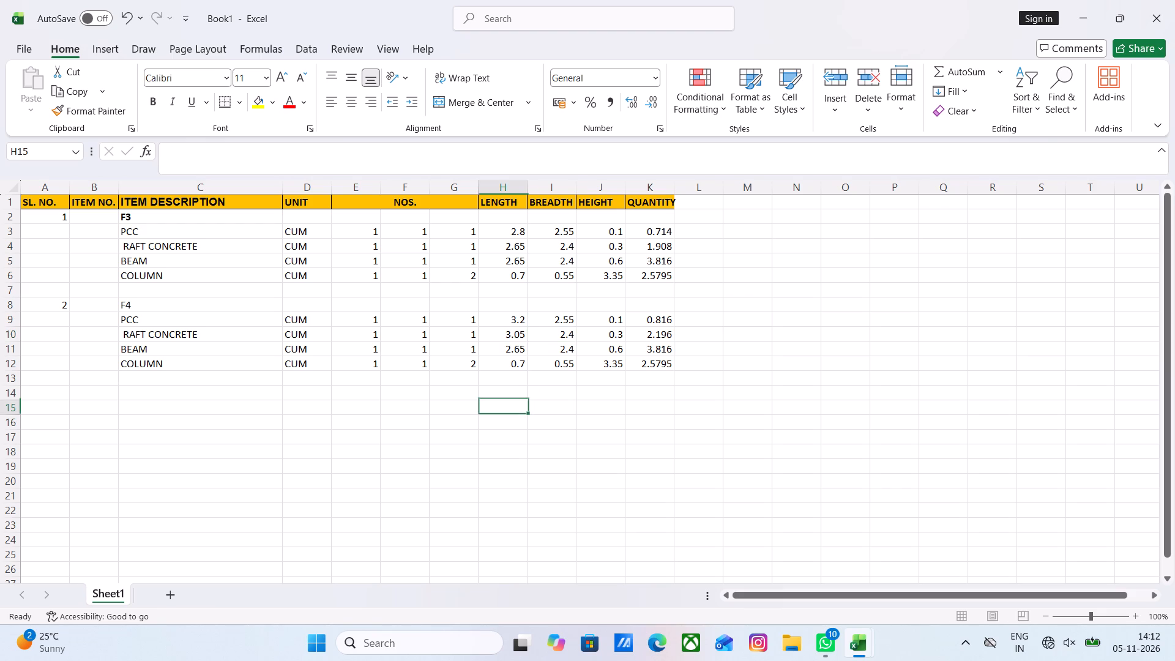
left_click(624, 337)
left_click(567, 460)
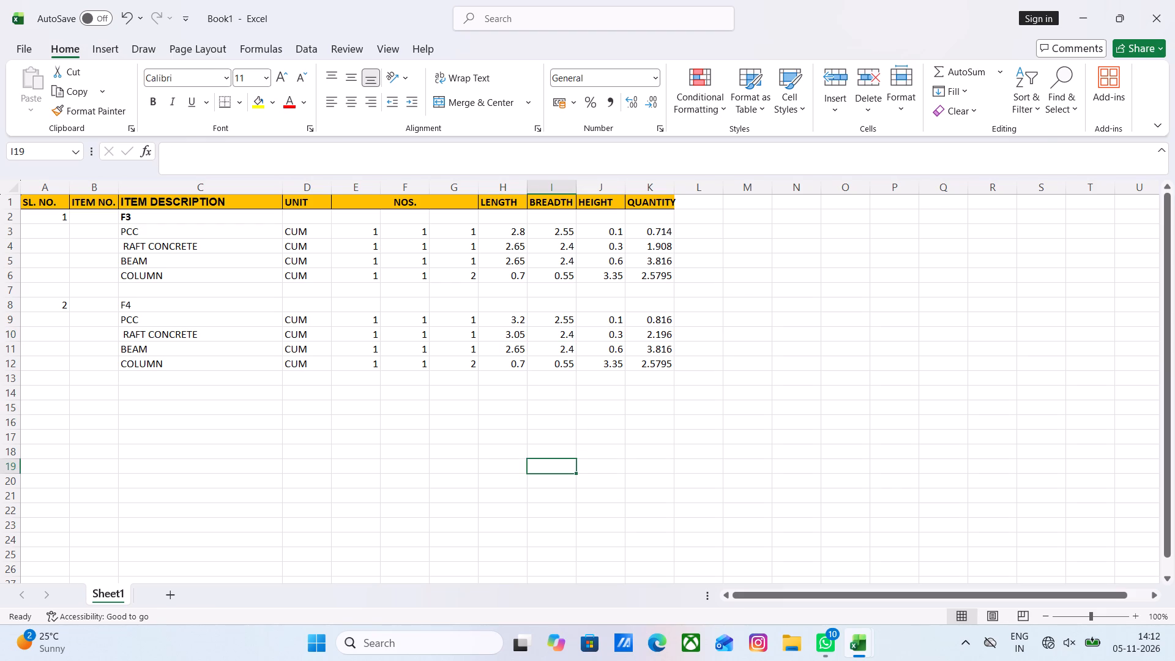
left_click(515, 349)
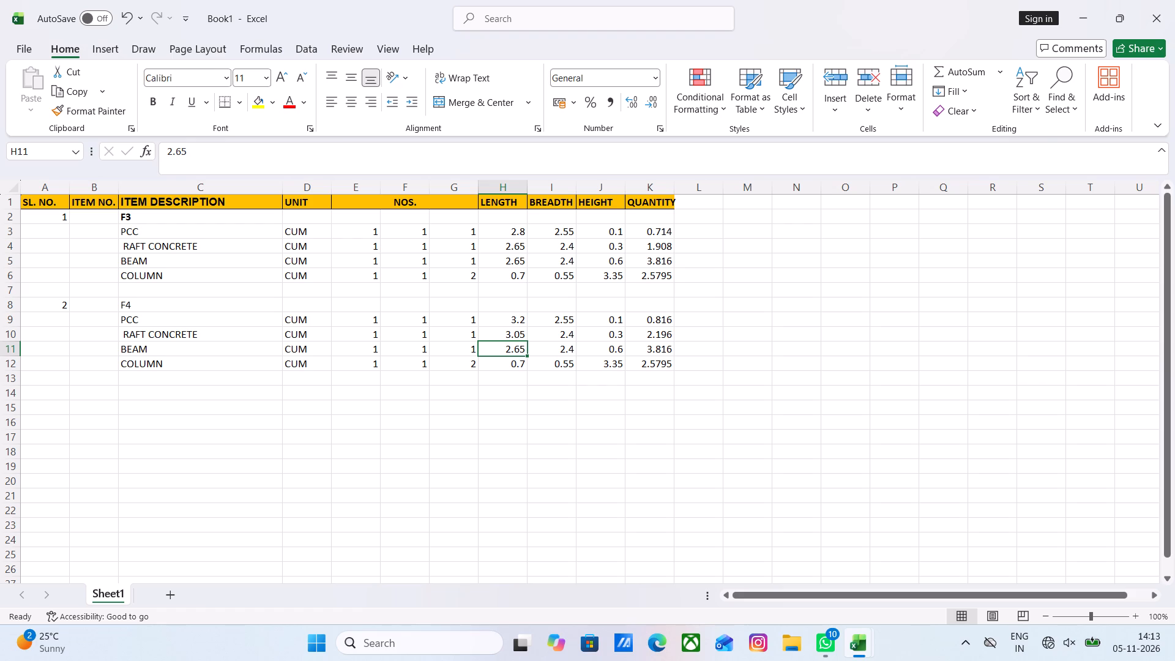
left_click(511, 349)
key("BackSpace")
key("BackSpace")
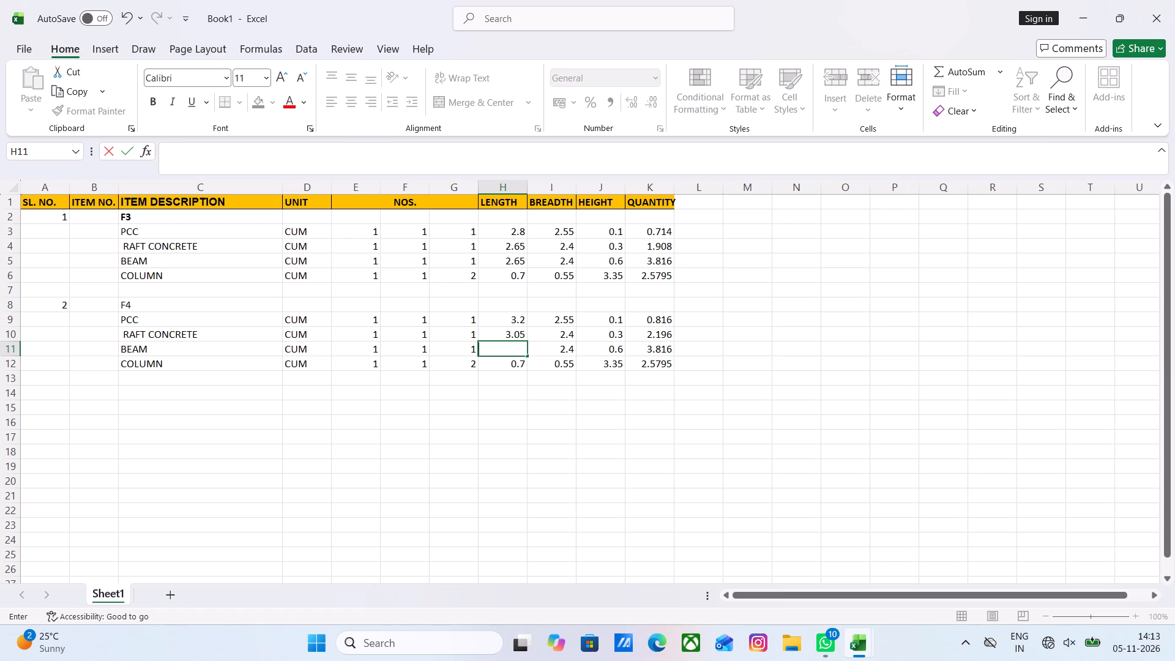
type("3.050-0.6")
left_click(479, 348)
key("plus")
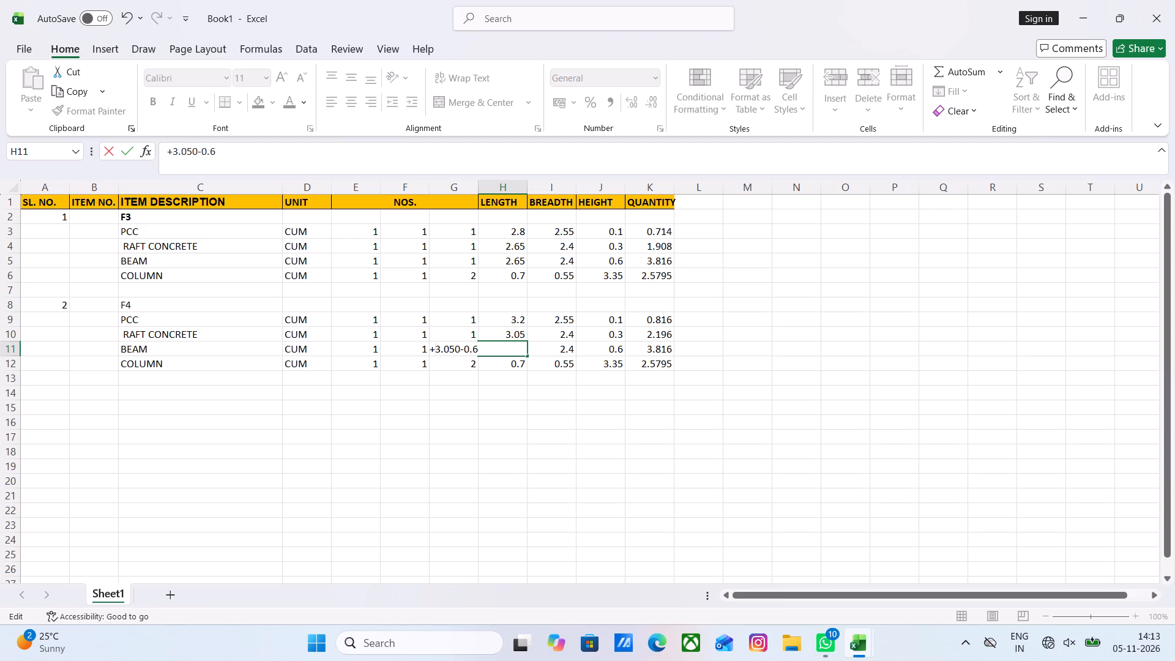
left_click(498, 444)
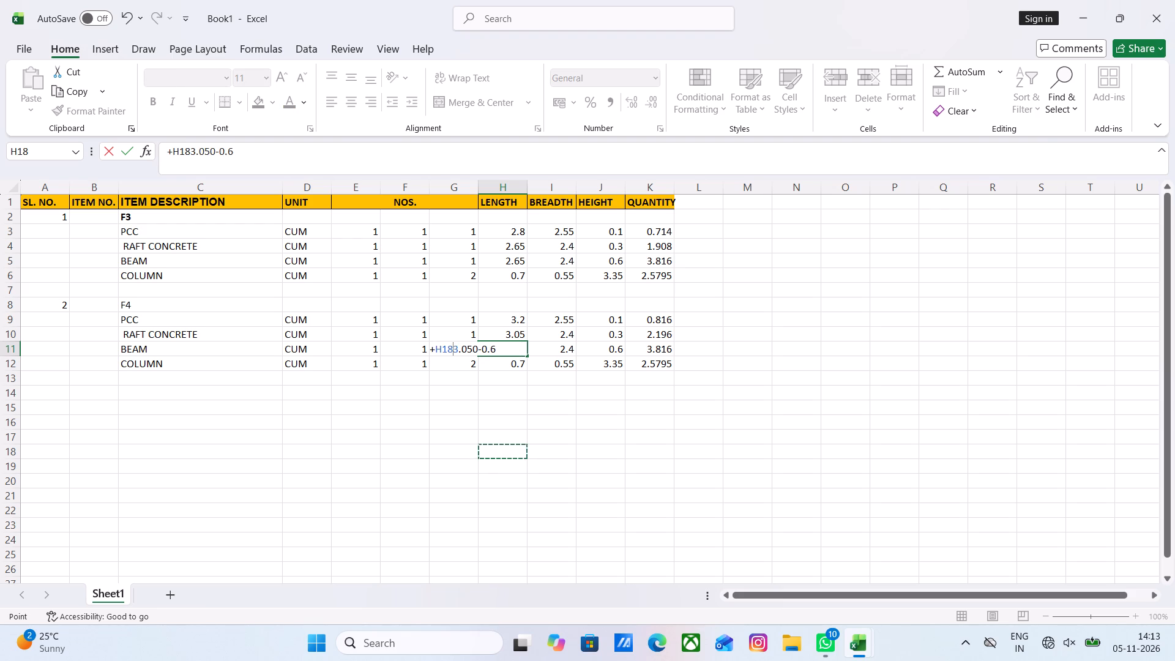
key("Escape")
Enter the F4 beam length in H11 as the formula +3.050-0.6.
left_click(507, 348)
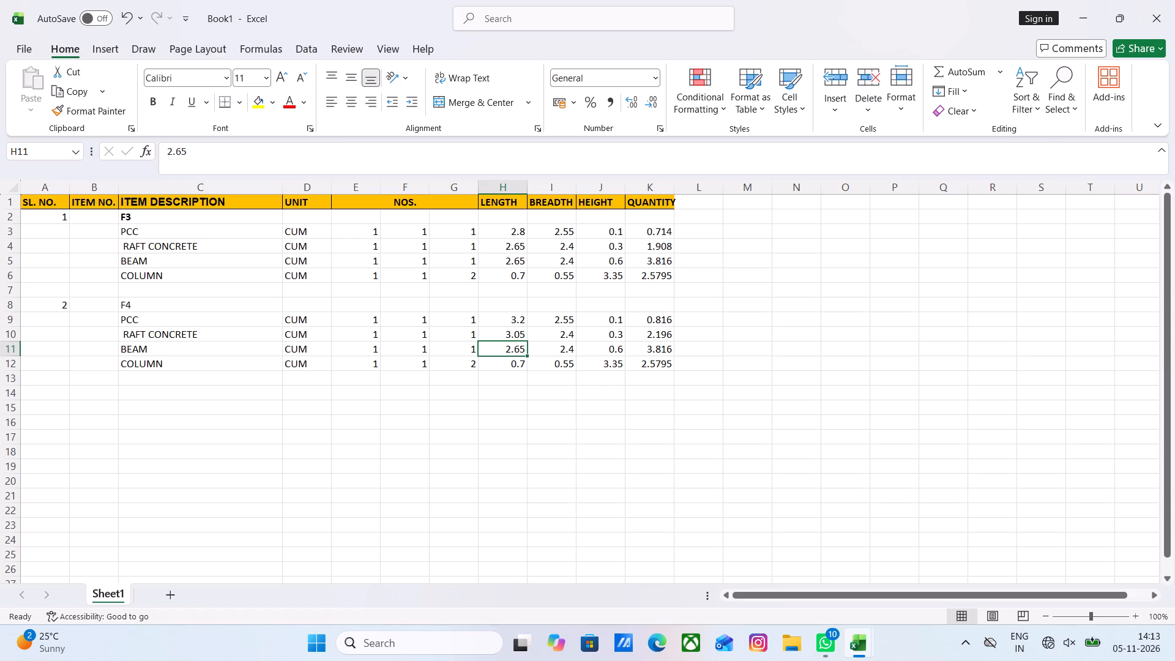
type("+3.050")
key("minus")
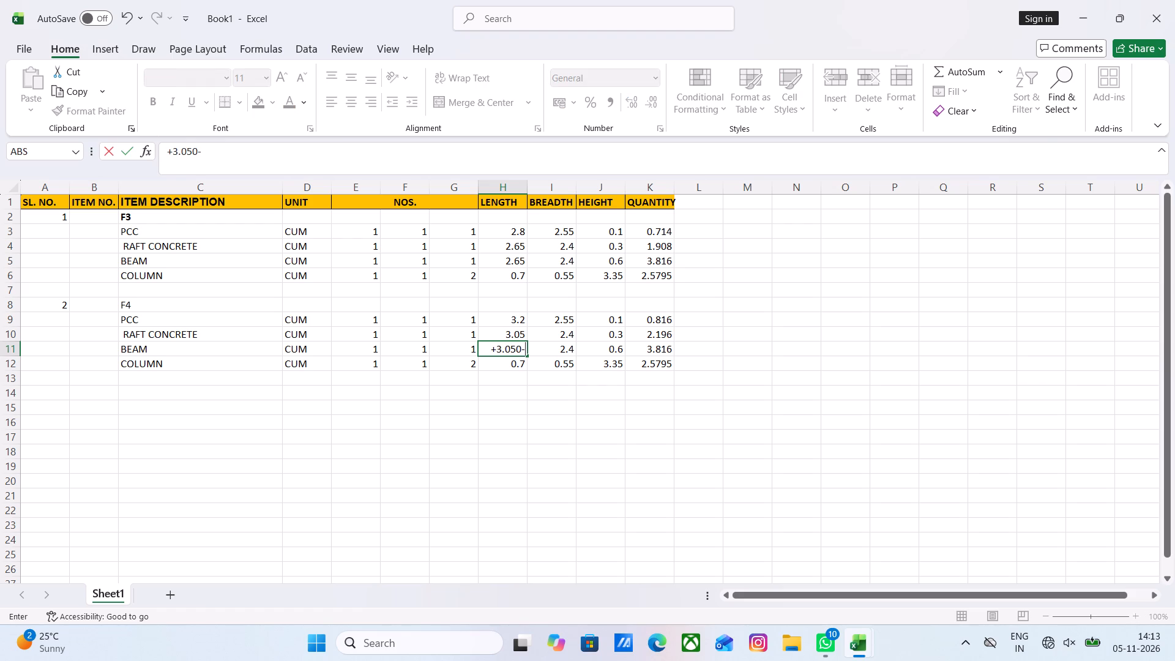
type("0.6")
key("Return")
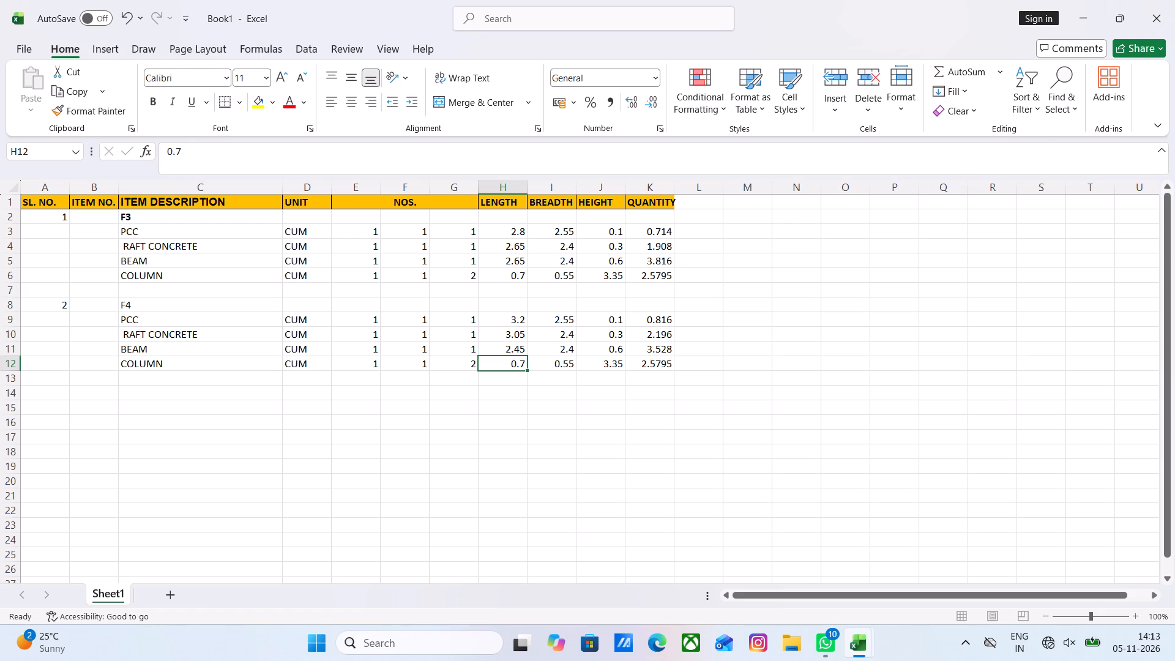
Set the beam breadth to 0.550 for both footings, in I5 for F3 and I11 for F4.
left_click(557, 351)
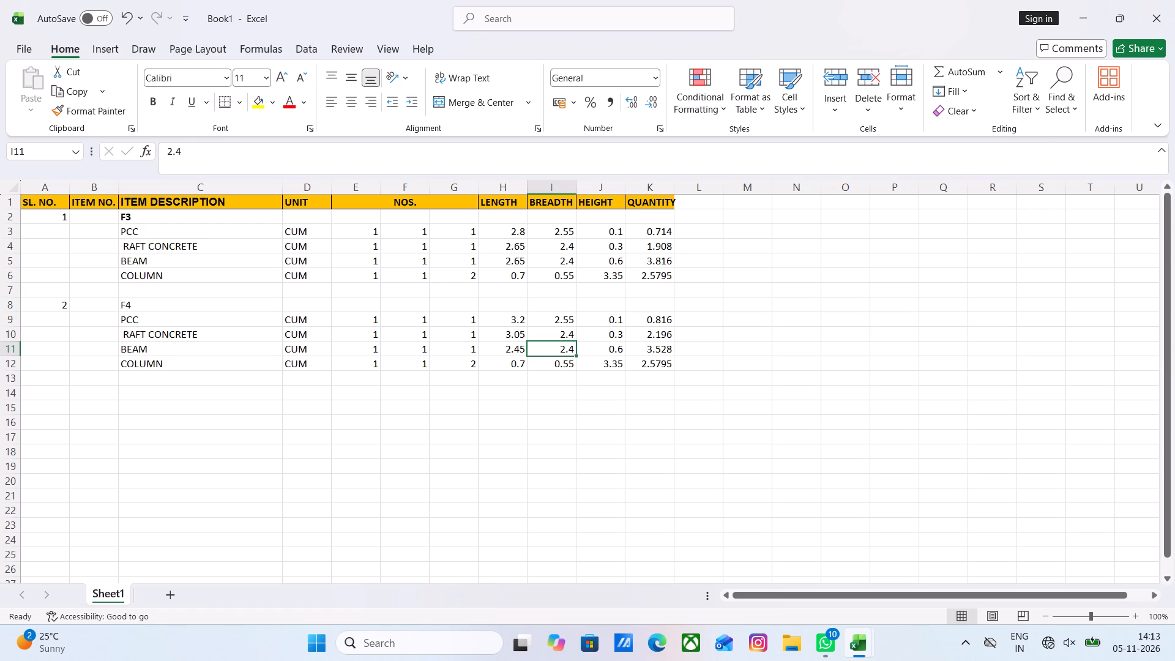
left_click(561, 350)
left_click(564, 260)
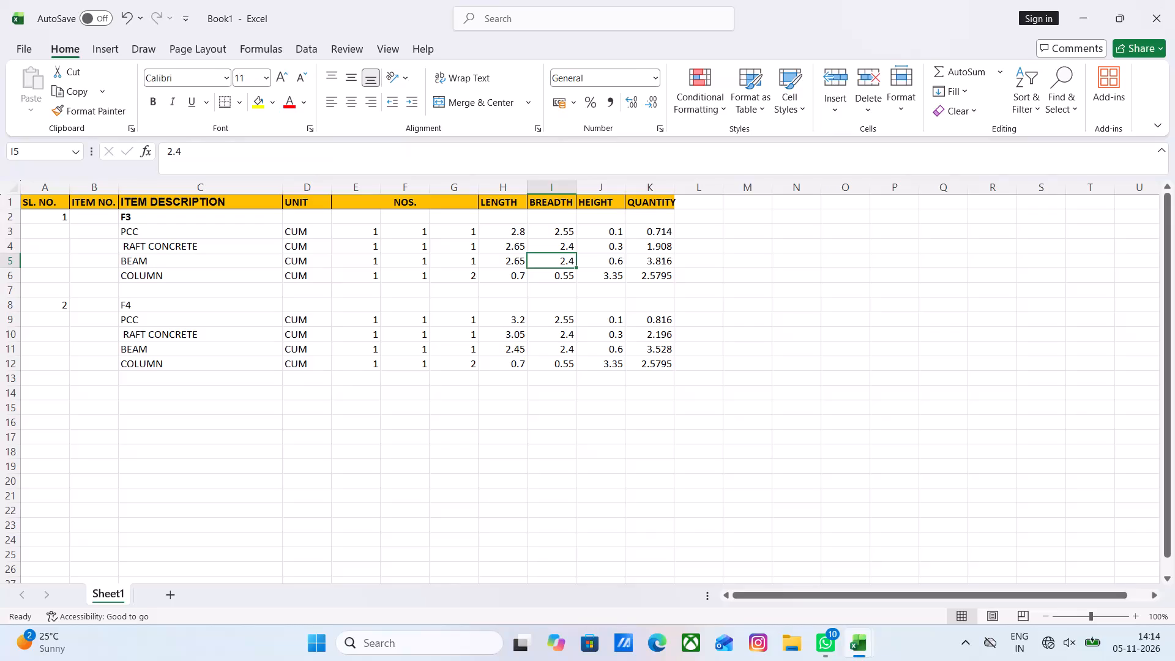
left_click(556, 265)
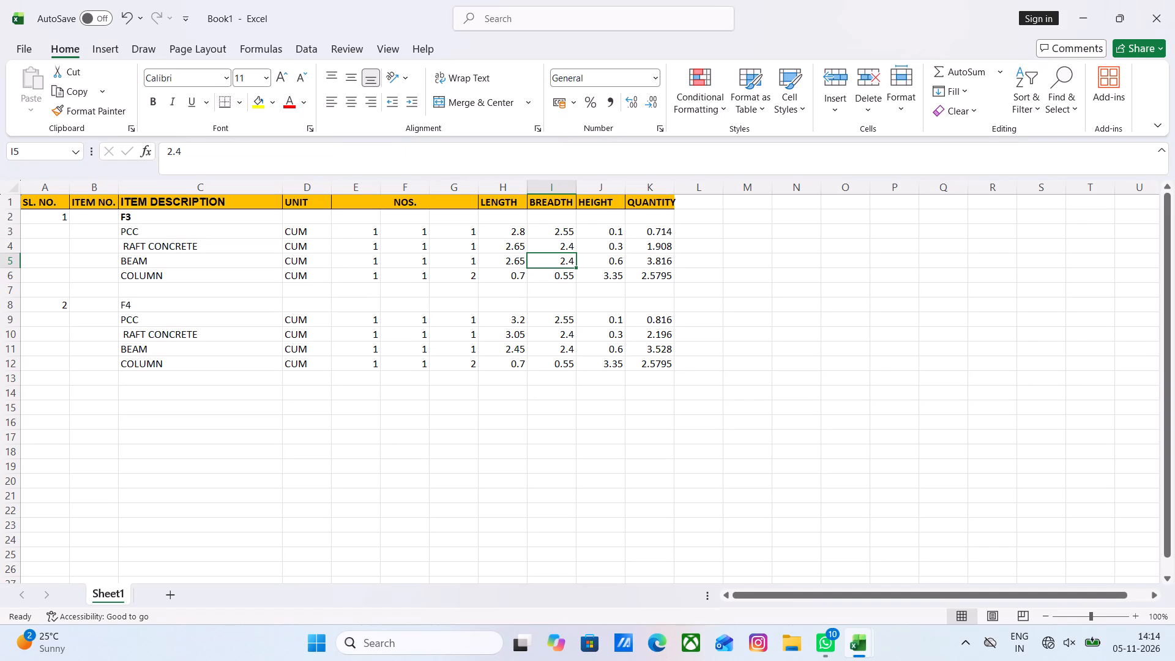
type("0.550")
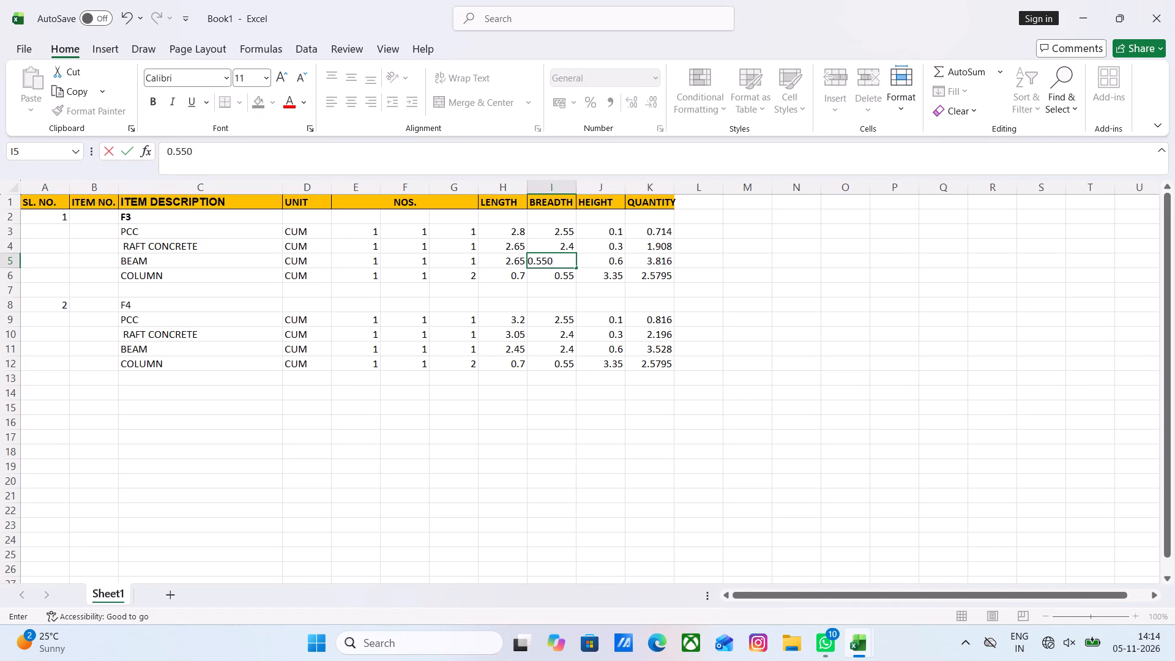
left_click(556, 392)
left_click(562, 352)
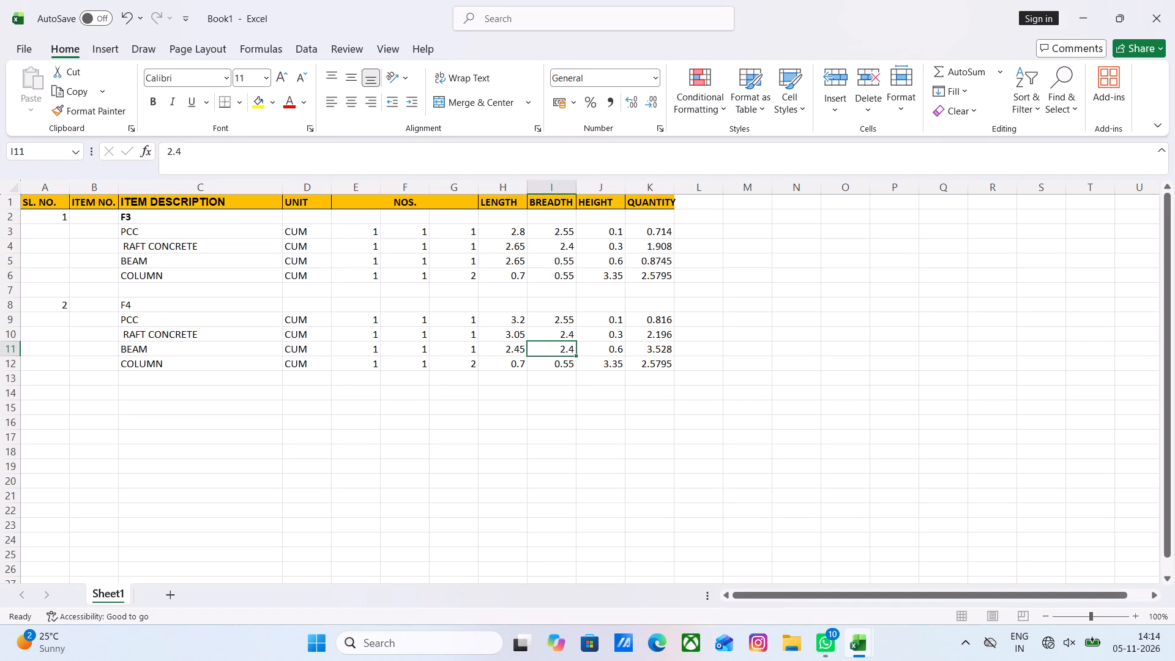
type("0.550")
left_click(558, 400)
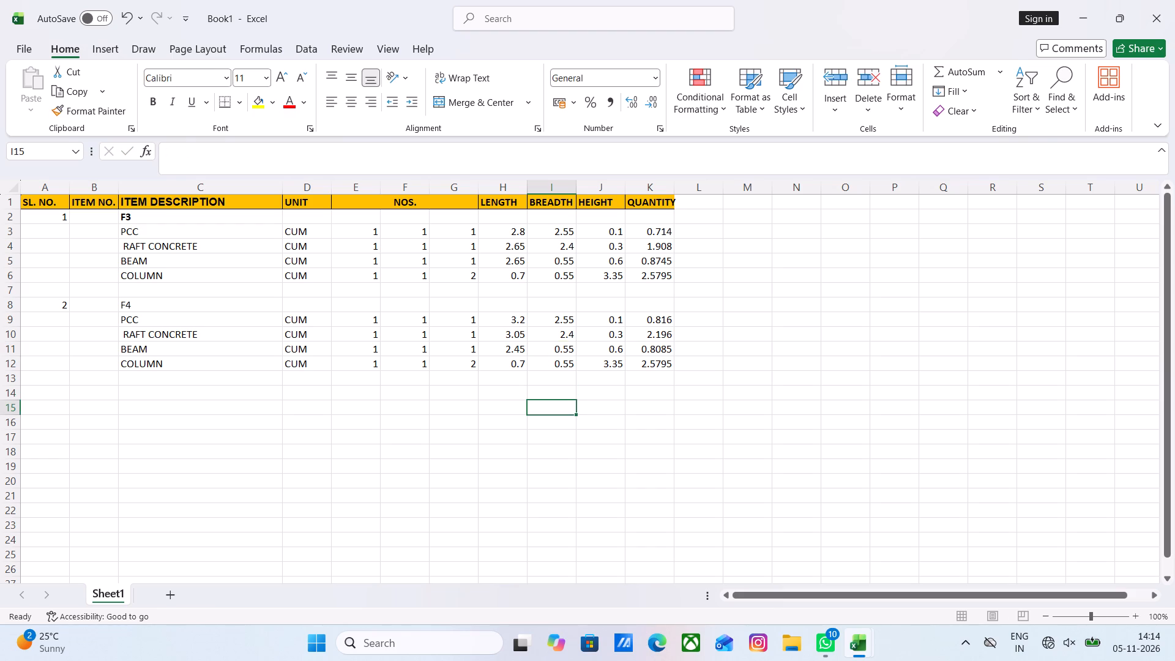
left_click(562, 351)
left_click(579, 403)
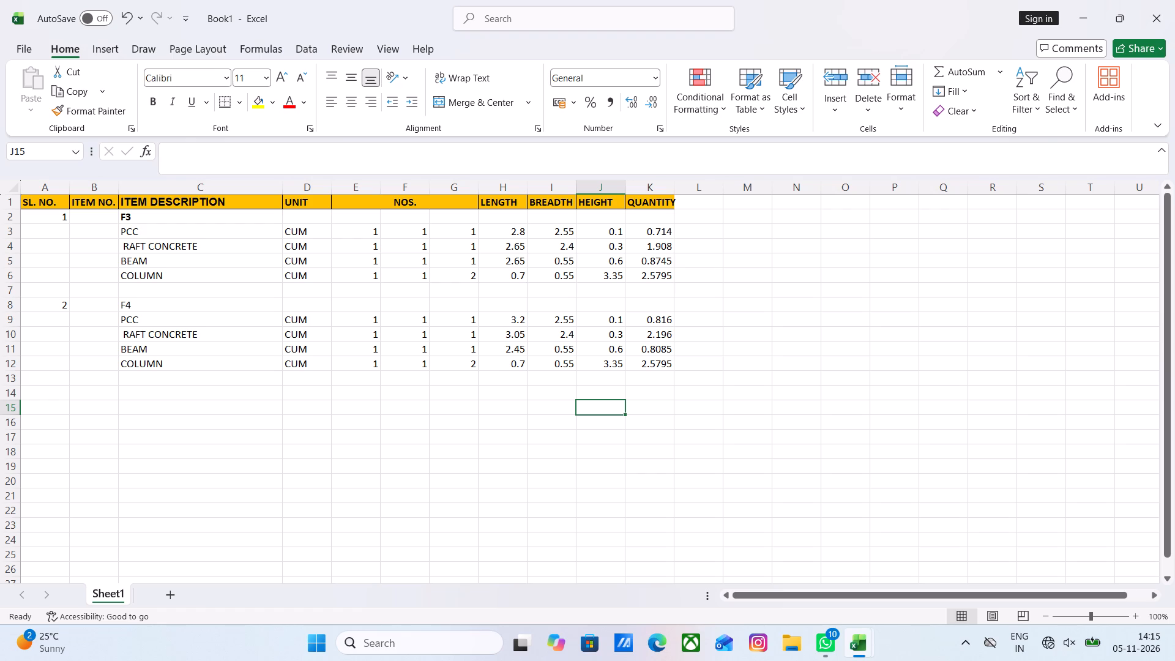
Set the F4 column length in H12 and breadth in I12 to 0.650 each.
left_click(563, 364)
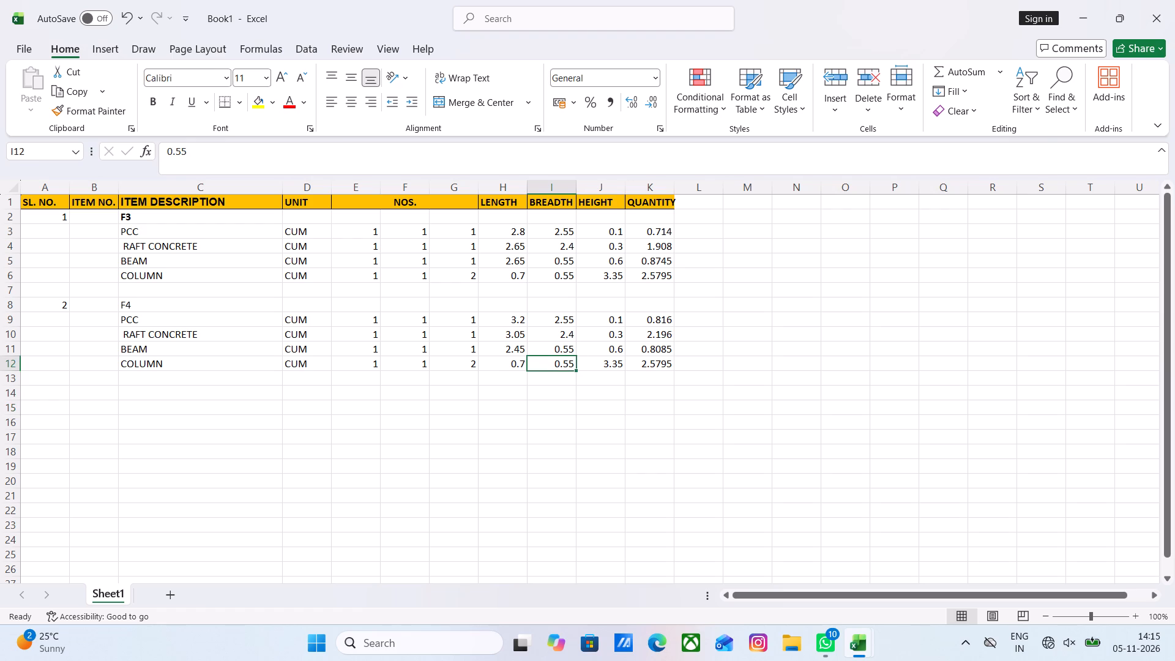
left_click(513, 364)
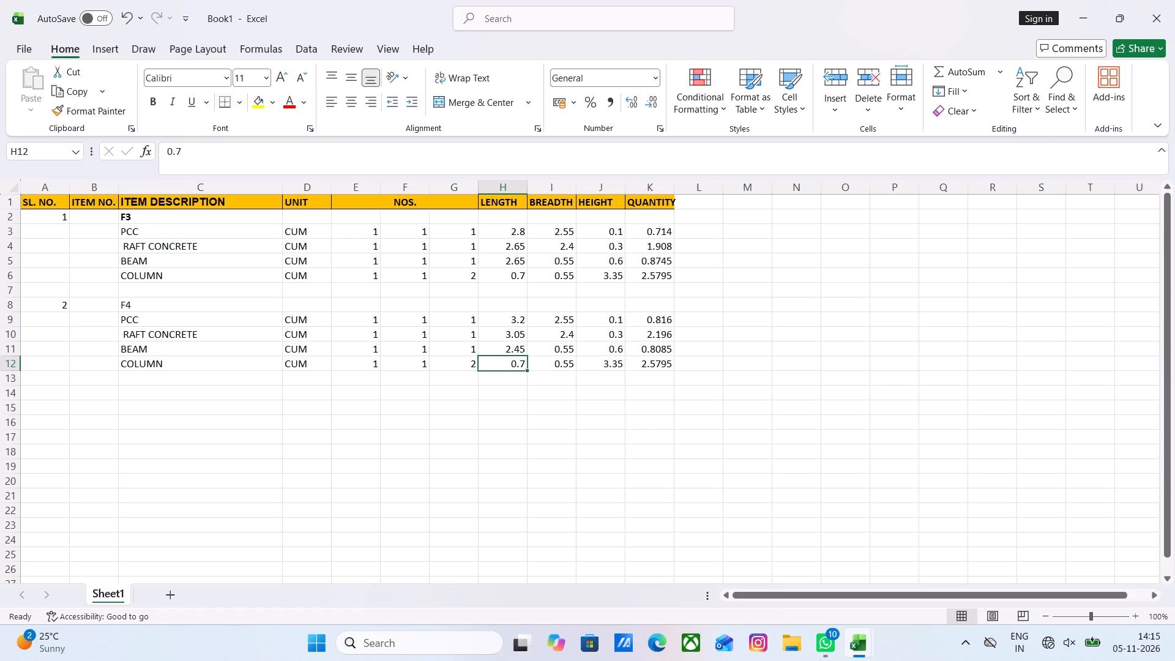
type("0.650")
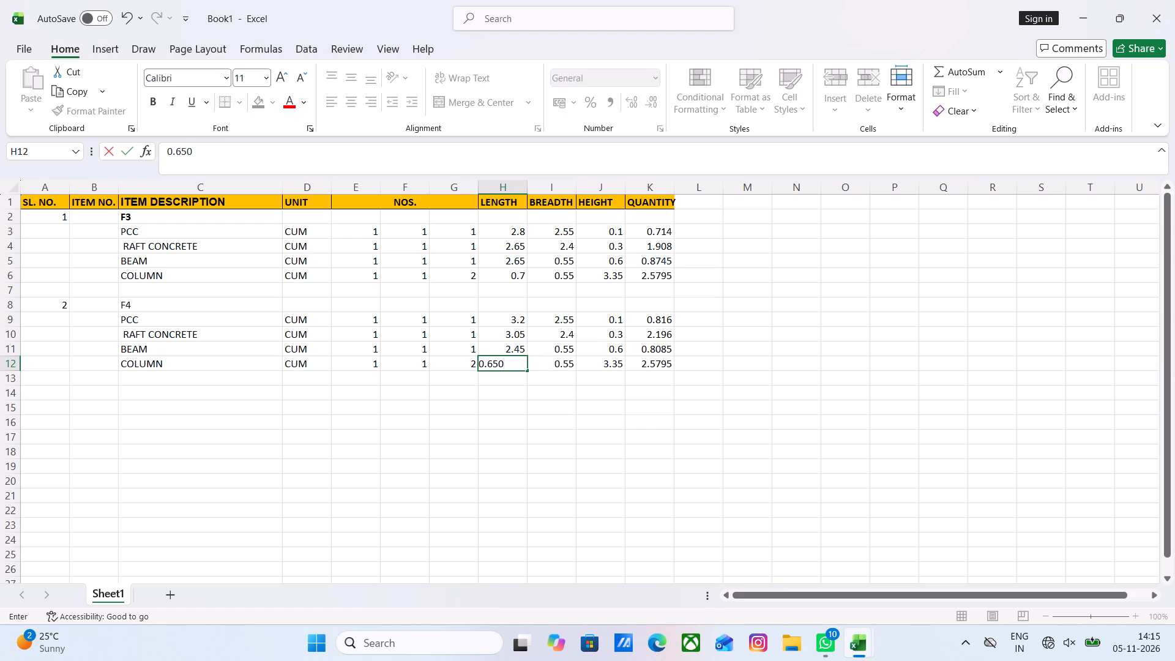
left_click(569, 421)
left_click(564, 366)
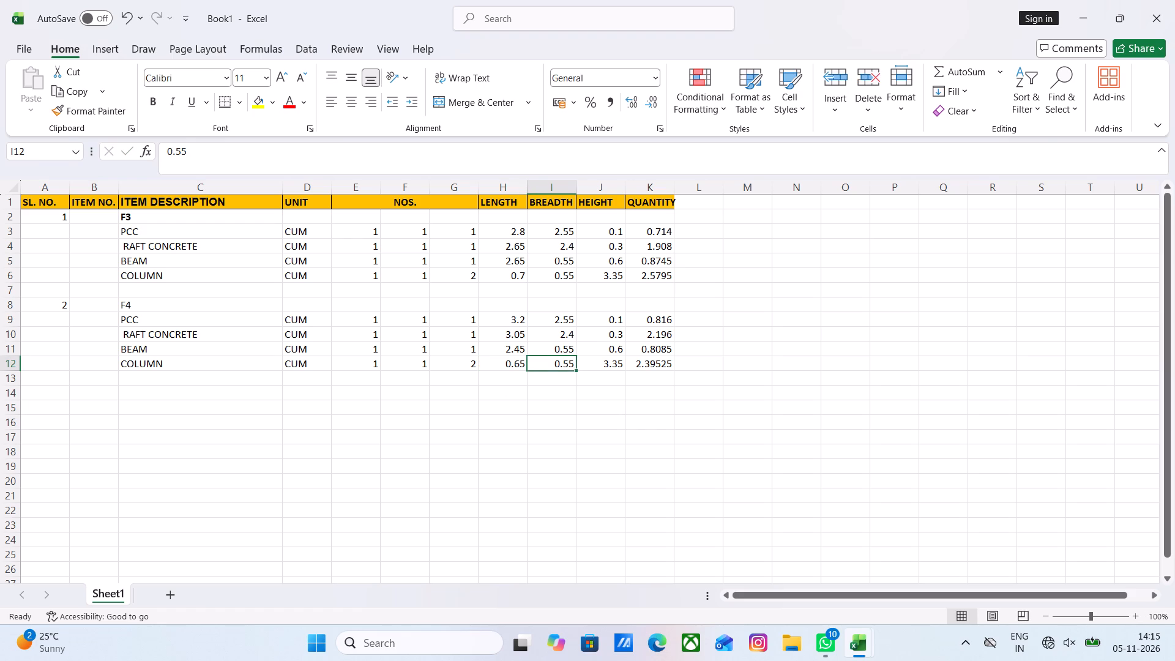
type("0.650")
left_click(575, 441)
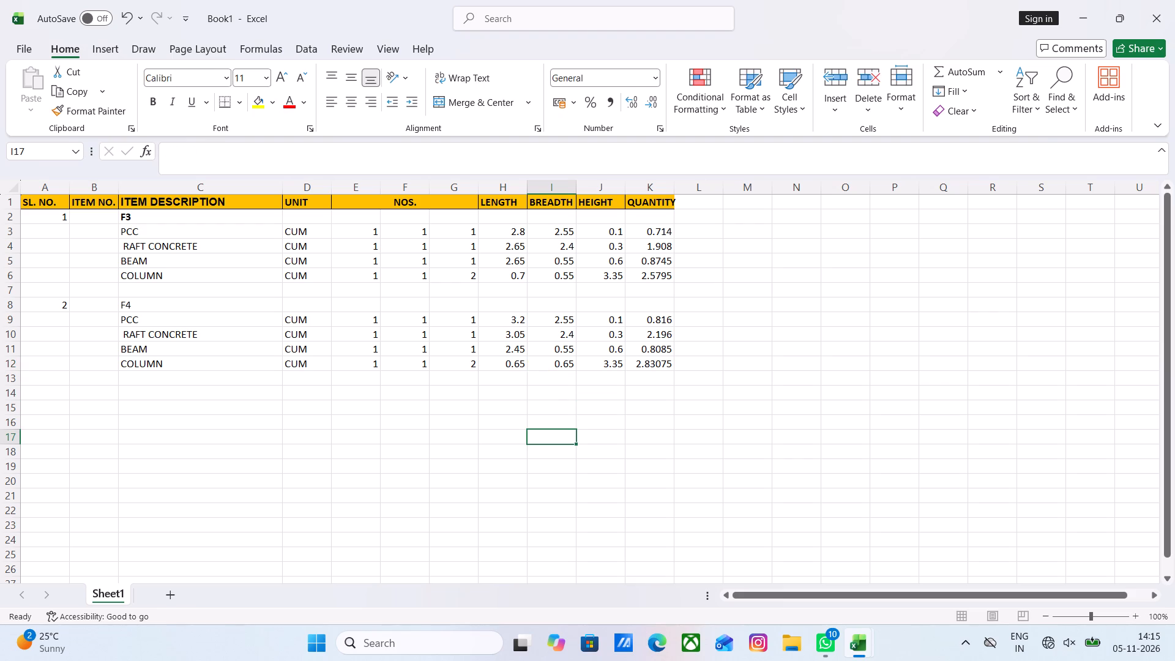
Enter the F4 column height in J12 as the formula +3.650-0.8+0.6 and check the column's quantity formula.
left_click(614, 365)
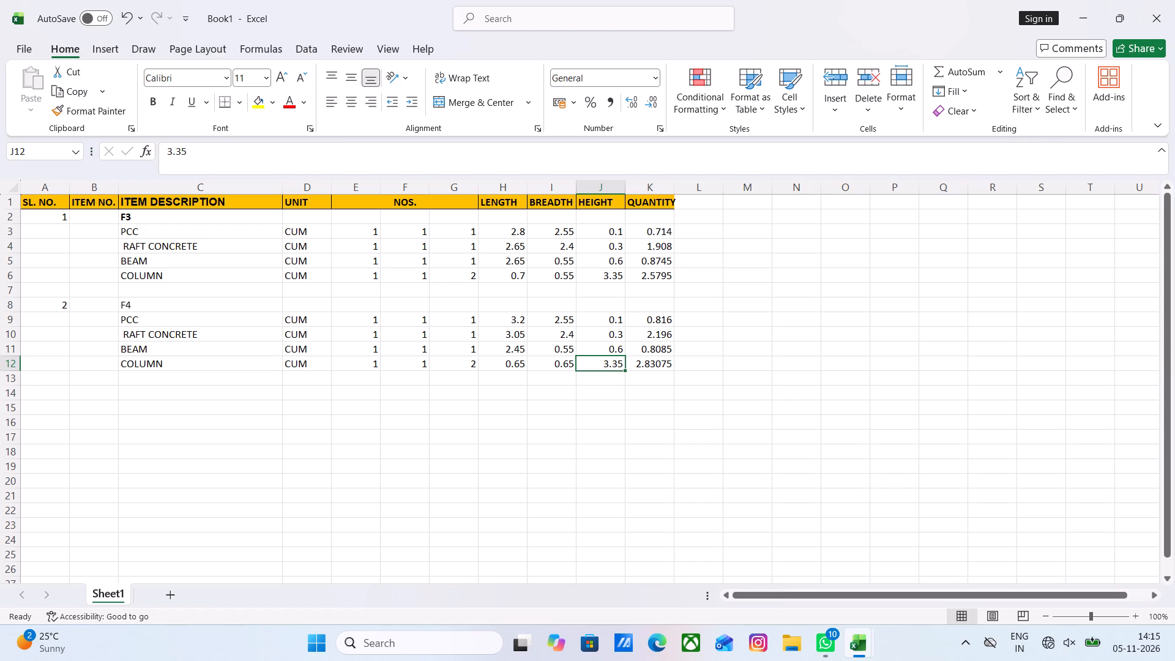
left_click(612, 364)
key("BackSpace")
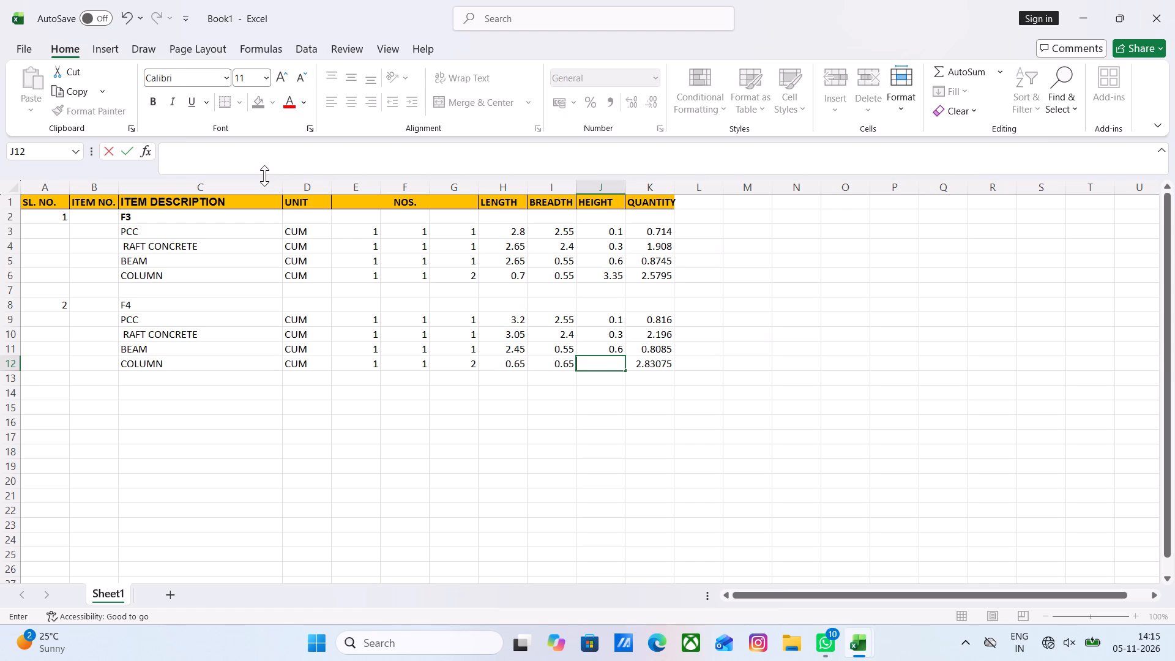
type("+3.6")
type("50")
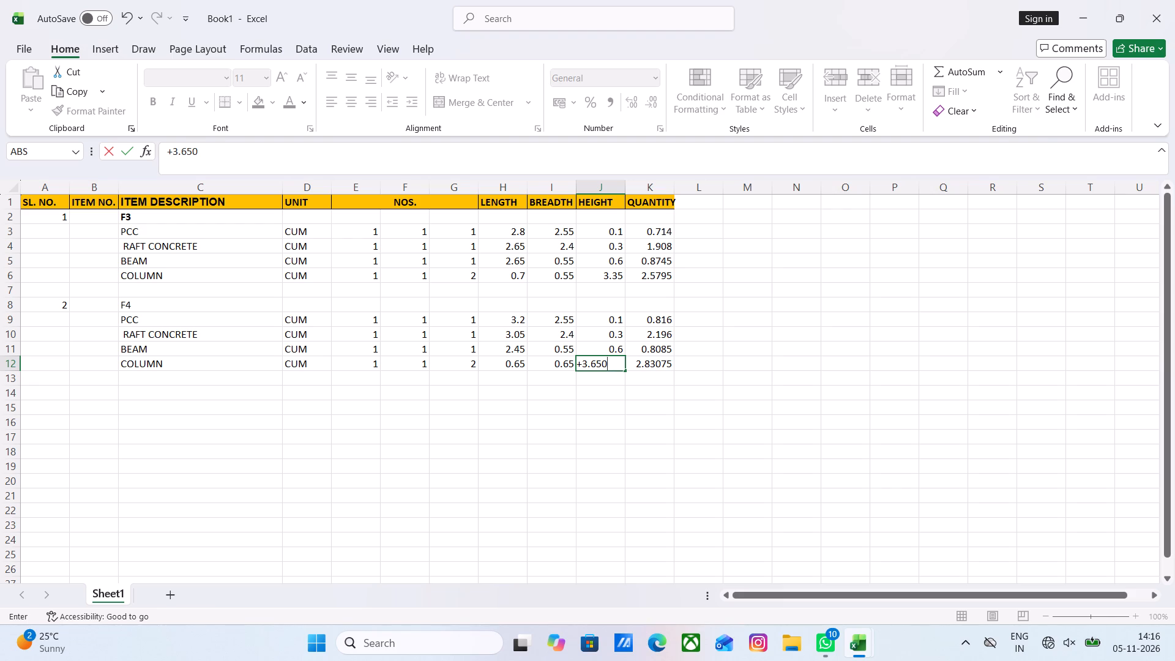
type("-0.8-")
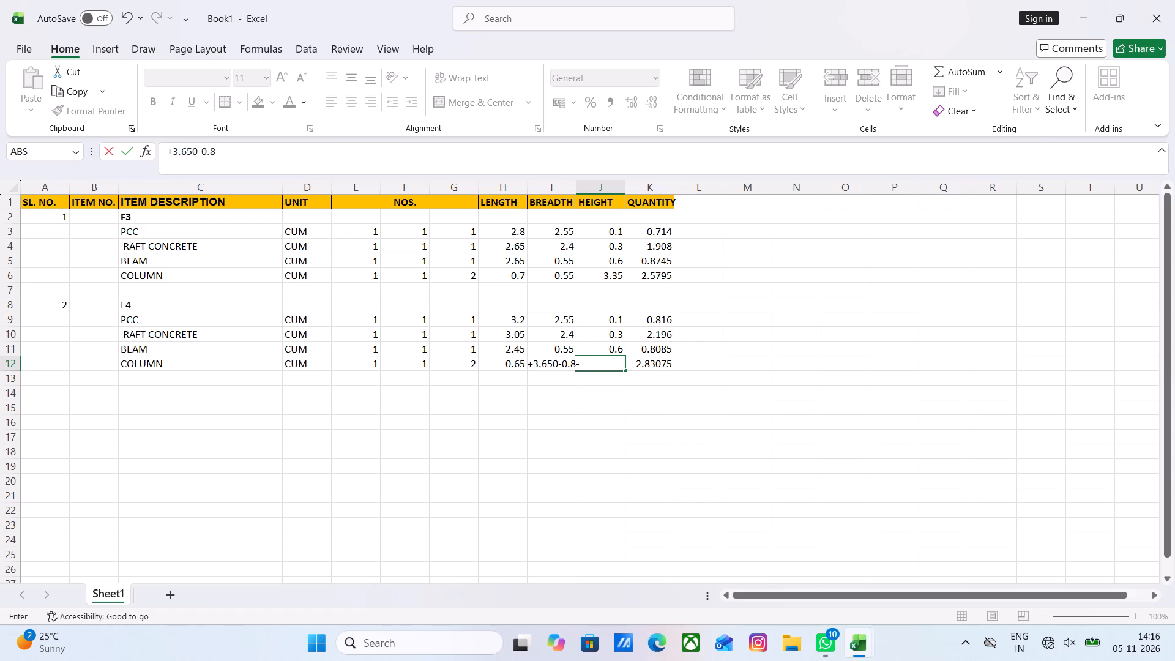
key("BackSpace")
type("+0")
type(".6")
key("Return")
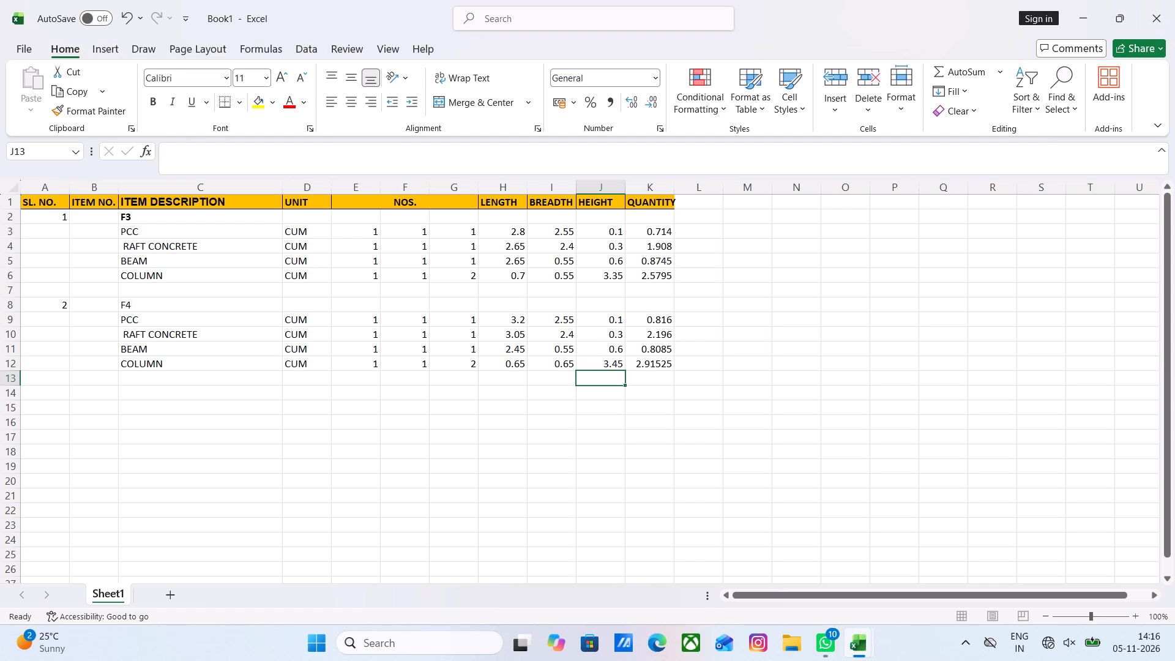
left_click(613, 364)
left_click(662, 365)
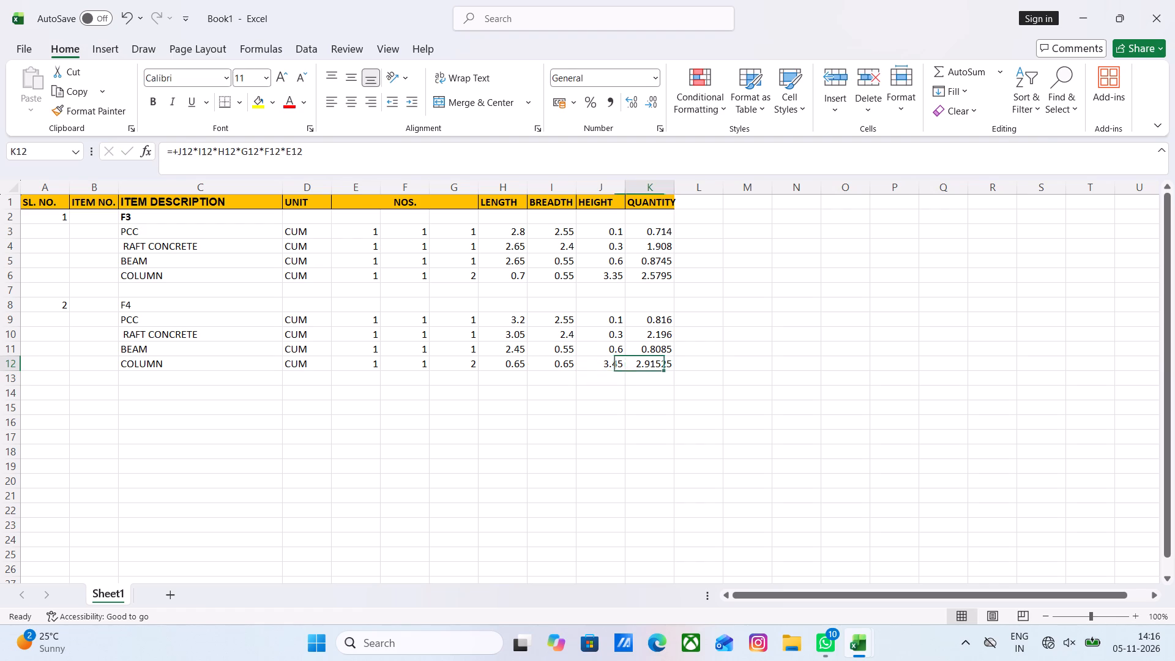
left_click(595, 409)
left_click(657, 363)
Copy the F4 footing block C8:K12 and paste it below, starting at C14, leaving row 13 blank.
left_click(46, 378)
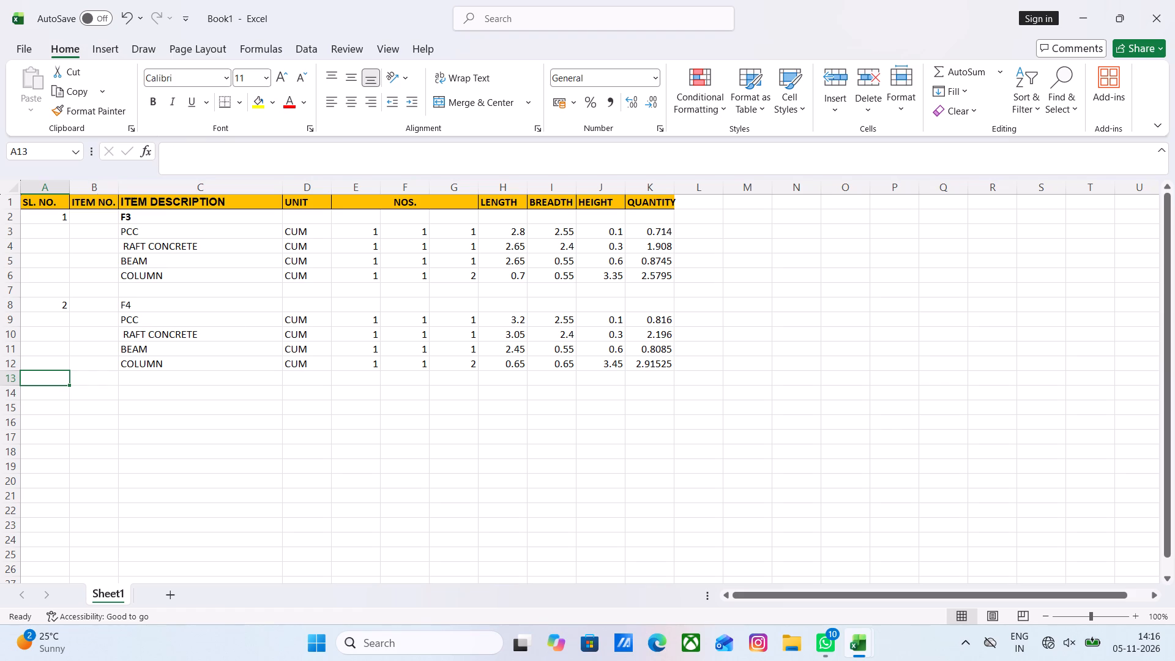
left_click_drag(124, 302, 670, 368)
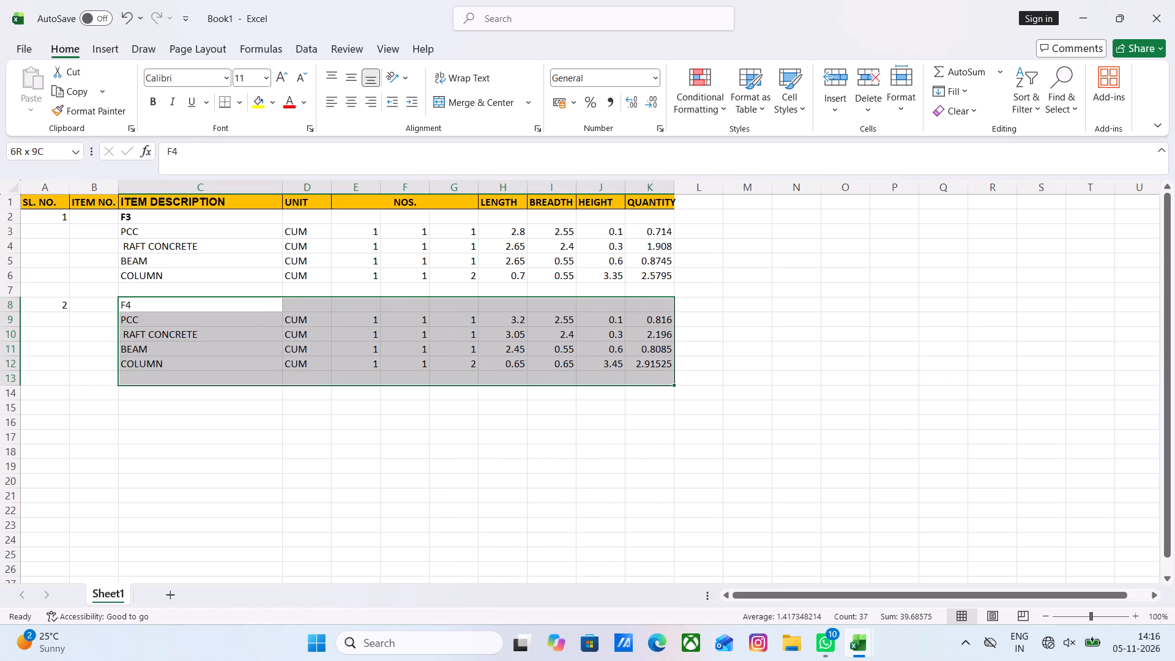
left_click_drag(670, 368, 674, 361)
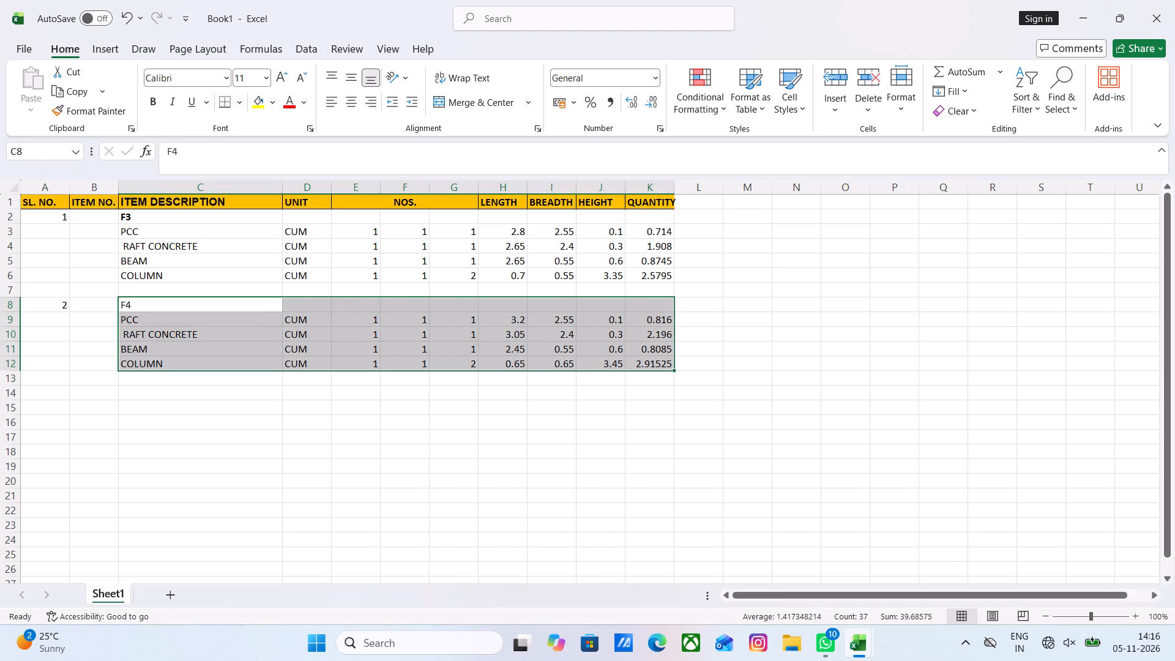
key("ctrl+c")
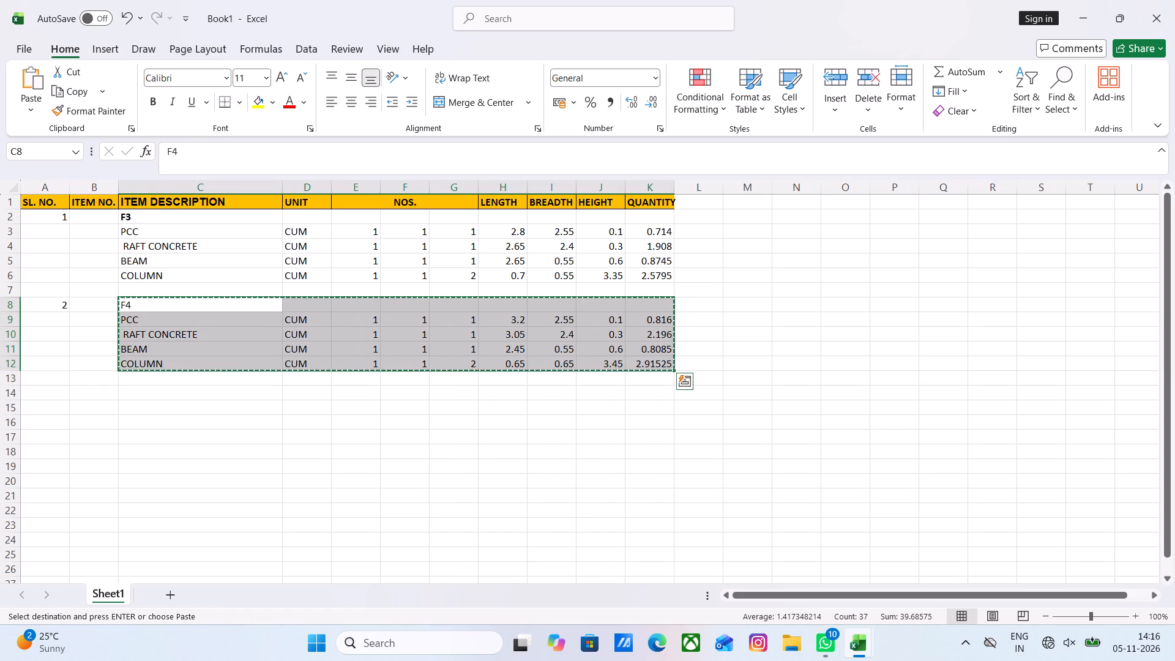
left_click(45, 376)
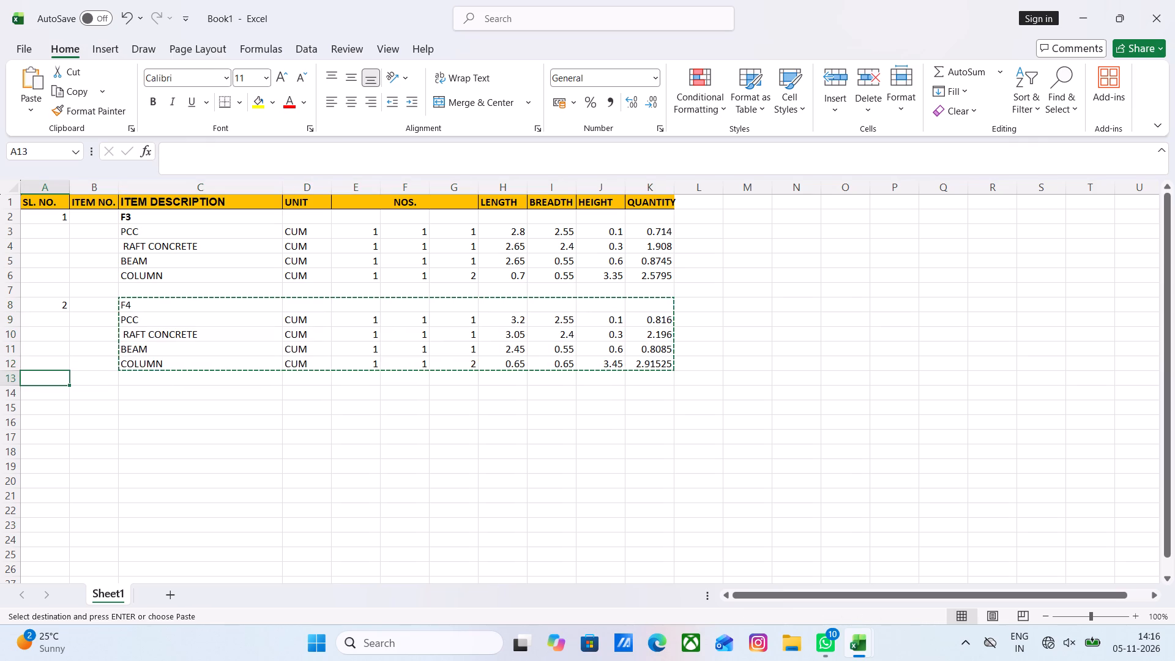
left_click(141, 381)
left_click(136, 397)
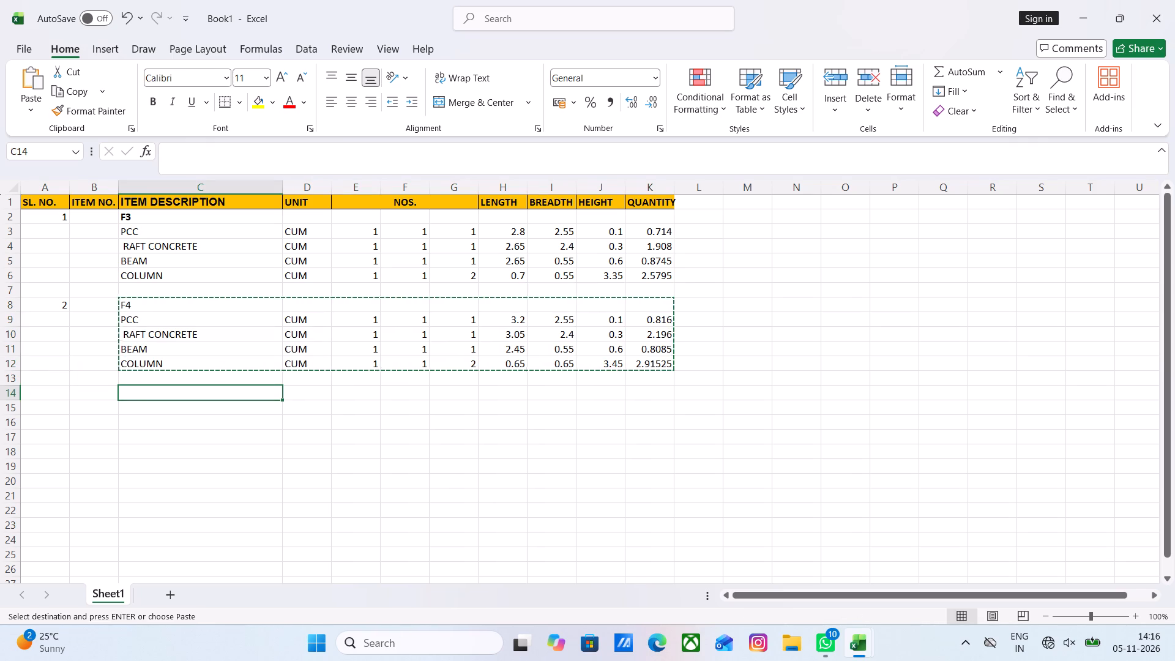
key("ctrl+v")
key("Escape")
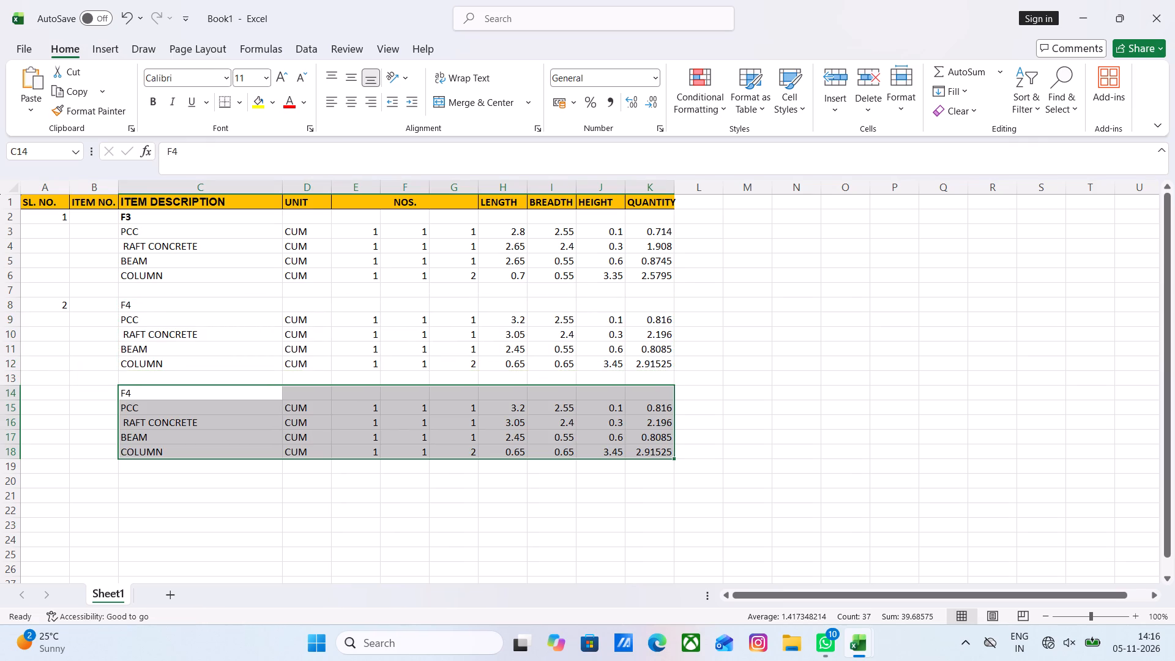
left_click(230, 543)
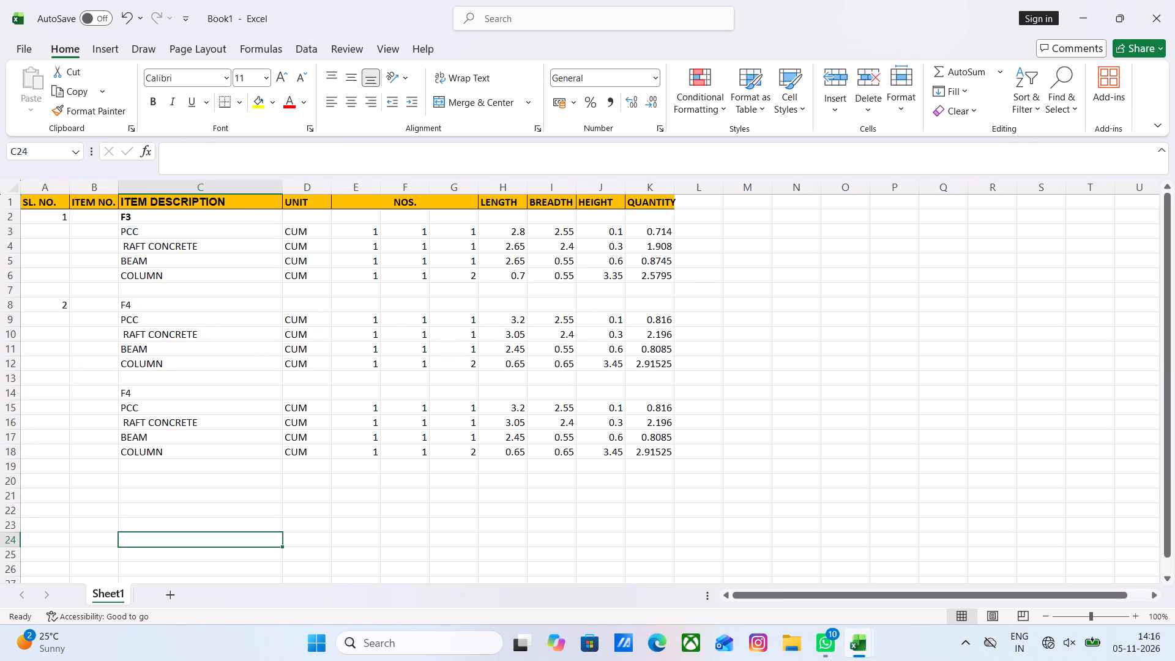
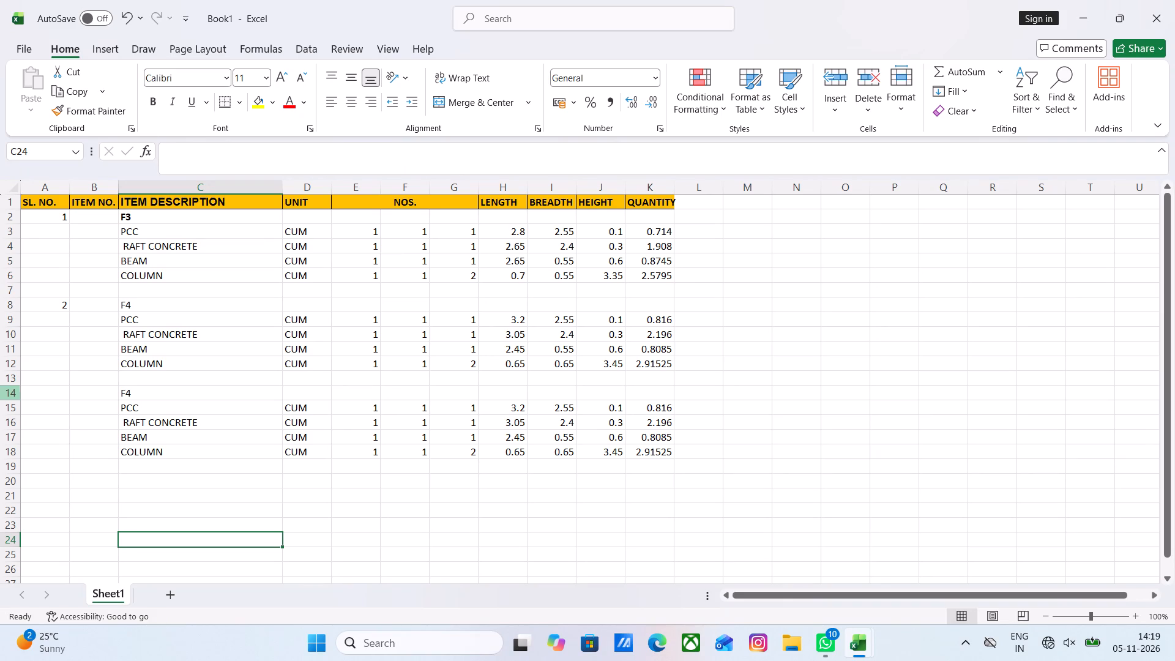
Enter serial number 3 in A14 and rename the copied footing block's heading in C14 as F5.
left_click(41, 393)
key("3")
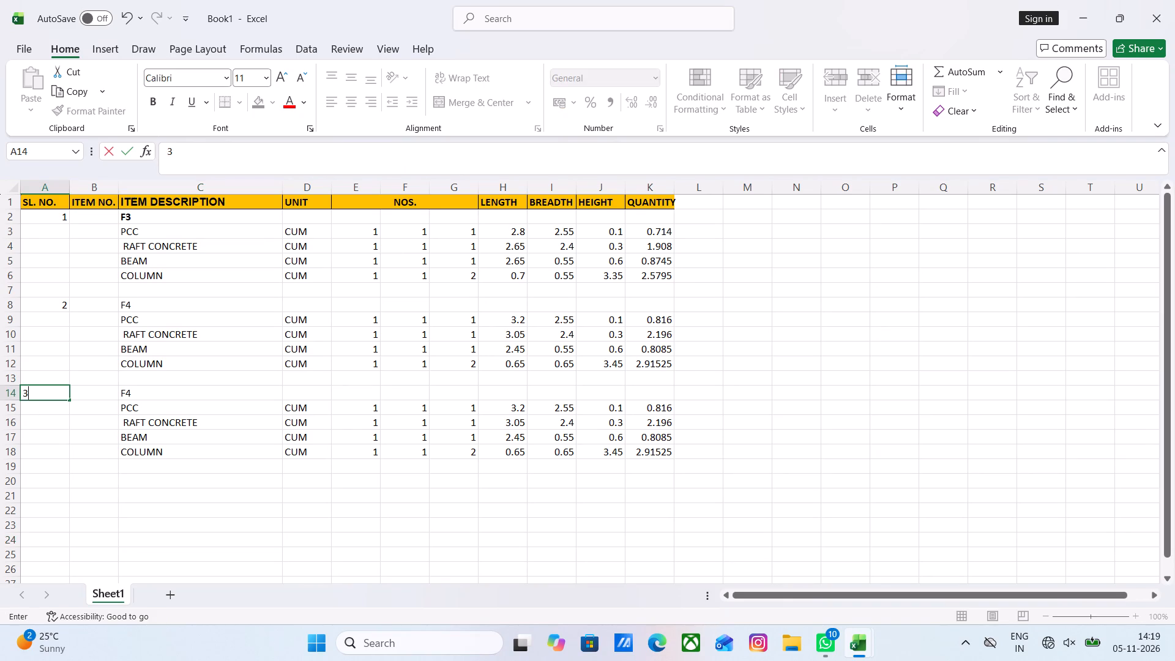
left_click(95, 478)
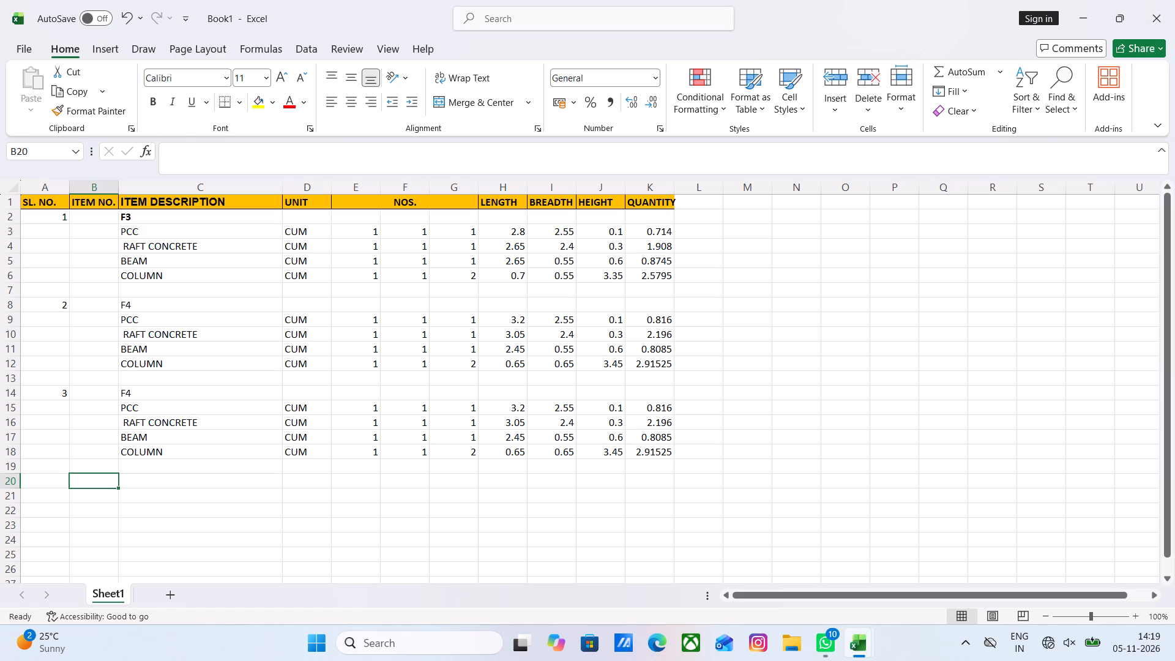
left_click(106, 428)
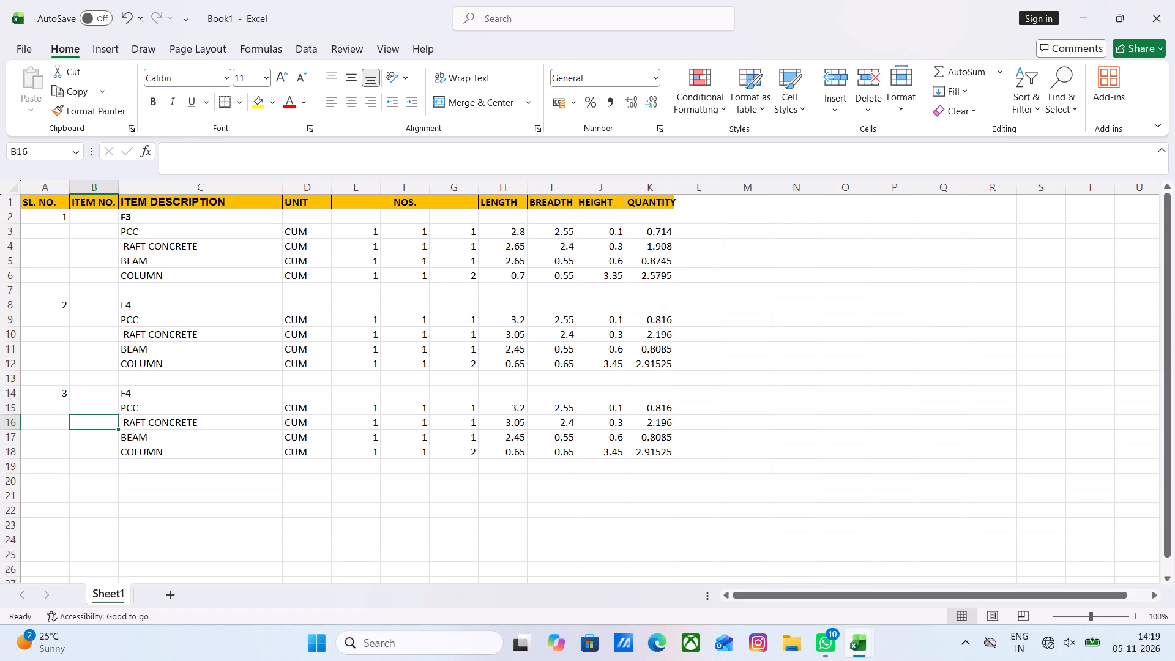
left_click(125, 396)
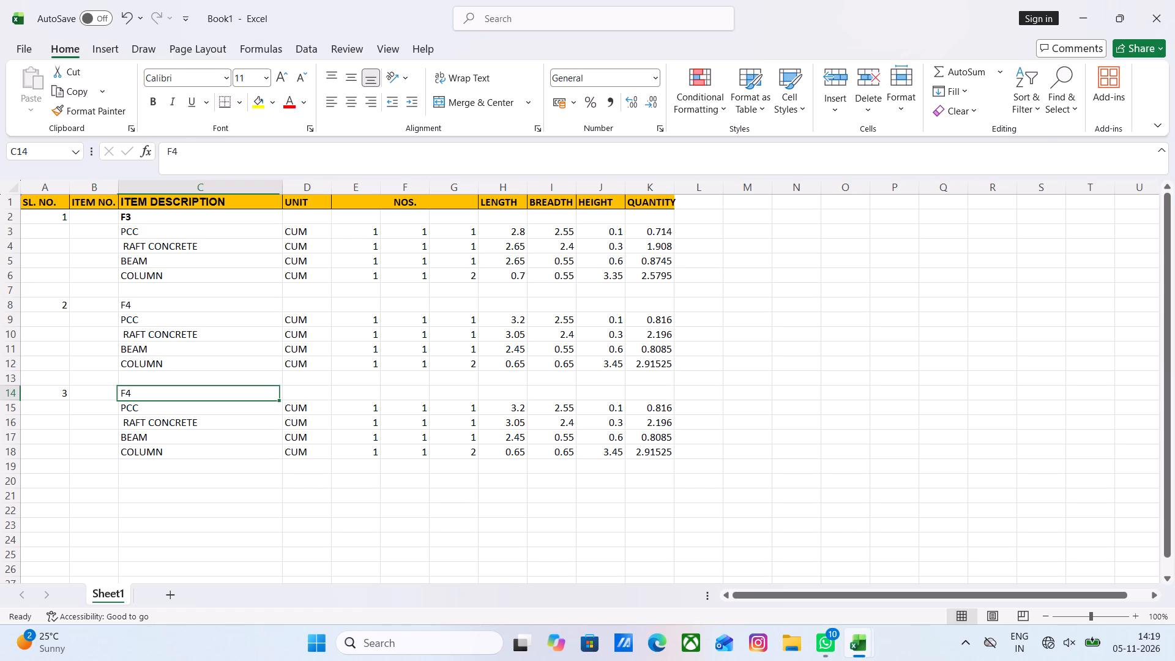
left_click(147, 390)
type("F5")
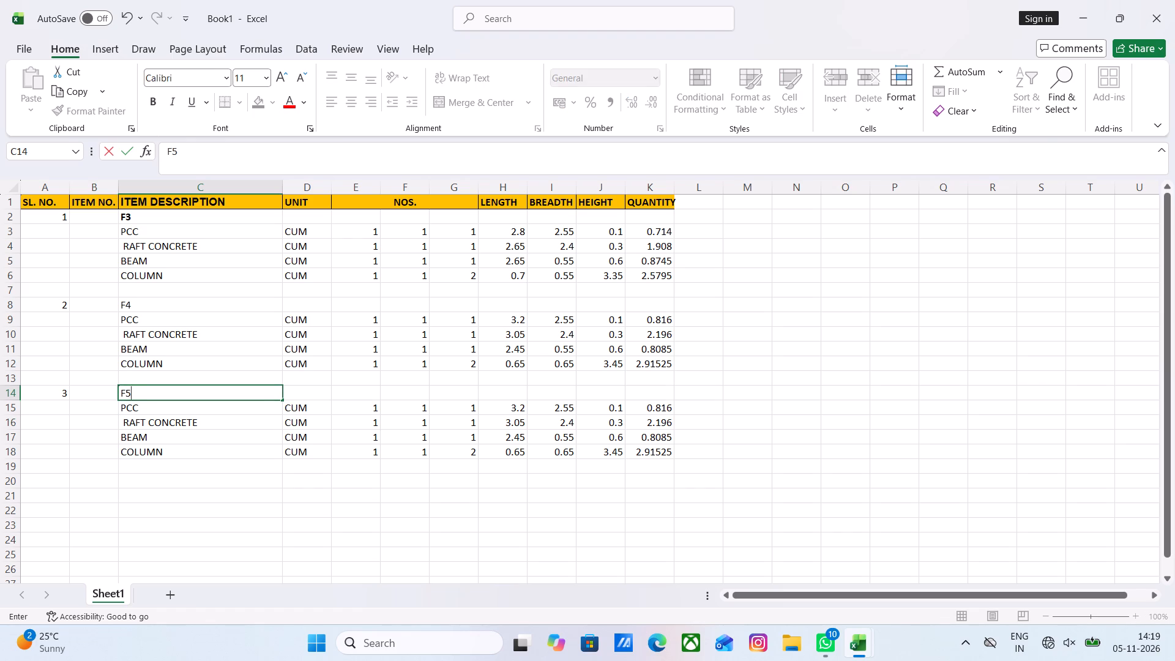
left_click(231, 542)
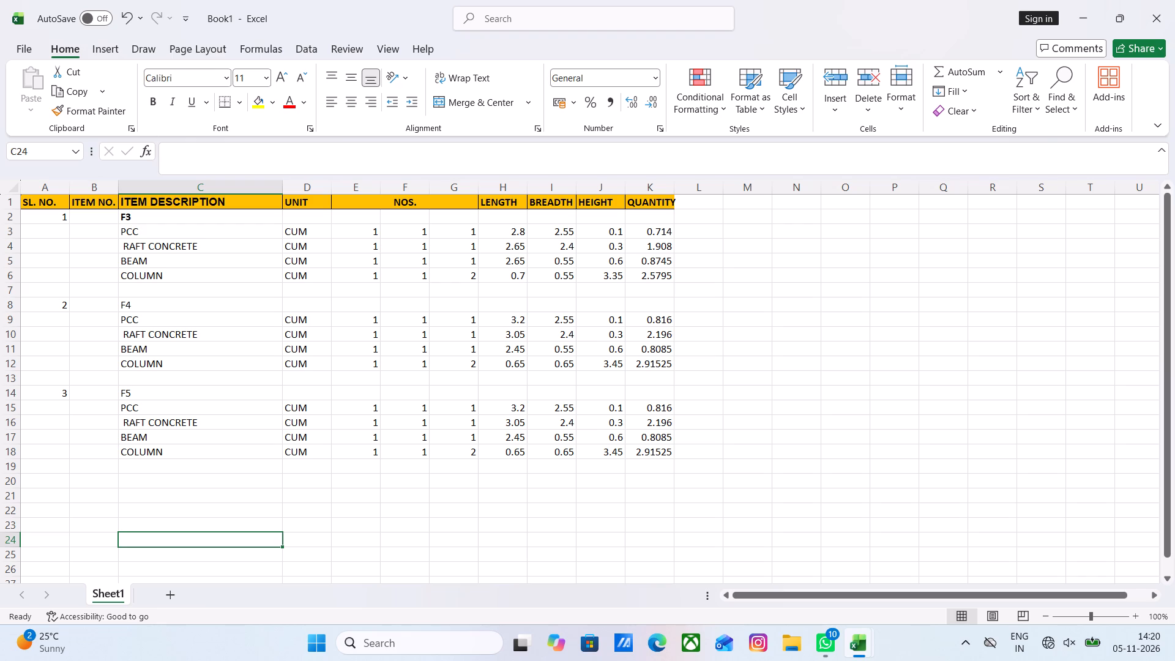
Review the F4 footing block's item descriptions in column C, from the heading through PCC, raft concrete, beam and column.
scroll(293, 269, "up", 5)
scroll(408, 237, "up", 1)
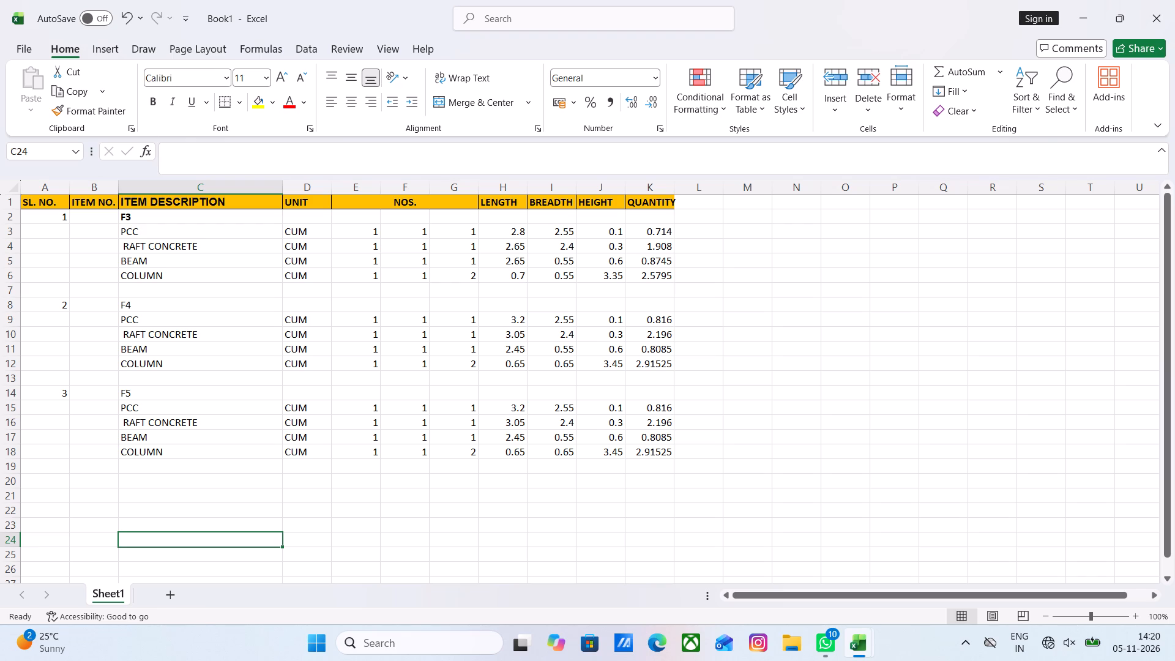
left_click(146, 291)
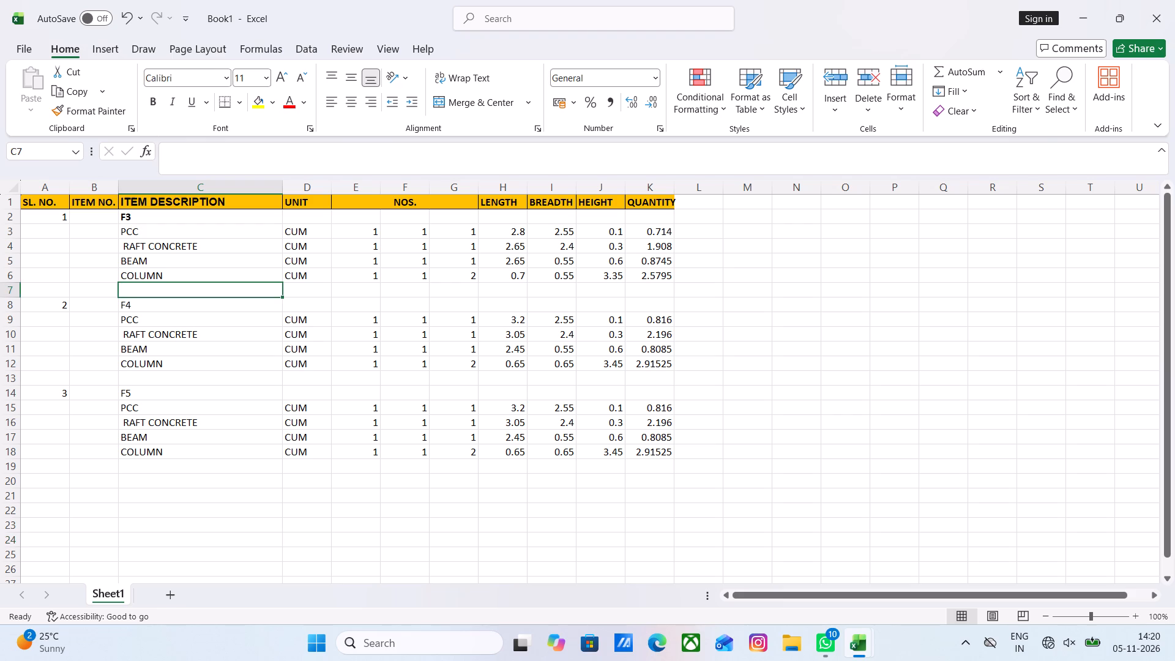
left_click(154, 312)
left_click(163, 305)
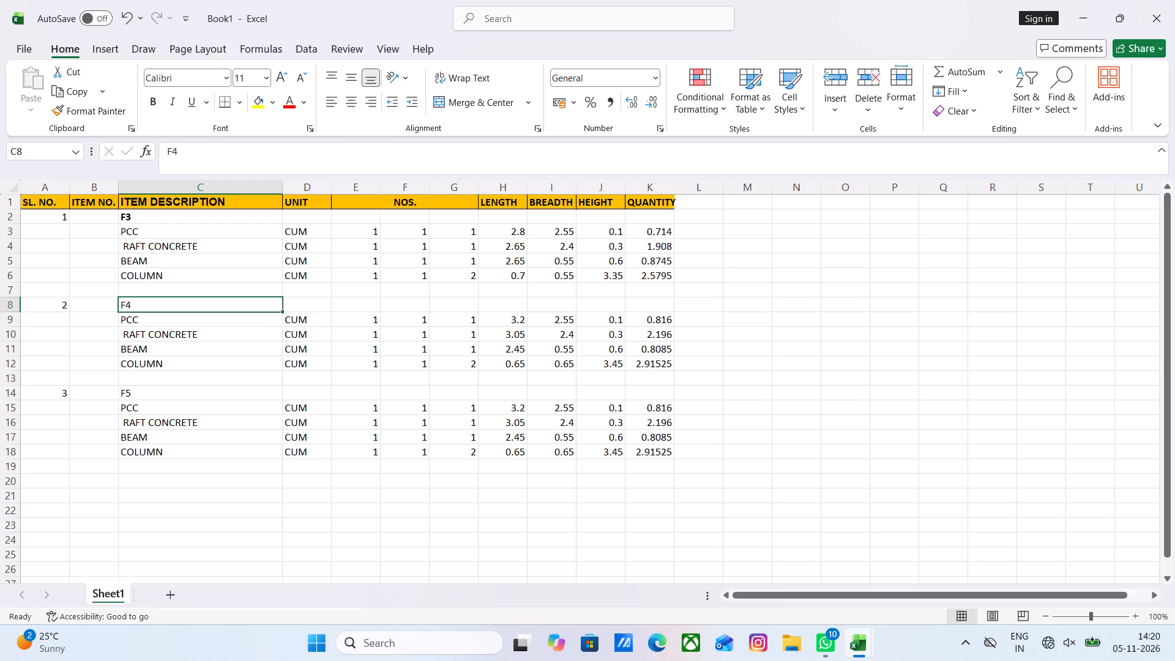
left_click(176, 304)
left_click(169, 315)
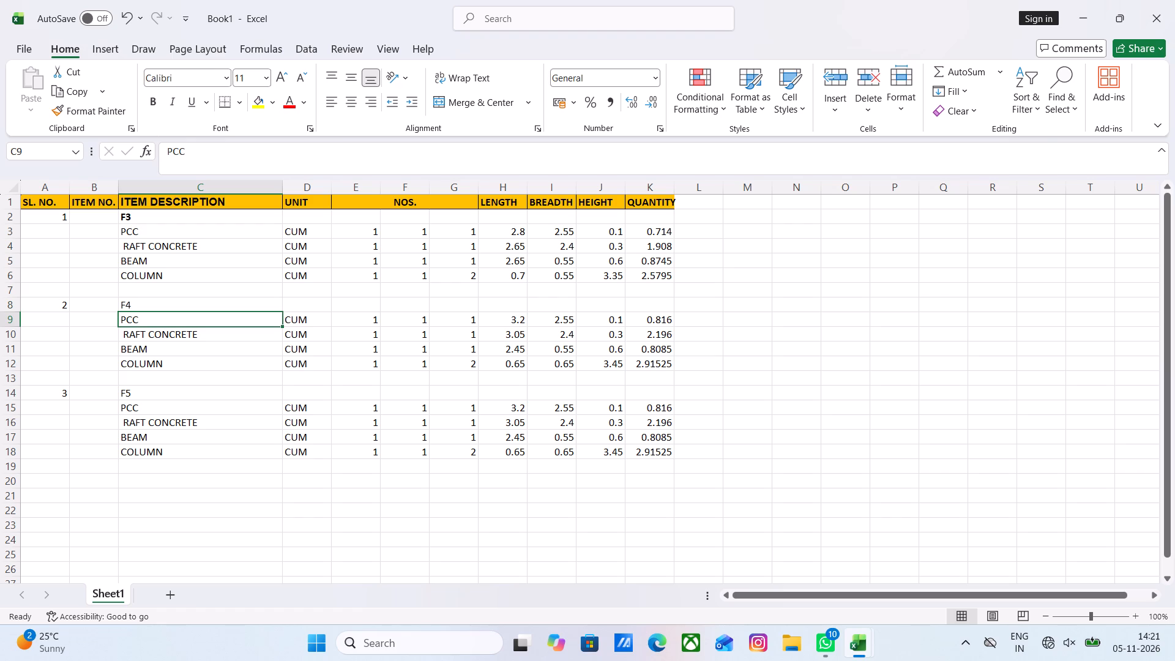
left_click(161, 336)
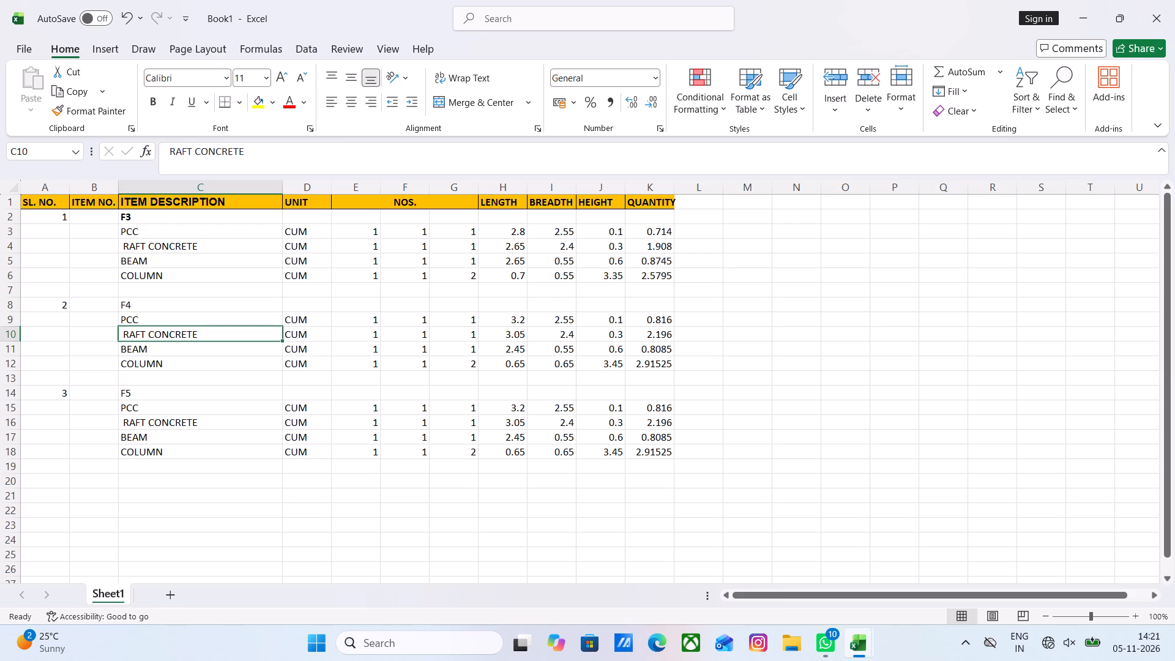
left_click(164, 348)
left_click(157, 358)
left_click(181, 330)
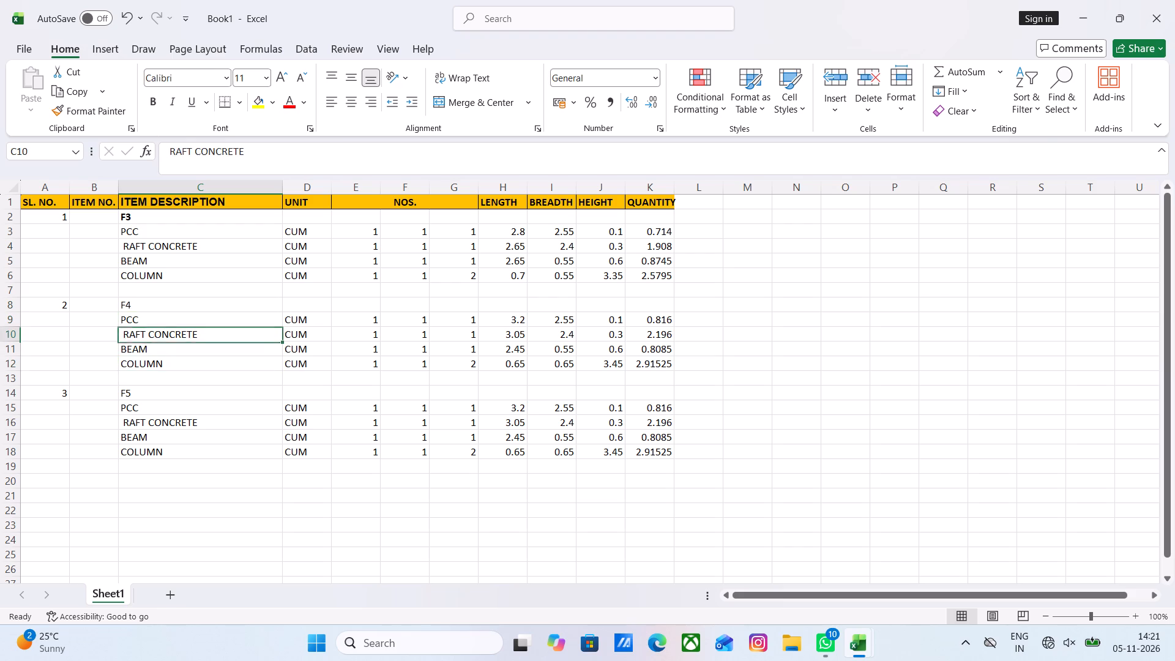
left_click(159, 315)
left_click(164, 303)
left_click(174, 340)
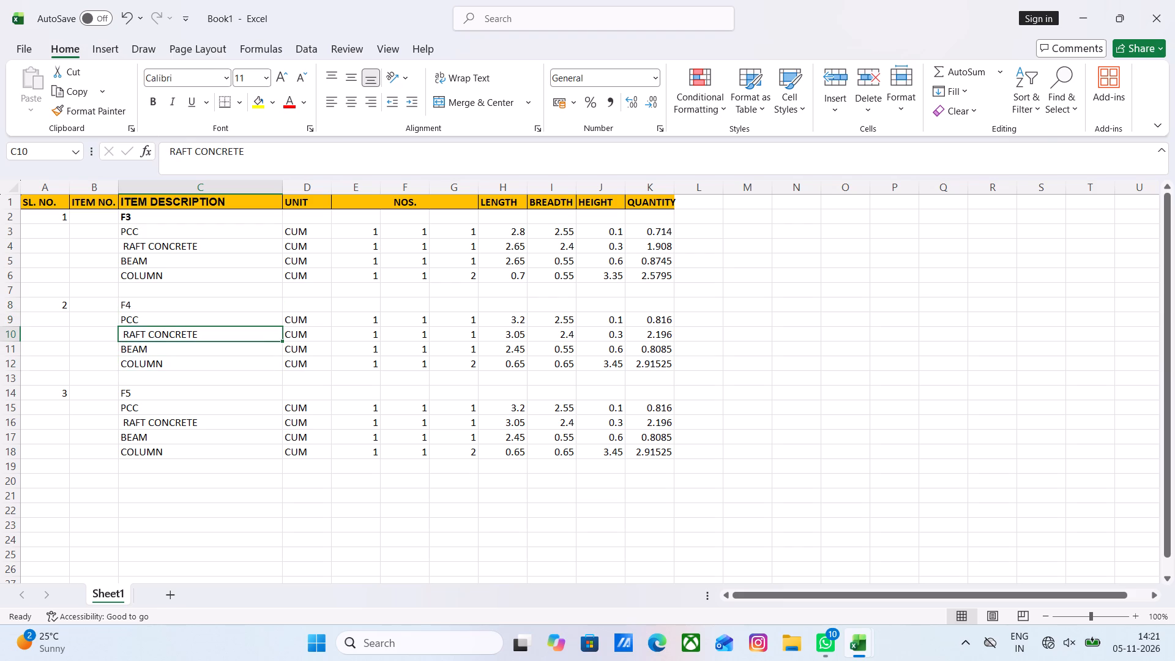
left_click(190, 365)
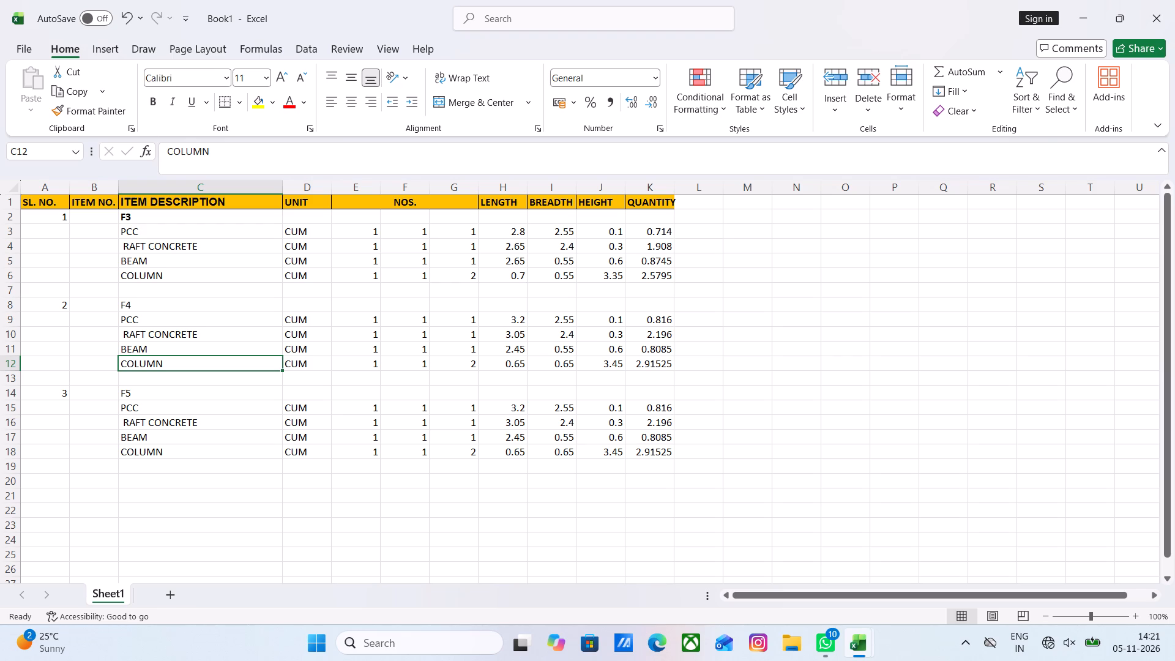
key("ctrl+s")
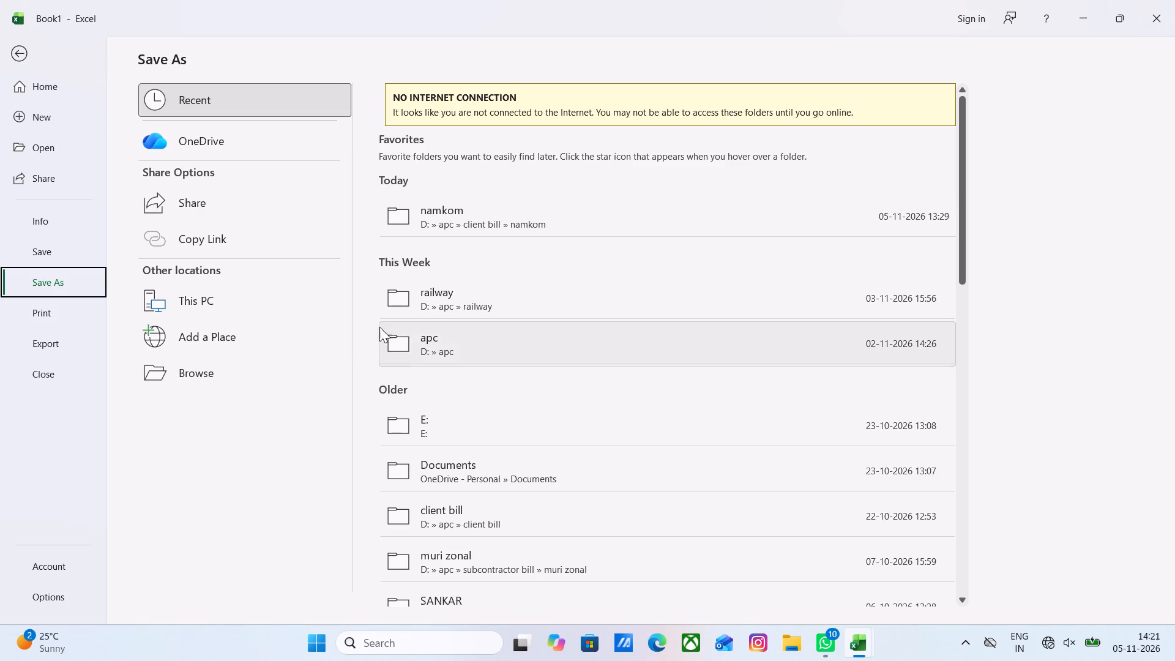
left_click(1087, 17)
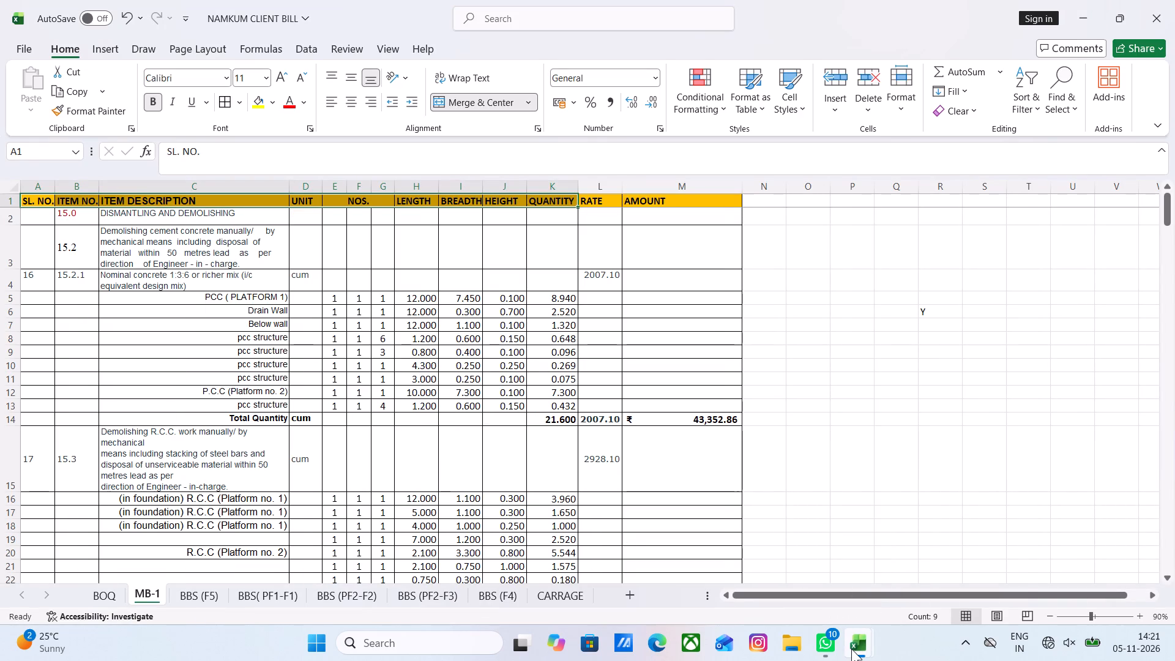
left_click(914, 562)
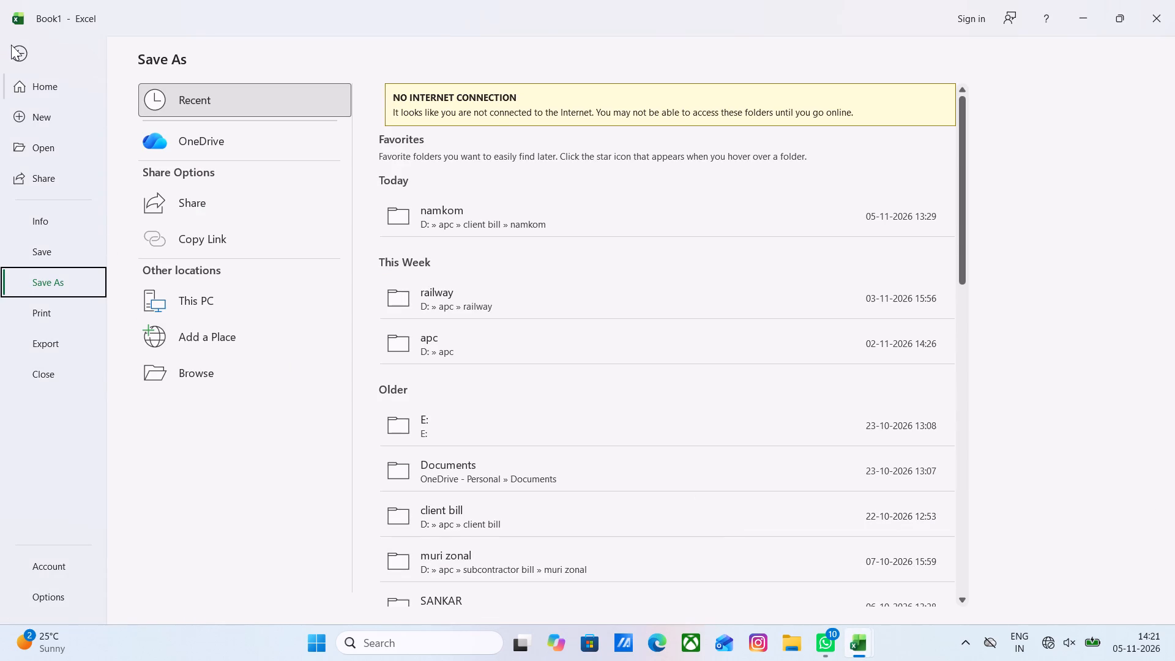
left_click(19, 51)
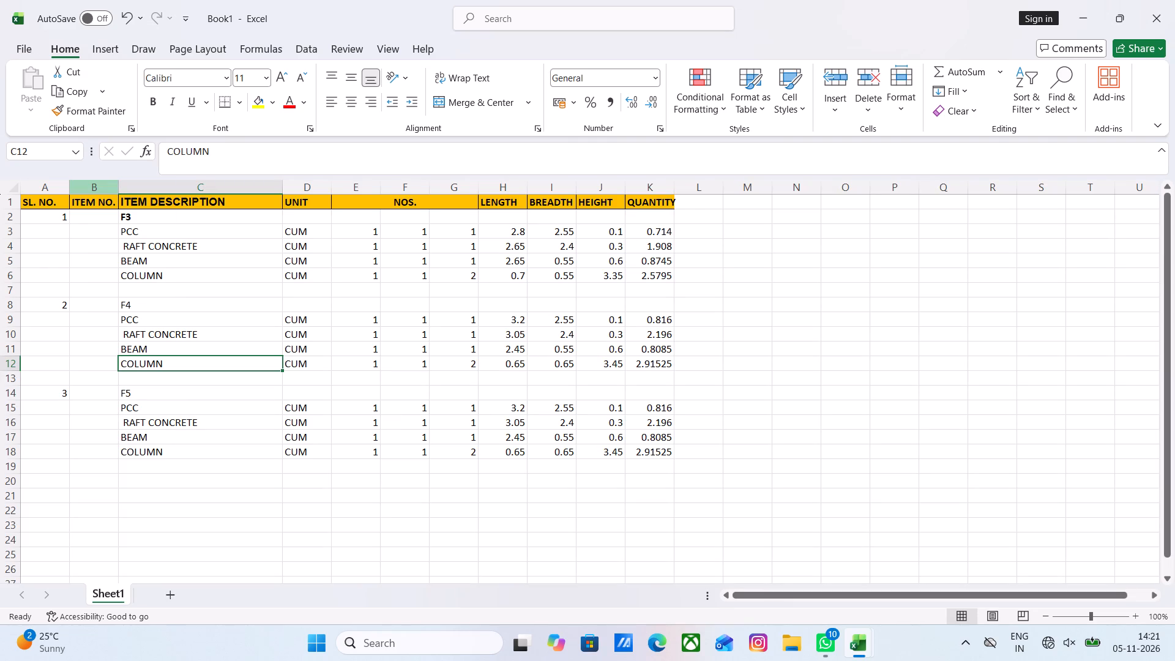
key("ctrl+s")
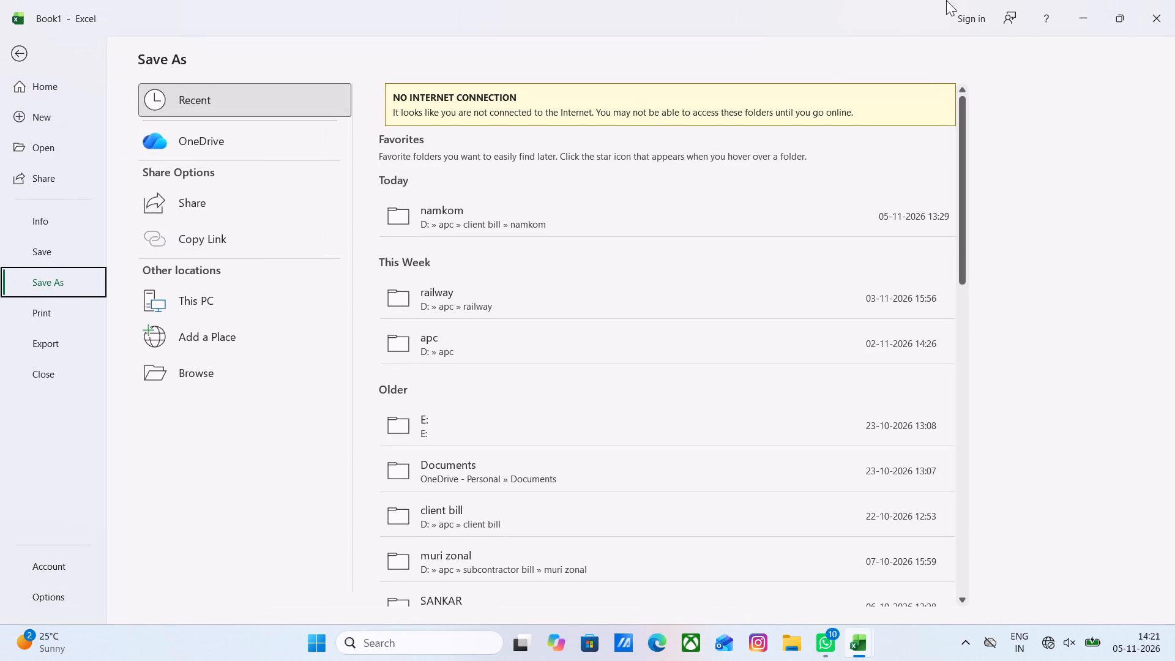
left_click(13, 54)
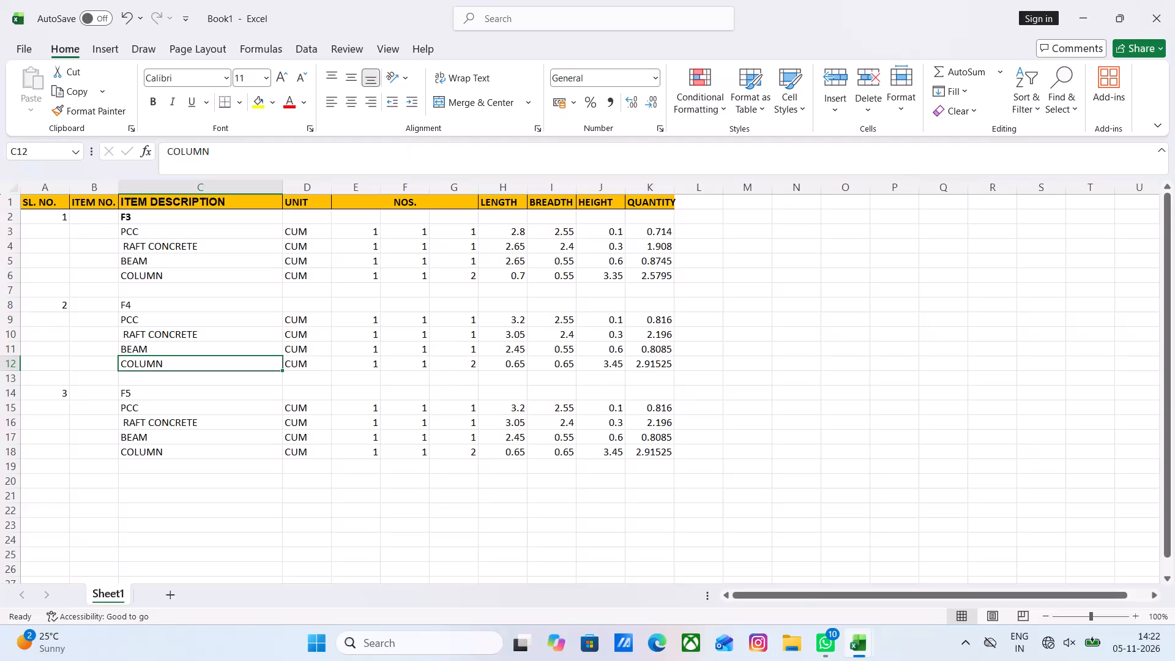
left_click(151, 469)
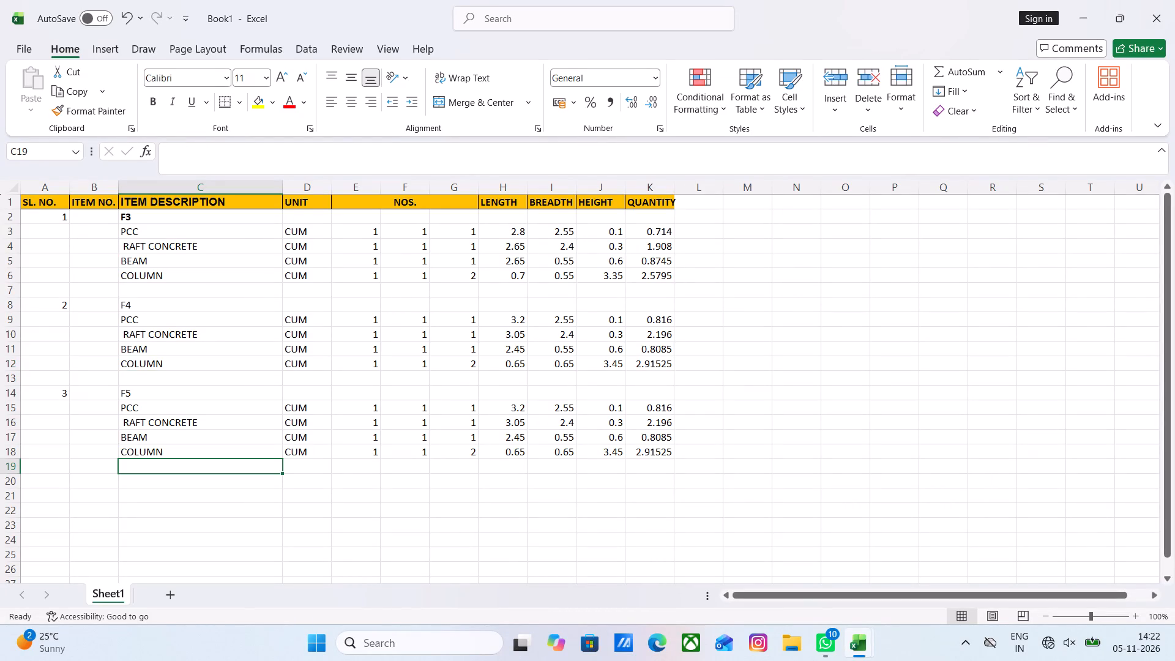
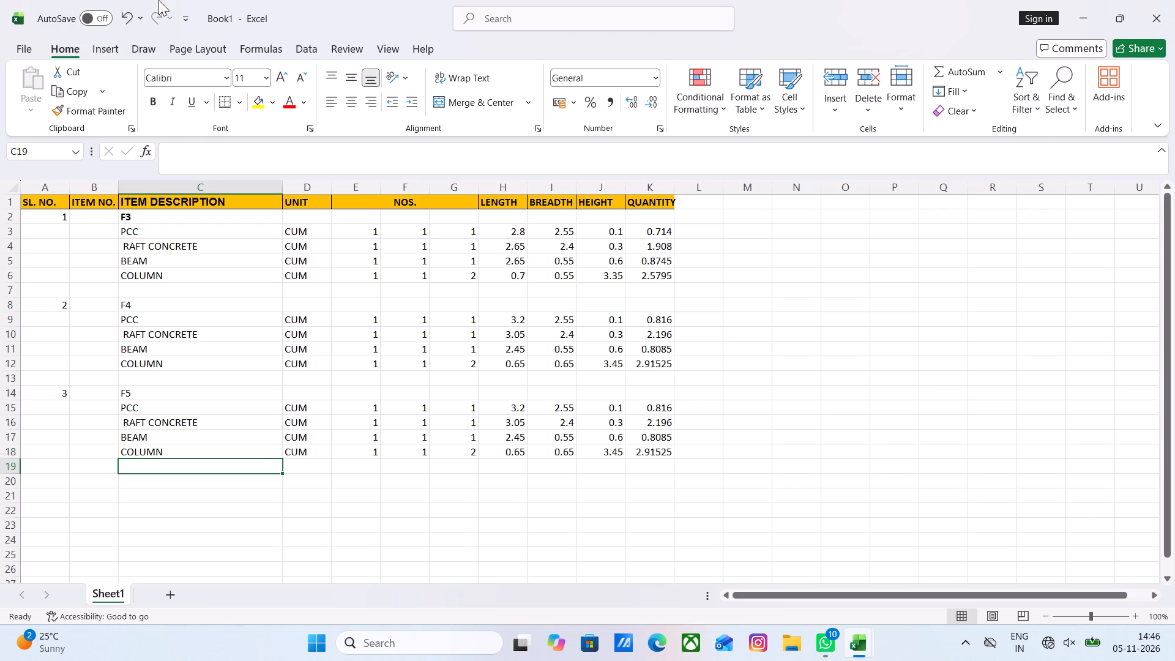
Set the F5 column's count in G18 to 3.
scroll(320, 0, "down", 7)
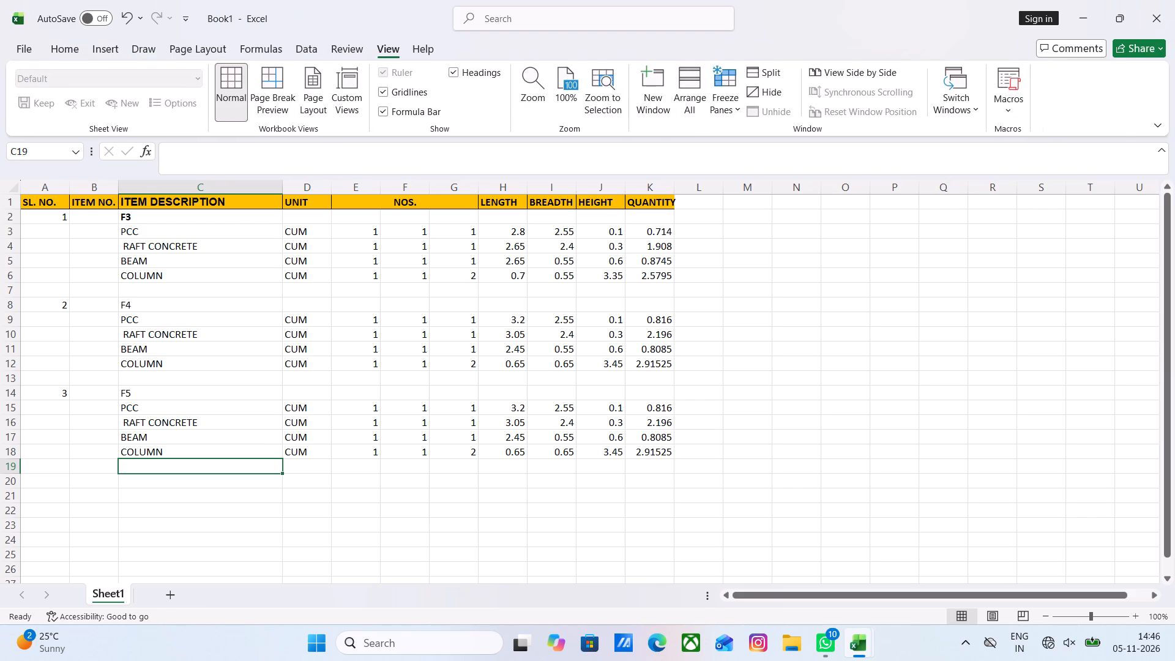
scroll(745, 364, "down", 3)
scroll(745, 359, "up", 4)
scroll(280, 494, "down", 1)
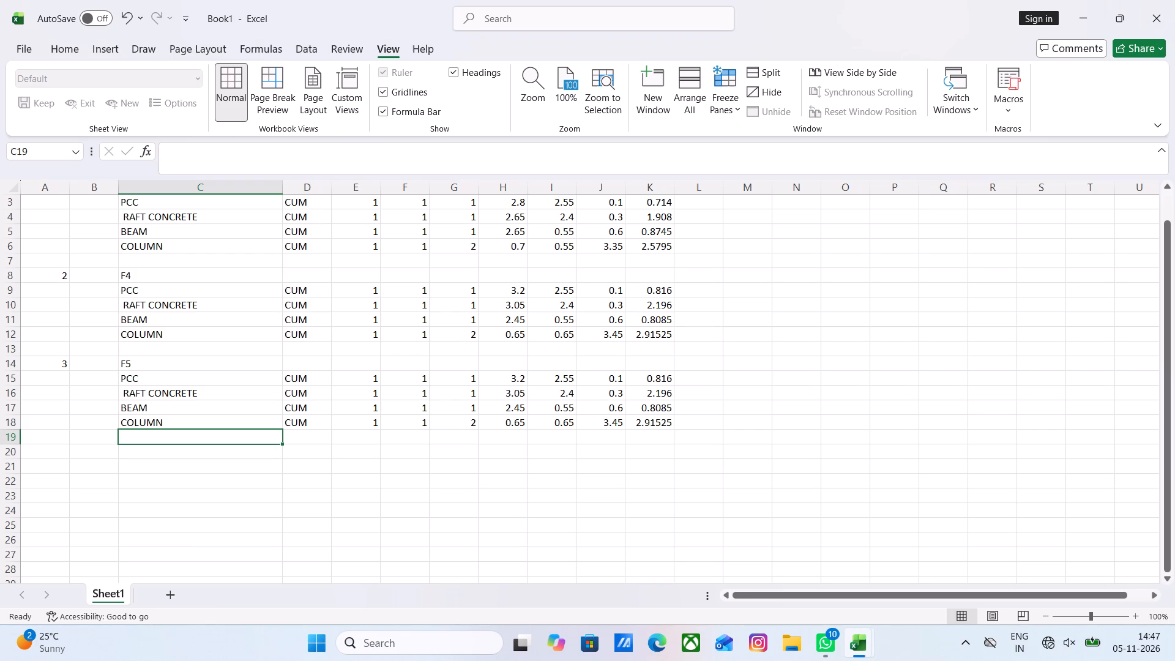
left_click(471, 422)
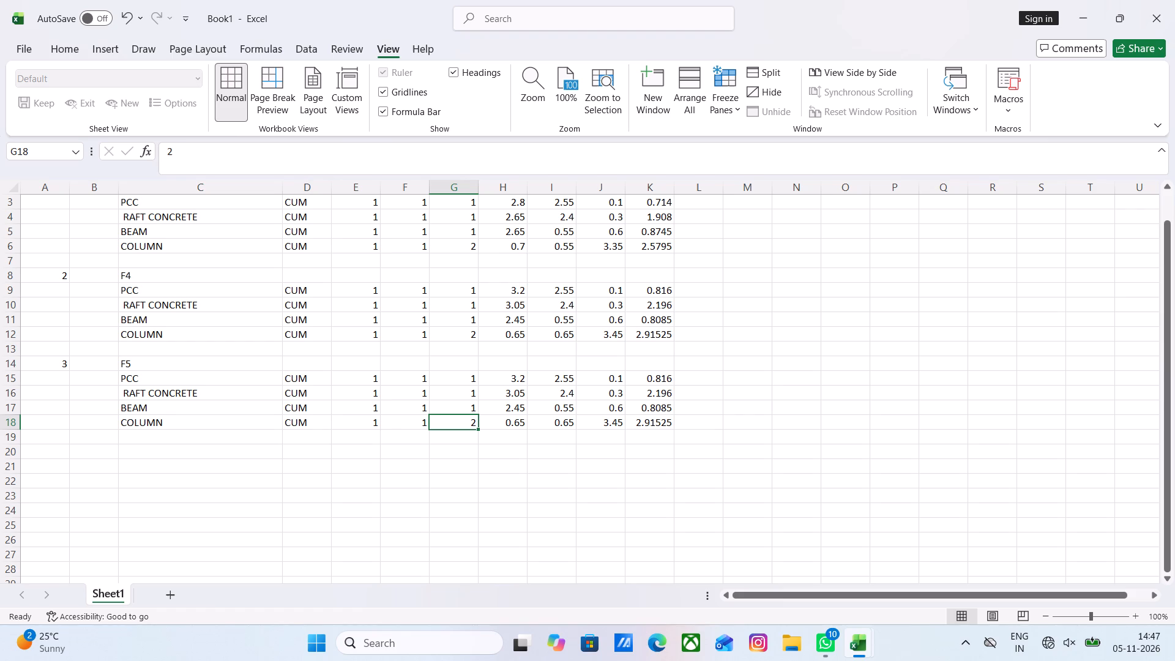
key("3")
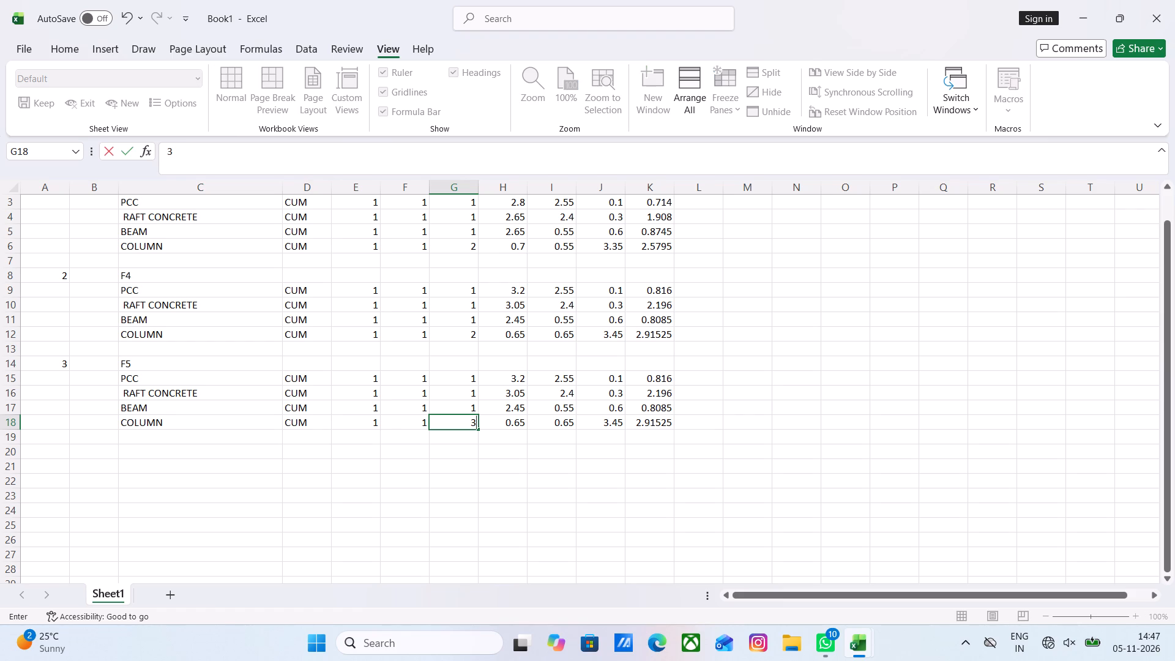
left_click(442, 467)
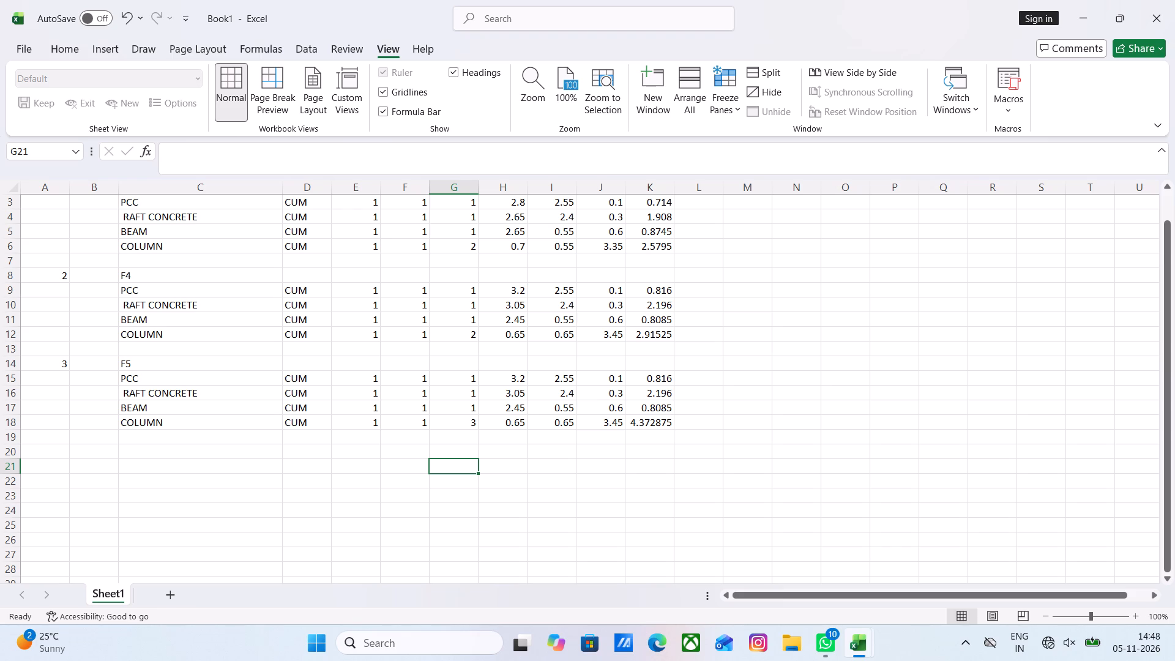
Set the F5 beam's height in J17 to 0.5.
left_click(515, 410)
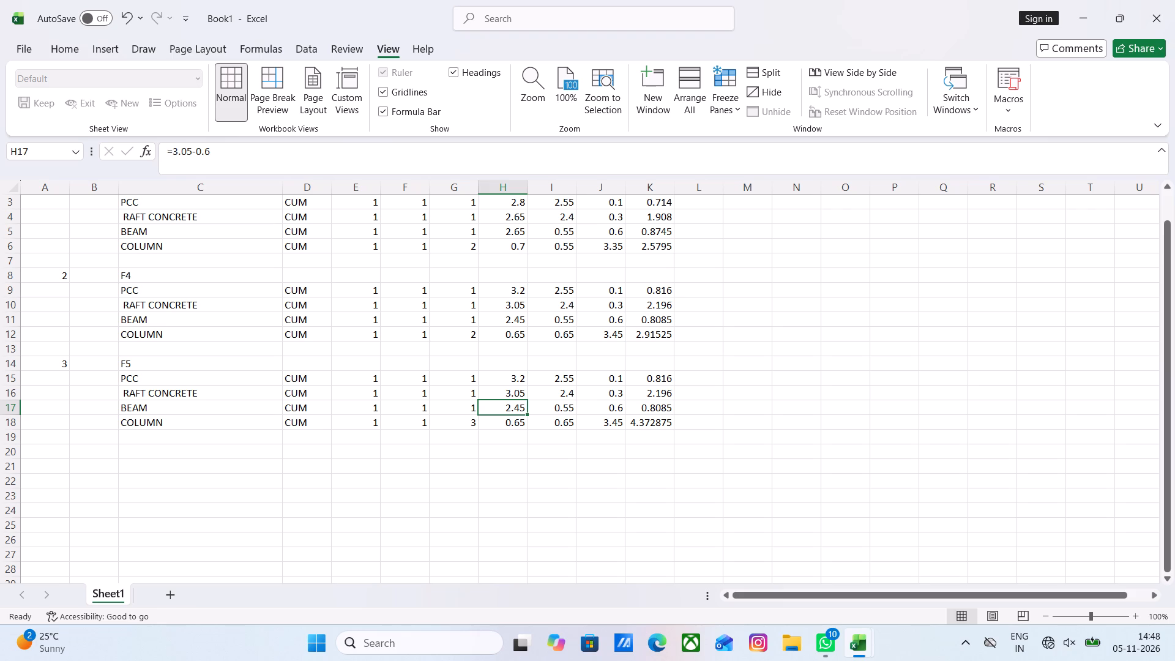
left_click(606, 408)
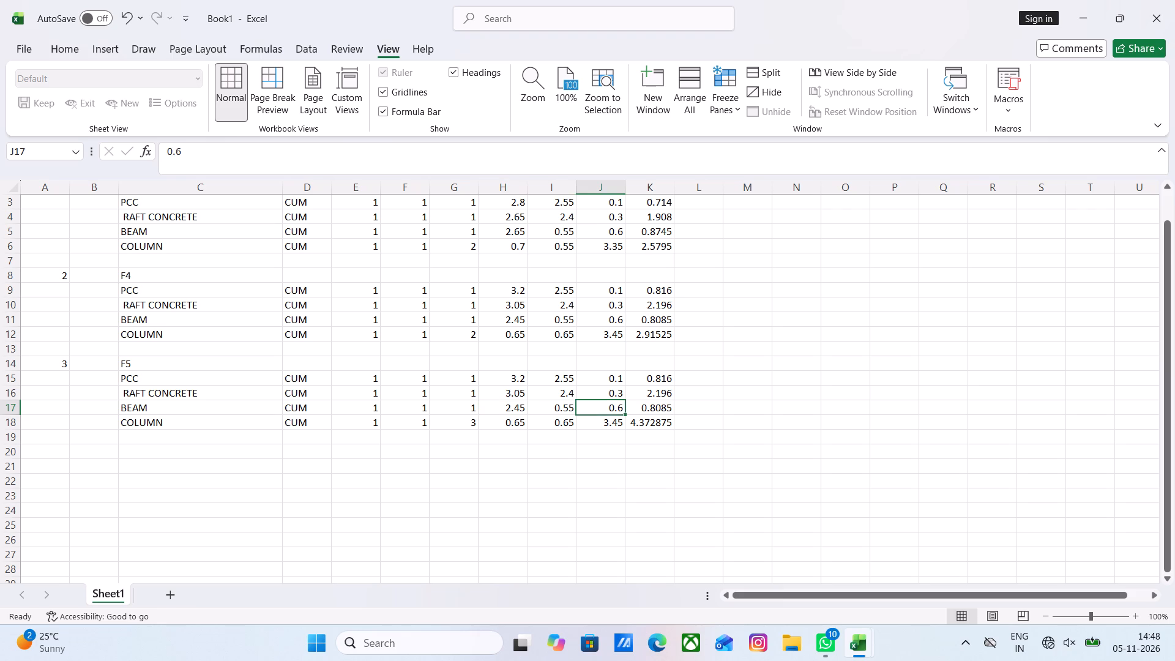
type("0.5")
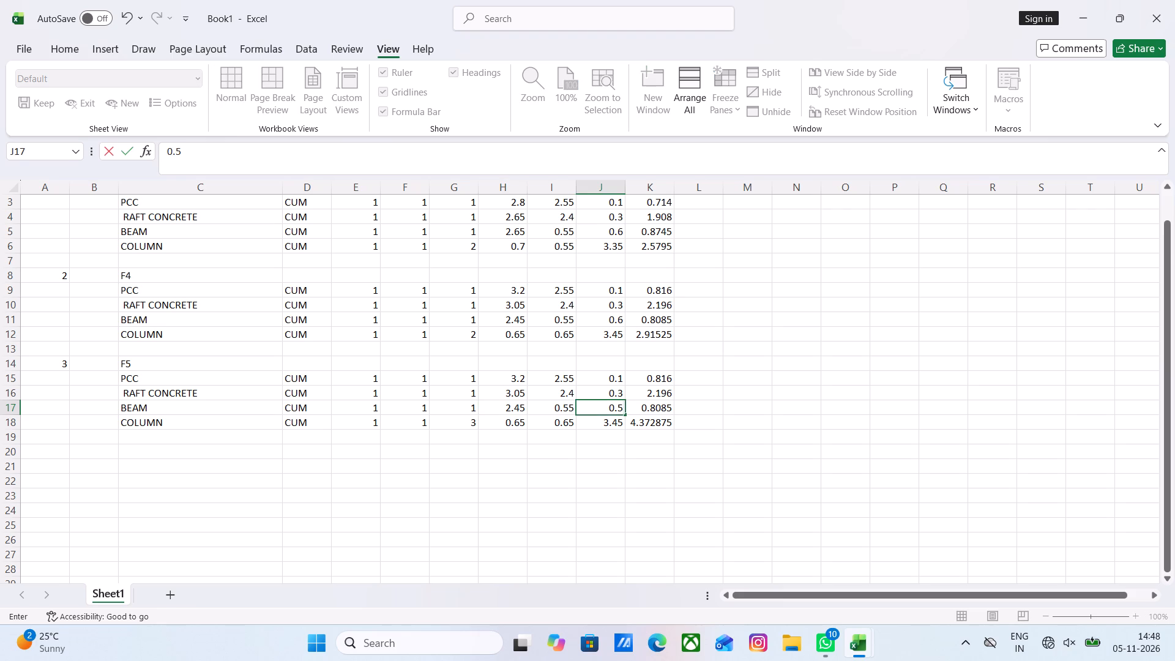
left_click(622, 487)
Set the F5 beam's breadth in I17 to 0.65.
left_click(568, 406)
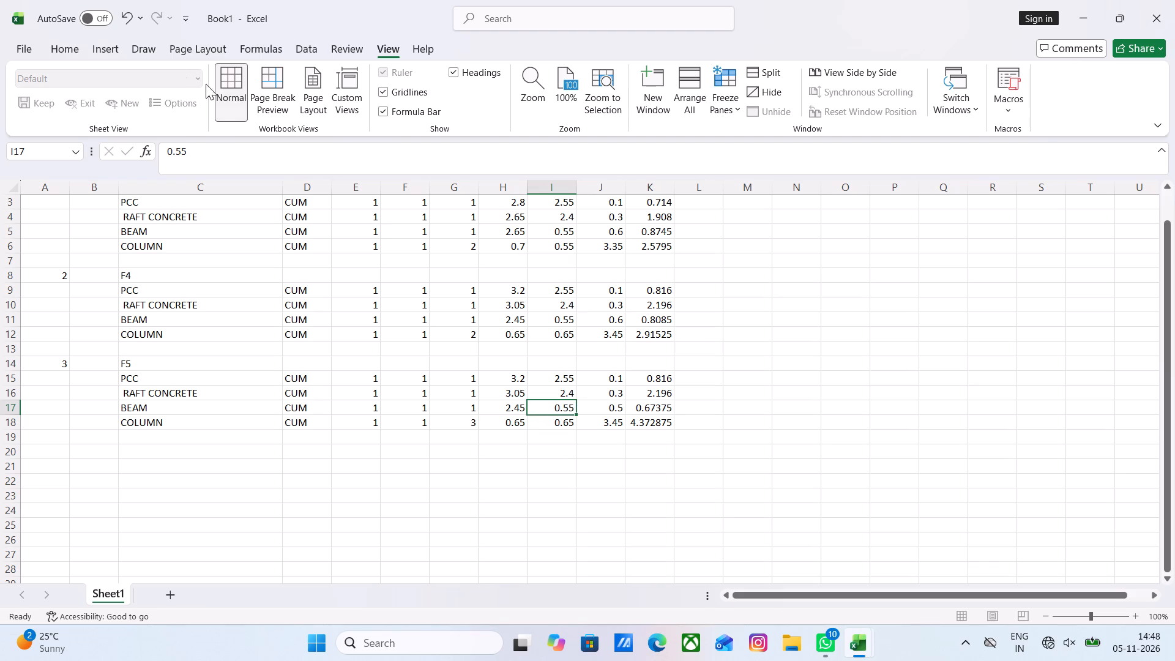
left_click(55, 48)
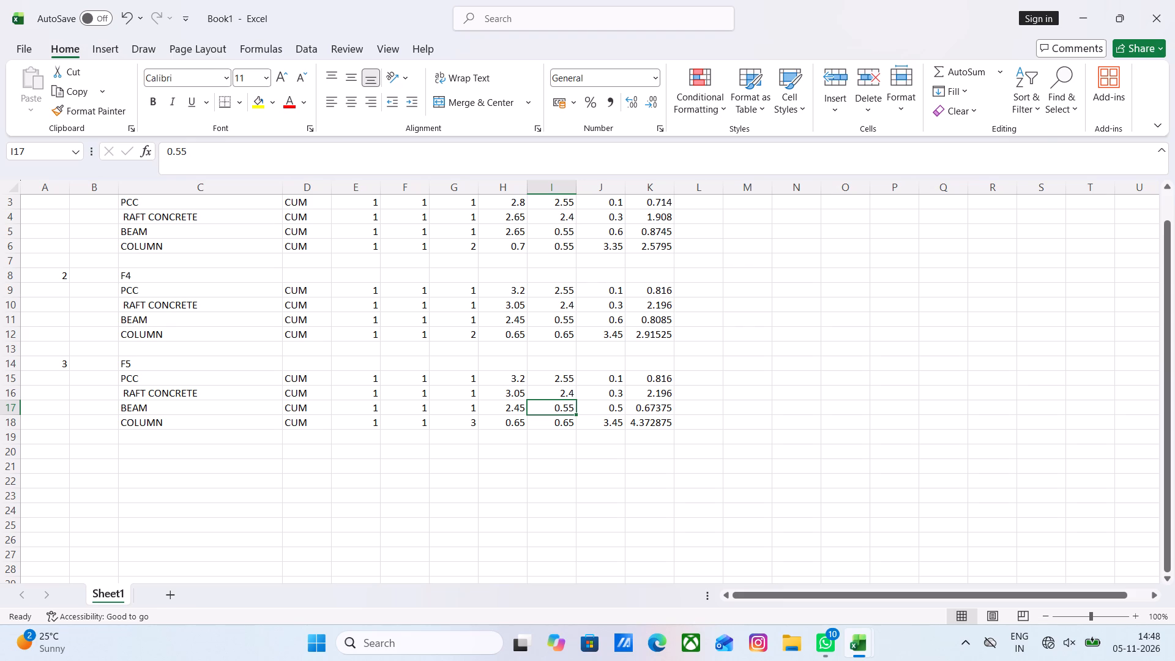
left_click(567, 411)
type("0.65")
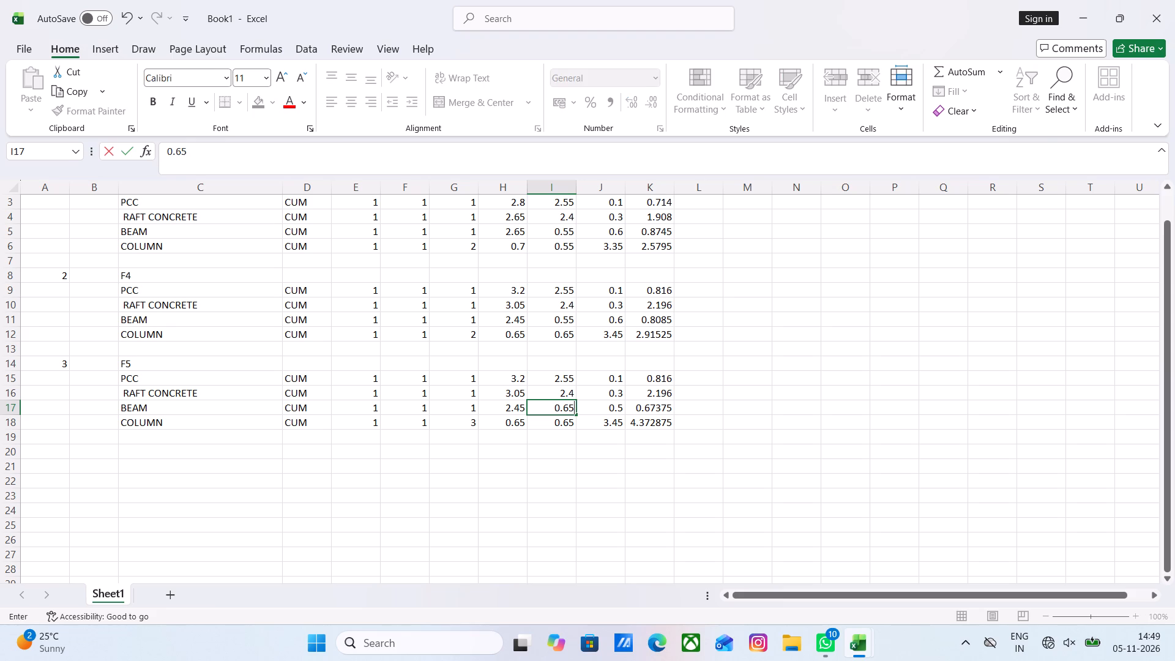
left_click(547, 514)
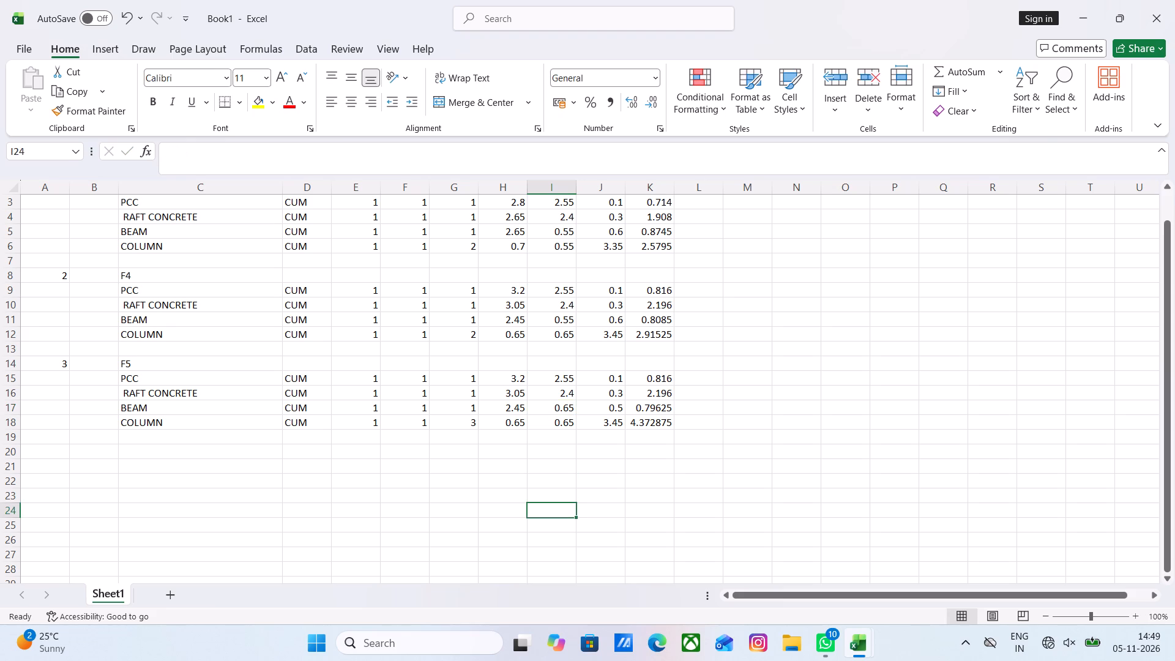
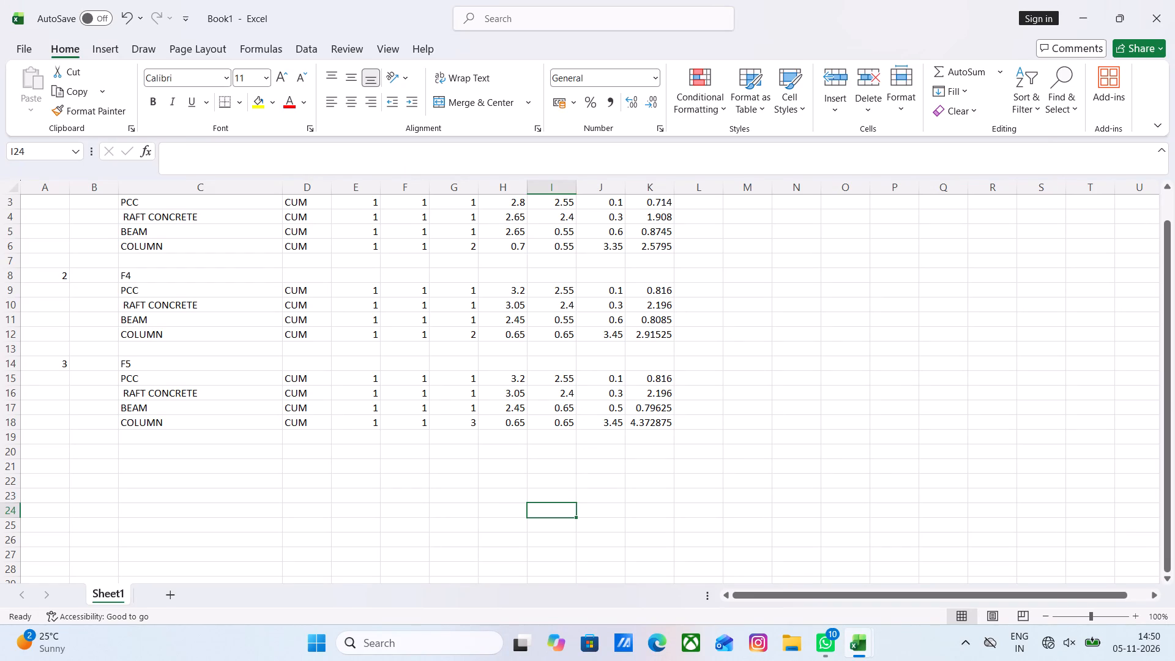
Change the F5 PCC length formula in H15 to =5.65+0.075+0.075.
left_click(516, 379)
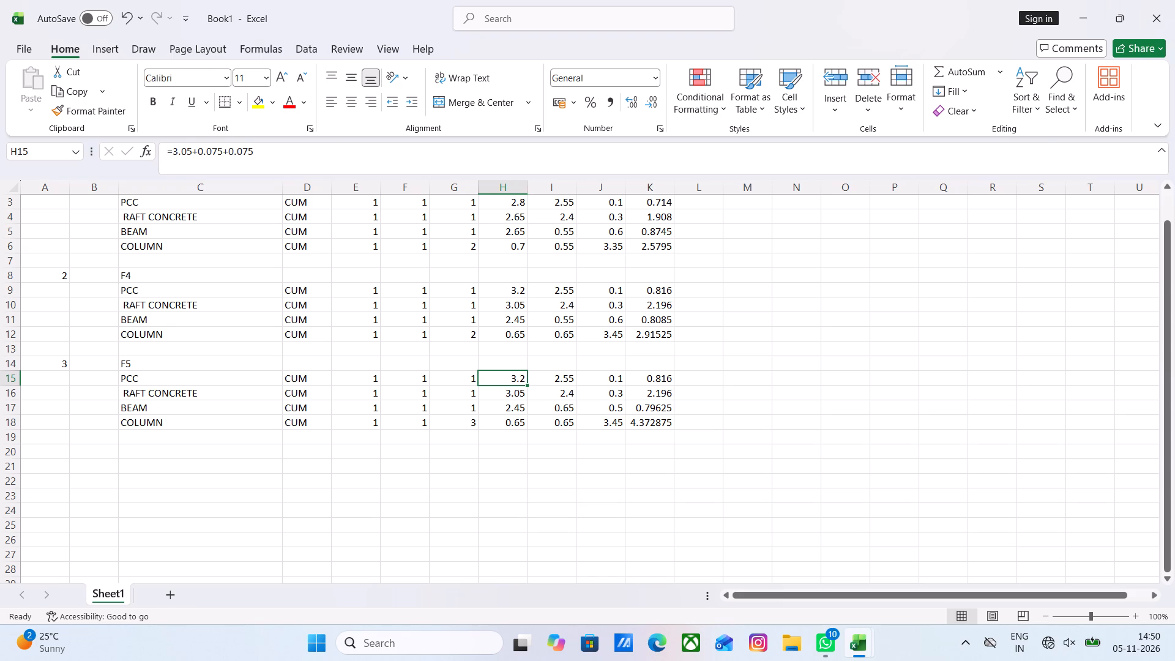
left_click_drag(190, 152, 181, 160)
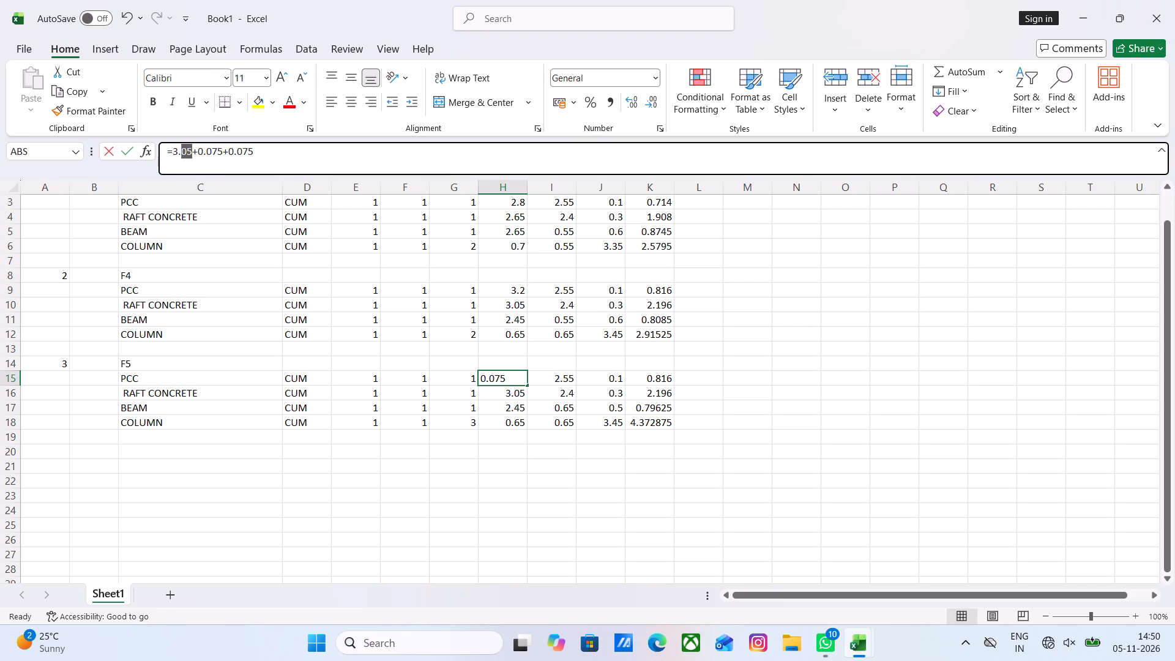
left_click_drag(181, 160, 173, 163)
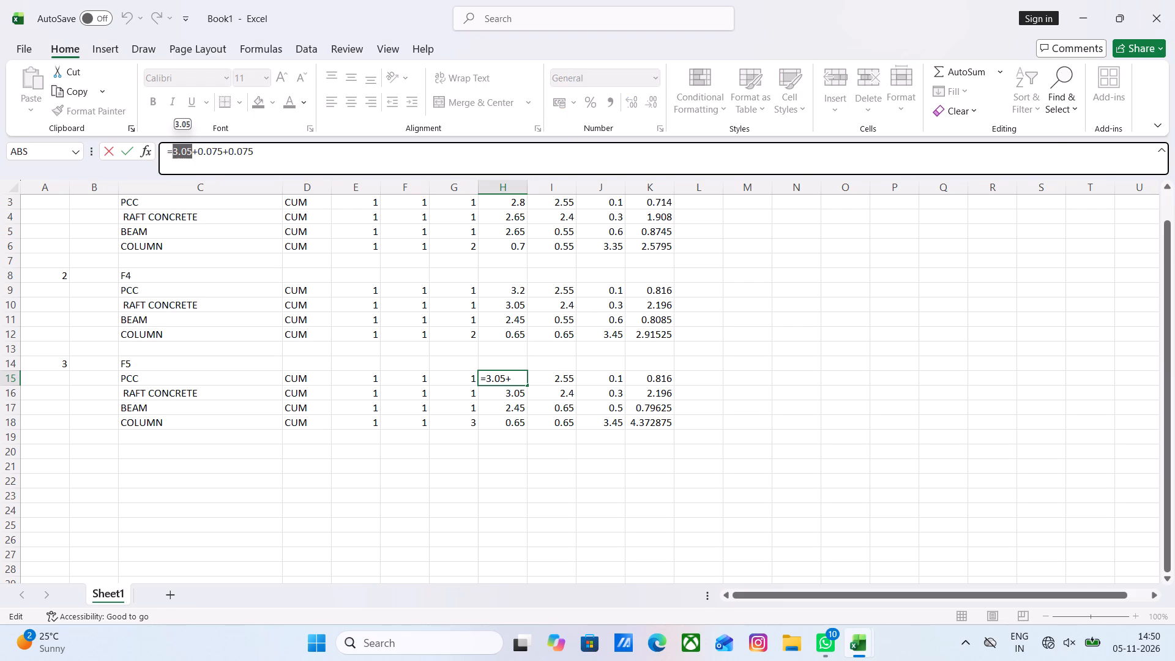
type("5.65")
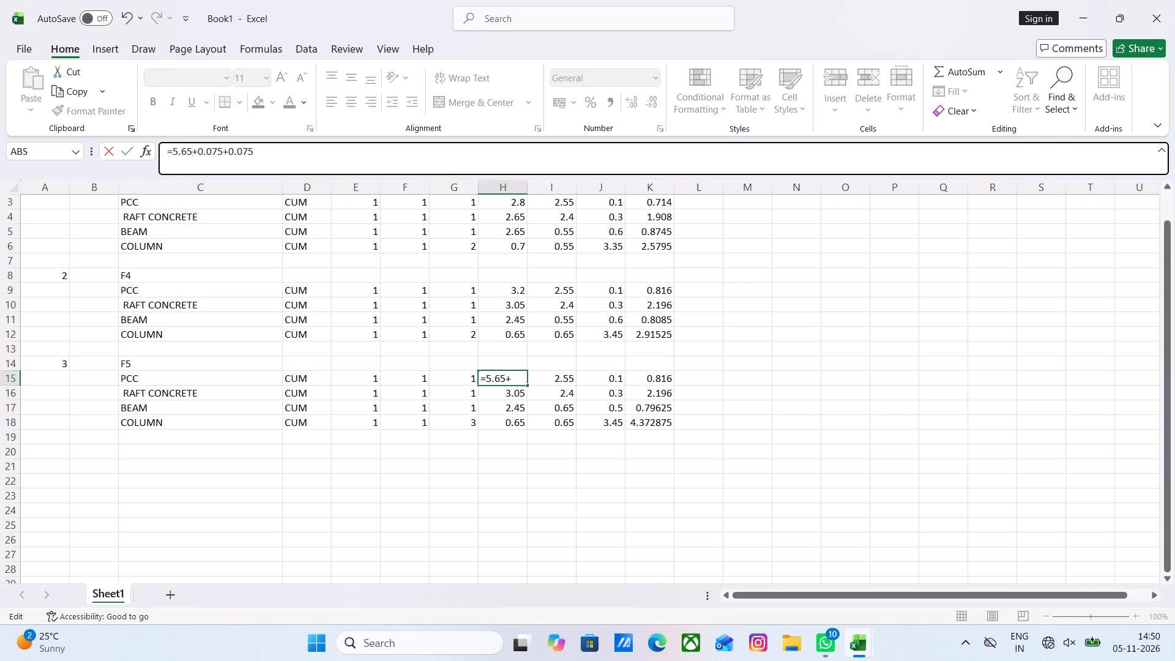
key("Return")
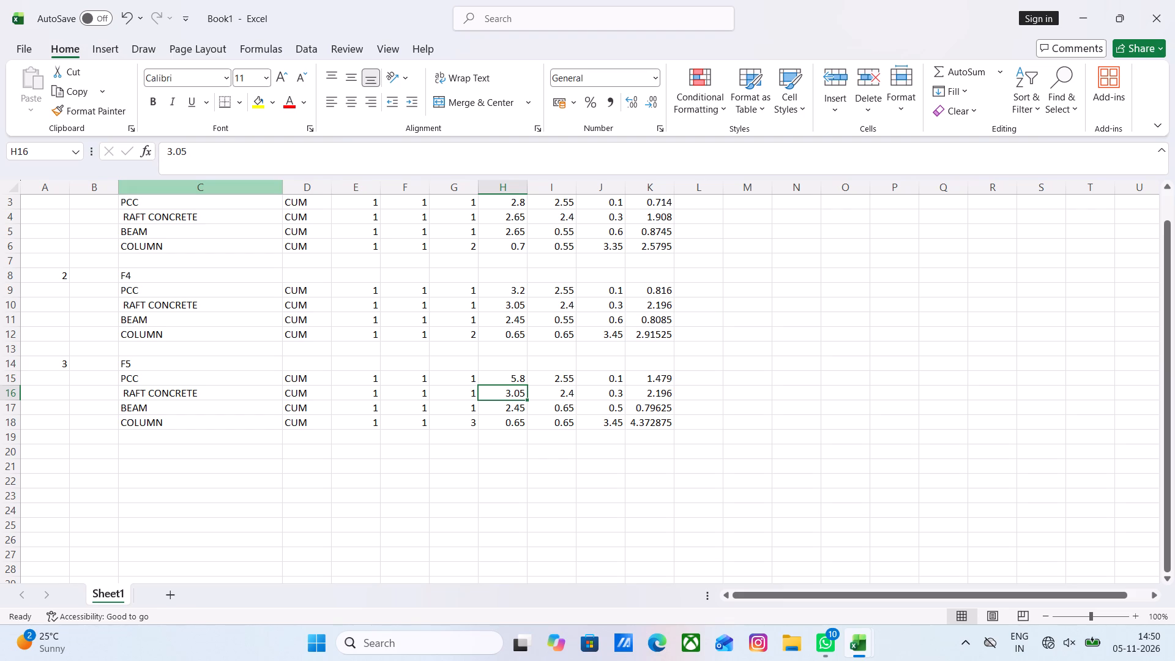
left_click(553, 377)
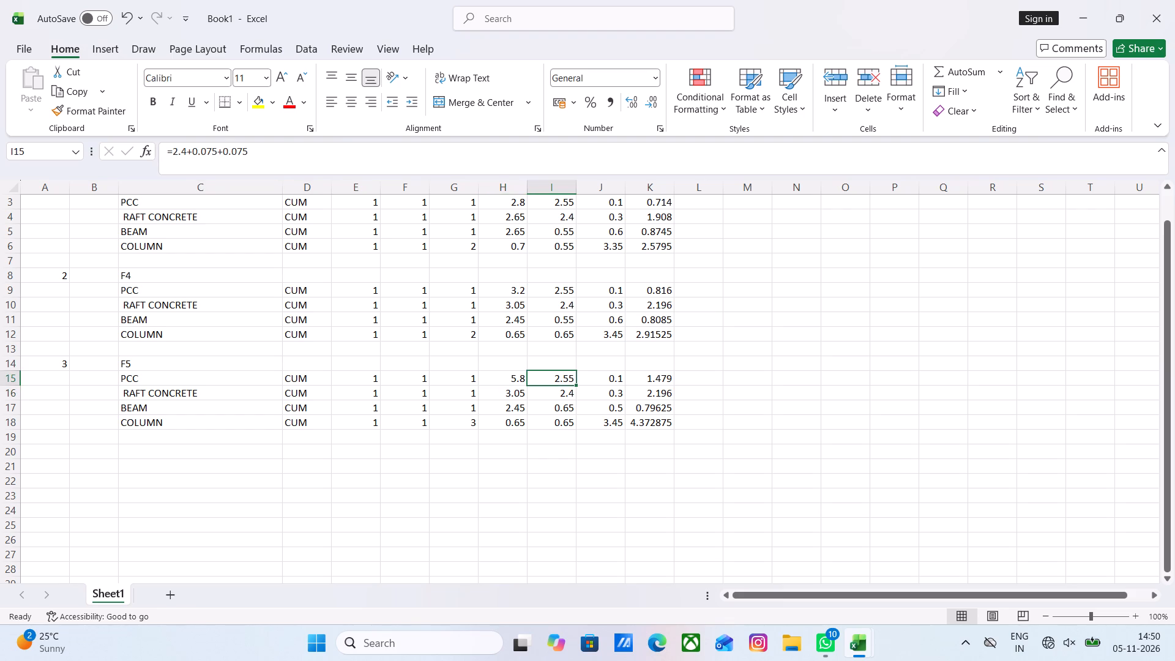
left_click(513, 487)
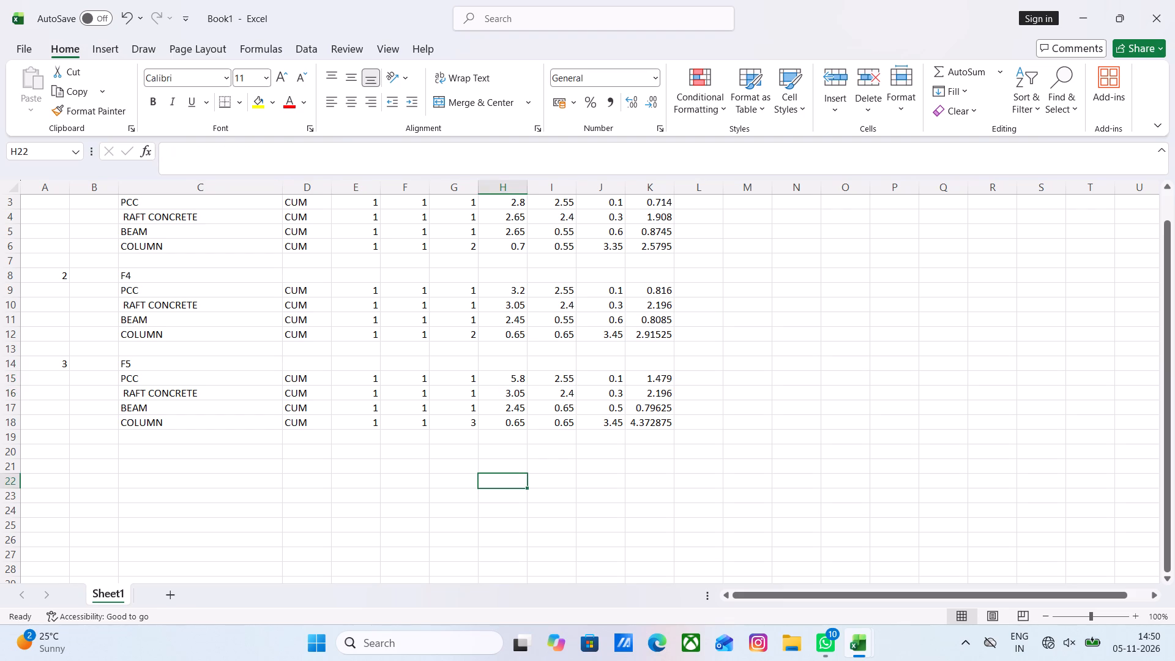
Set the F5 raft concrete's length in H16 to 5.65.
left_click(511, 395)
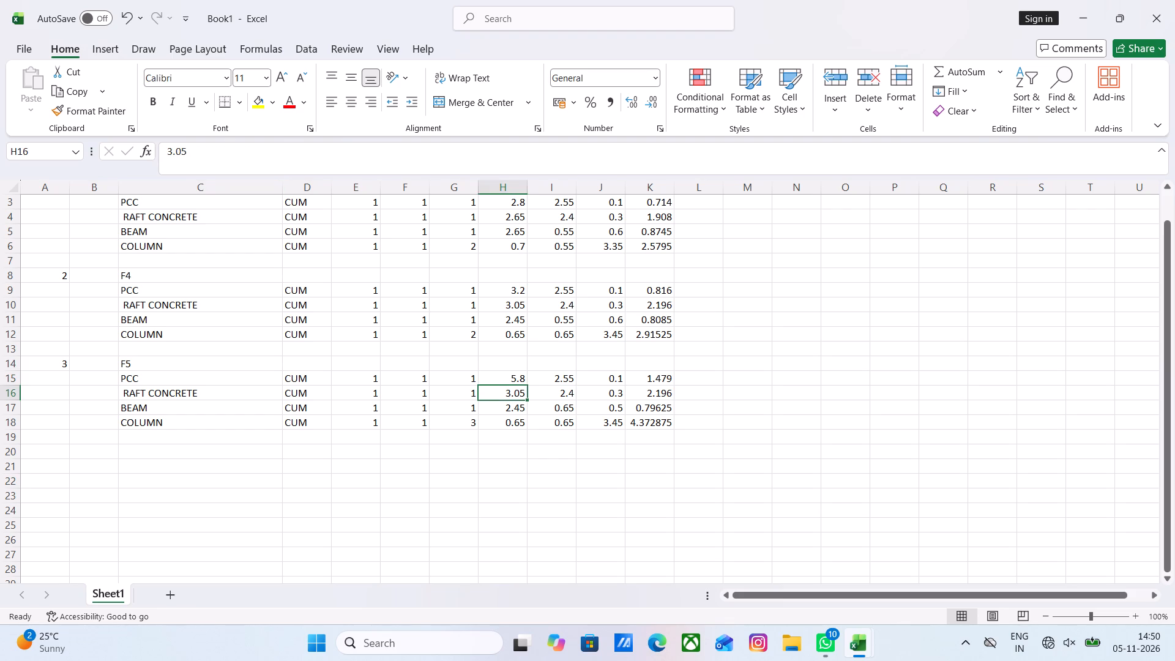
left_click(196, 155)
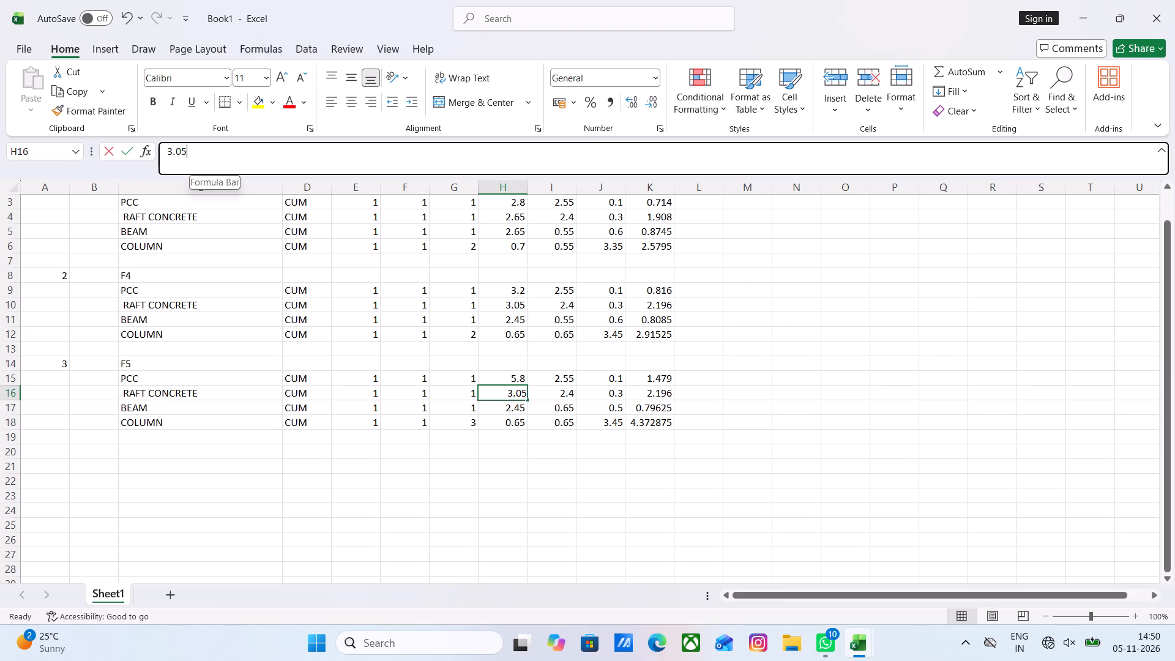
key("BackSpace")
type("5.650")
key("BackSpace")
key("BackSpace")
key("BackSpace")
key("BackSpace")
key("BackSpace")
key("BackSpace")
key("BackSpace")
key("BackSpace")
key("BackSpace")
key("BackSpace")
key("BackSpace")
key("BackSpace")
key("BackSpace")
key("BackSpace")
key("BackSpace")
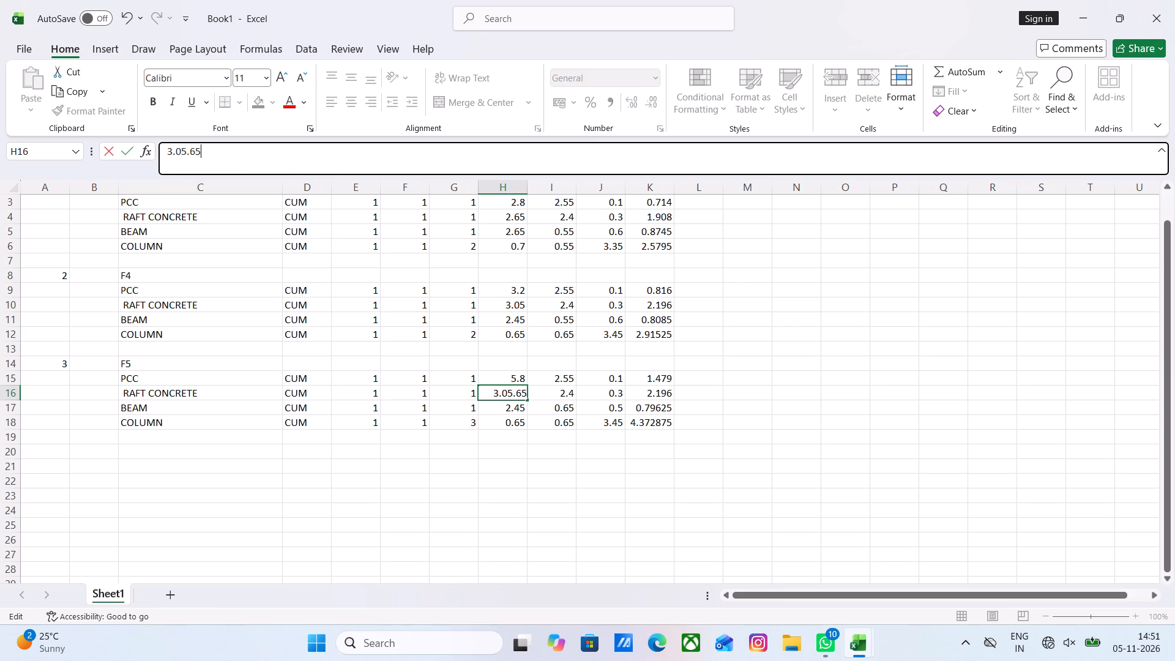
type("5.650")
key("Return")
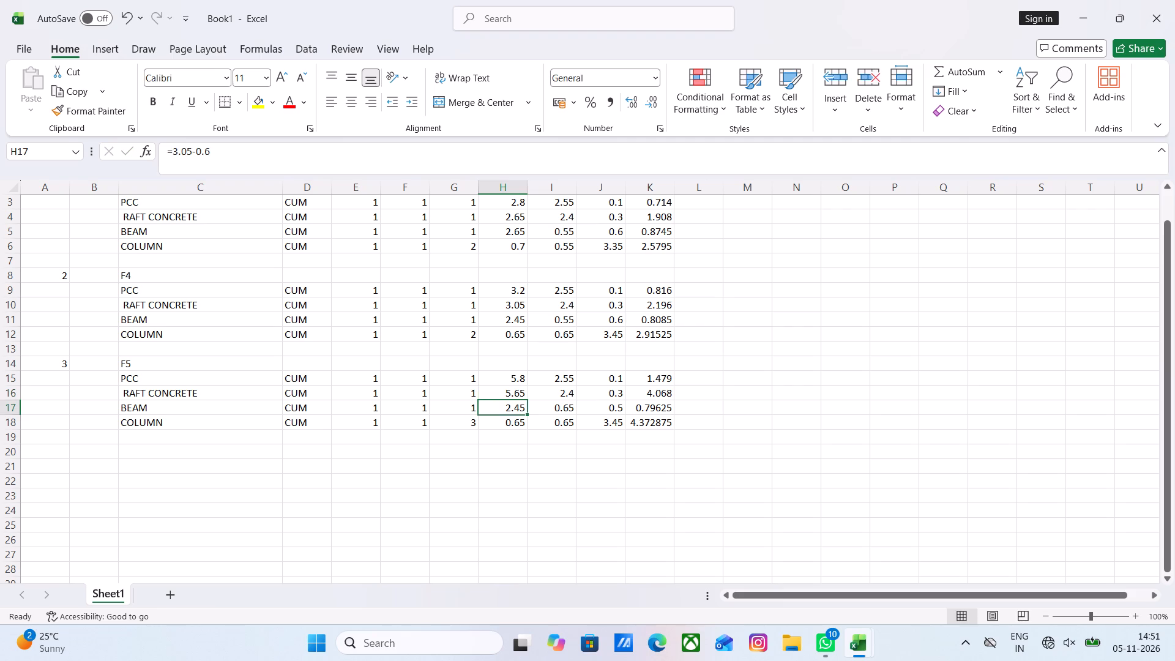
Enter 2.4 as the F5 raft concrete's breadth in I16.
left_click(561, 395)
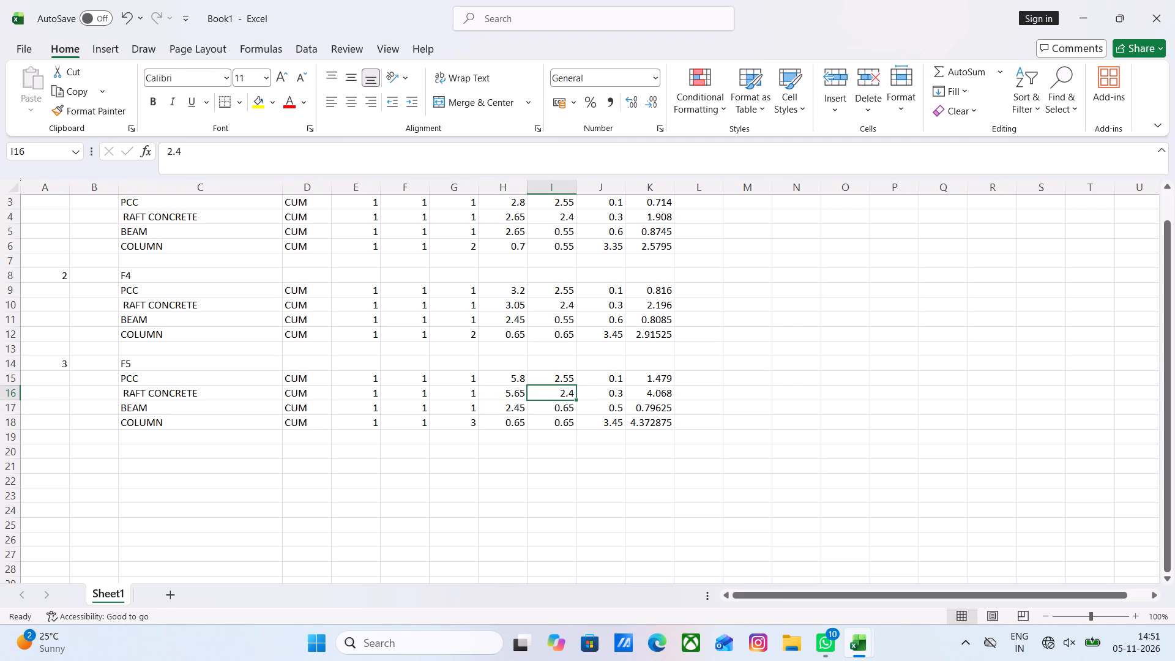
type("2.4")
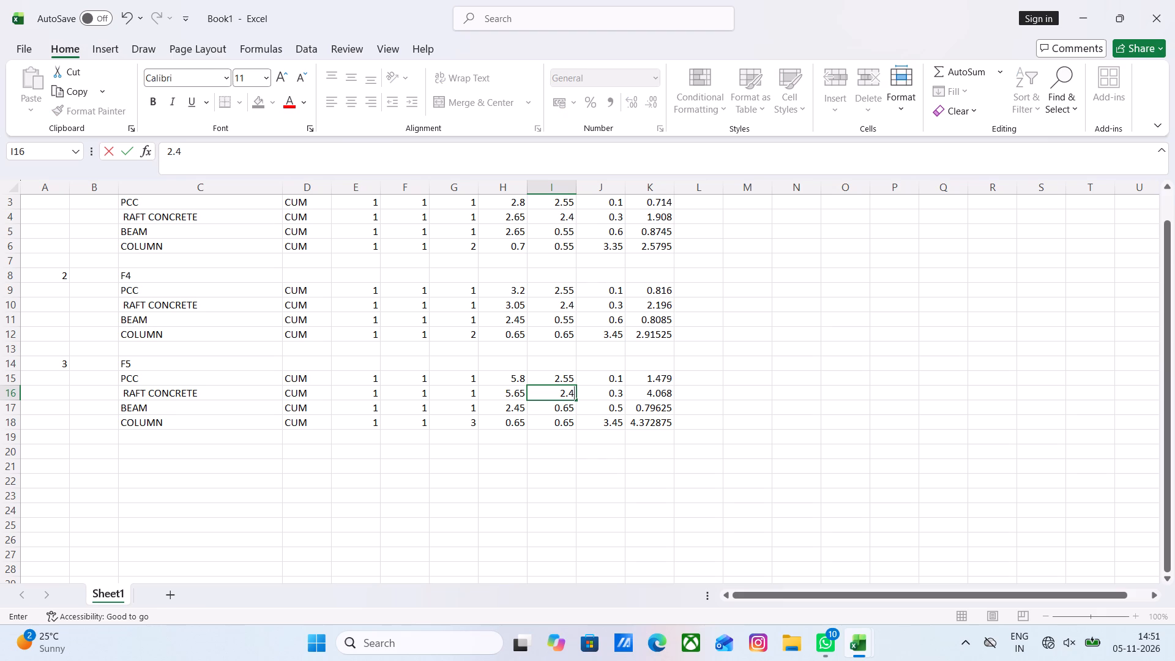
left_click(561, 484)
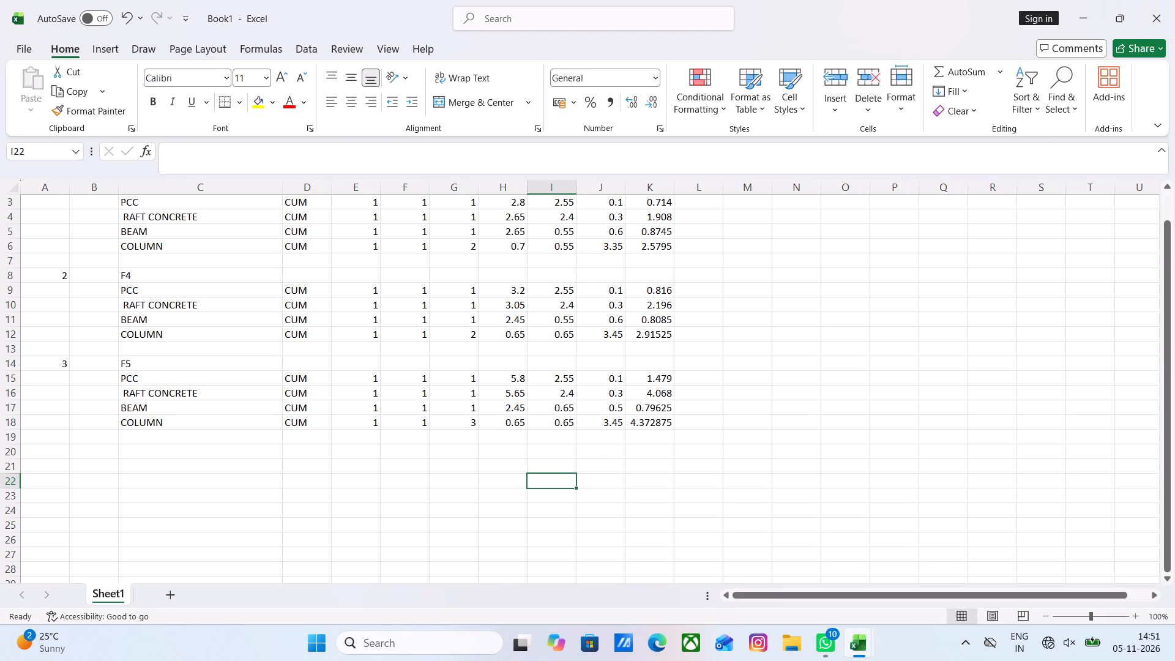
left_click(608, 397)
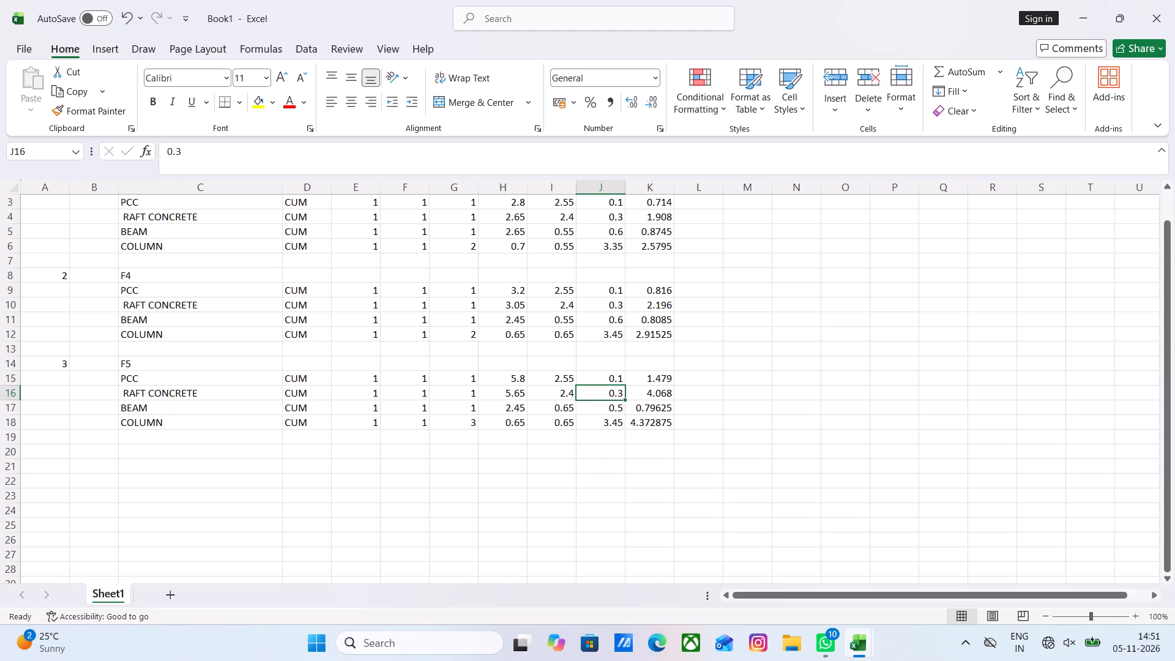
Set the F5 beam's length in H17 to a formula subtracting 0.6 from 5.65.
left_click(522, 406)
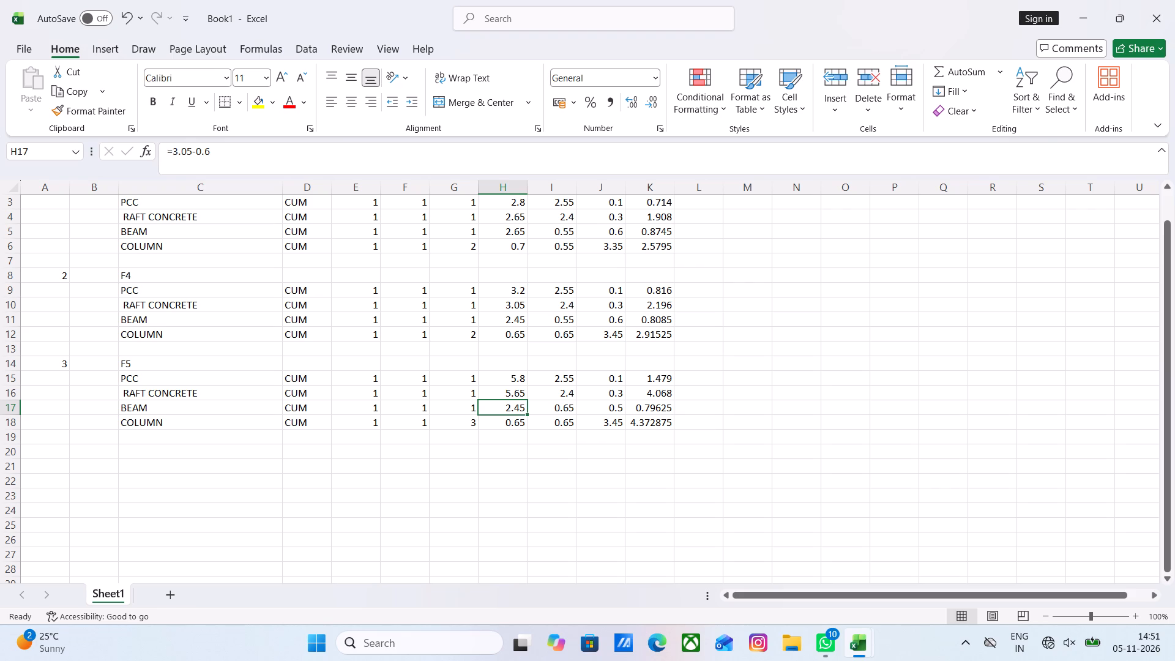
type("5.650-")
key("BackSpace")
key("BackSpace")
key("BackSpace")
key("BackSpace")
key("BackSpace")
key("BackSpace")
key("BackSpace")
key("BackSpace")
key("BackSpace")
key("BackSpace")
key("BackSpace")
key("BackSpace")
key("BackSpace")
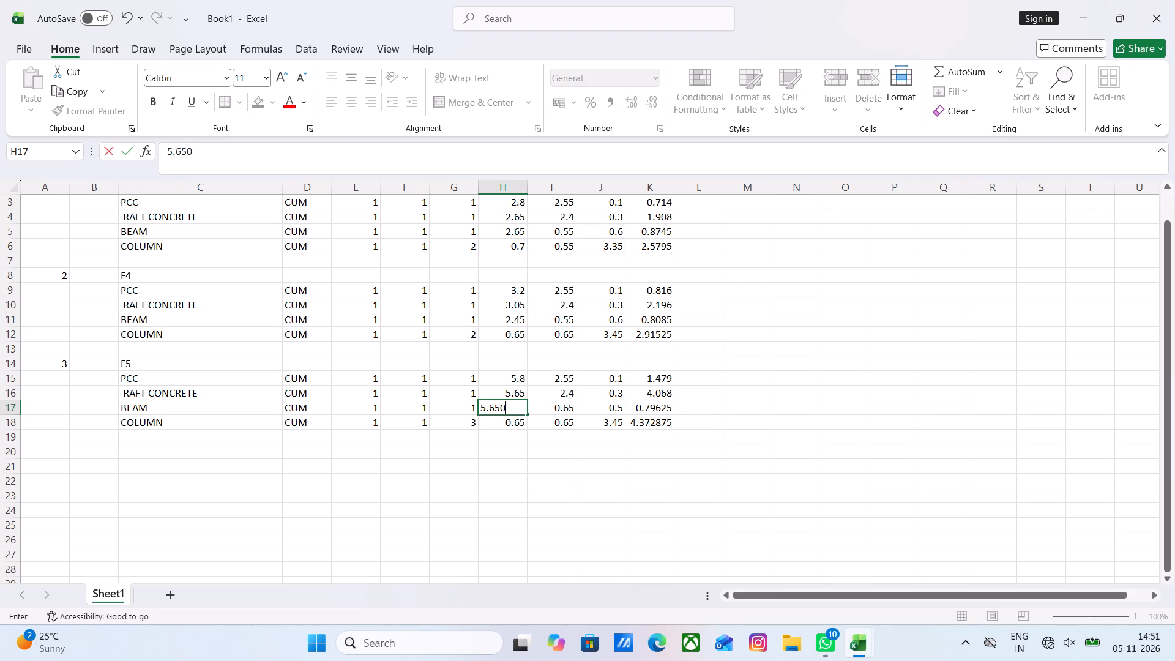
key("plus")
type("53650-0.6")
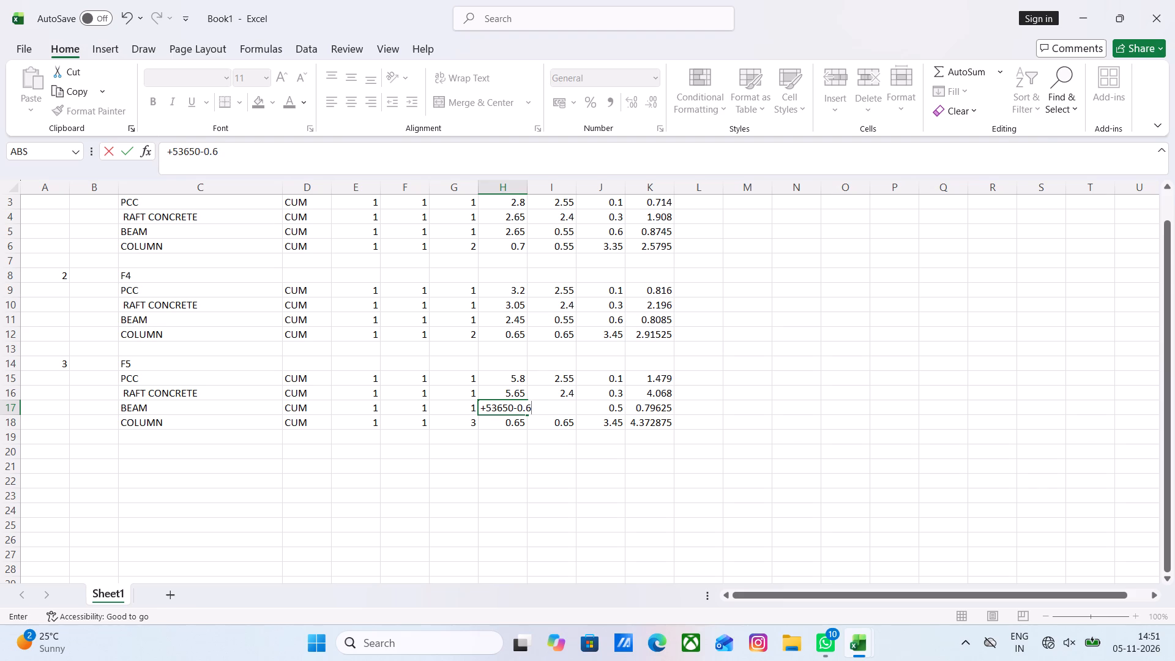
key("BackSpace")
key("BackSpace")
key("BackSpace")
key("BackSpace")
key("BackSpace")
key("BackSpace")
key("BackSpace")
key("BackSpace")
key("BackSpace")
key("BackSpace")
key("BackSpace")
key("BackSpace")
key("BackSpace")
key("BackSpace")
key("BackSpace")
key("BackSpace")
key("BackSpace")
key("BackSpace")
key("BackSpace")
key("BackSpace")
type("53650")
key("BackSpace")
key("BackSpace")
key("BackSpace")
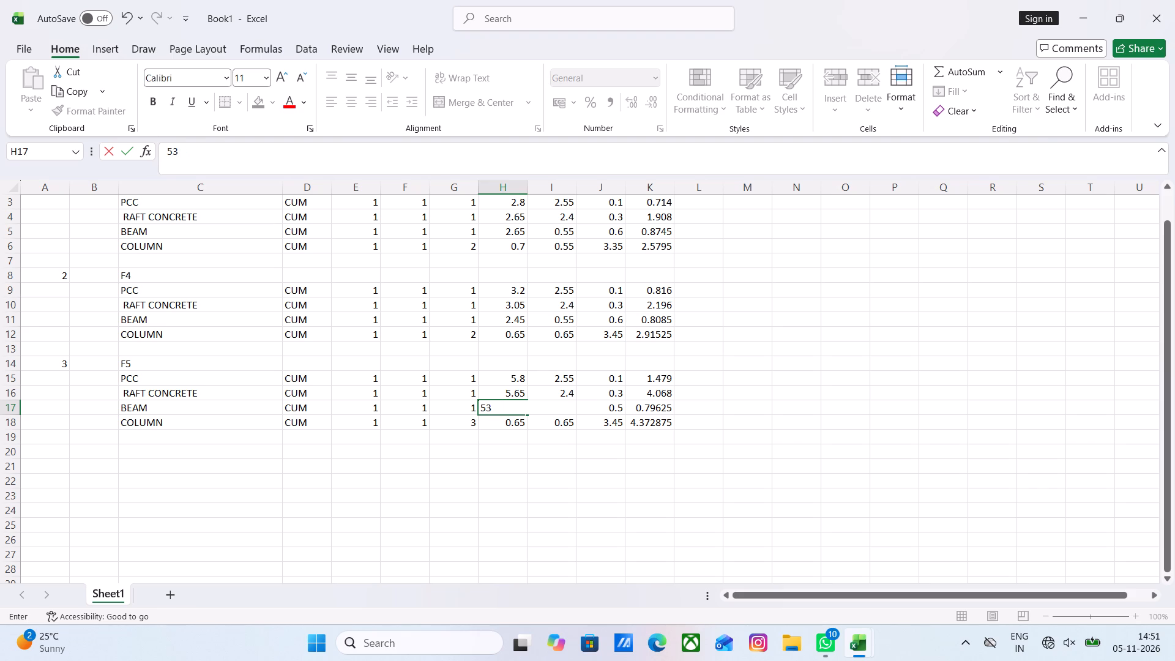
key("BackSpace")
key("BackSpace")
type("+5.650")
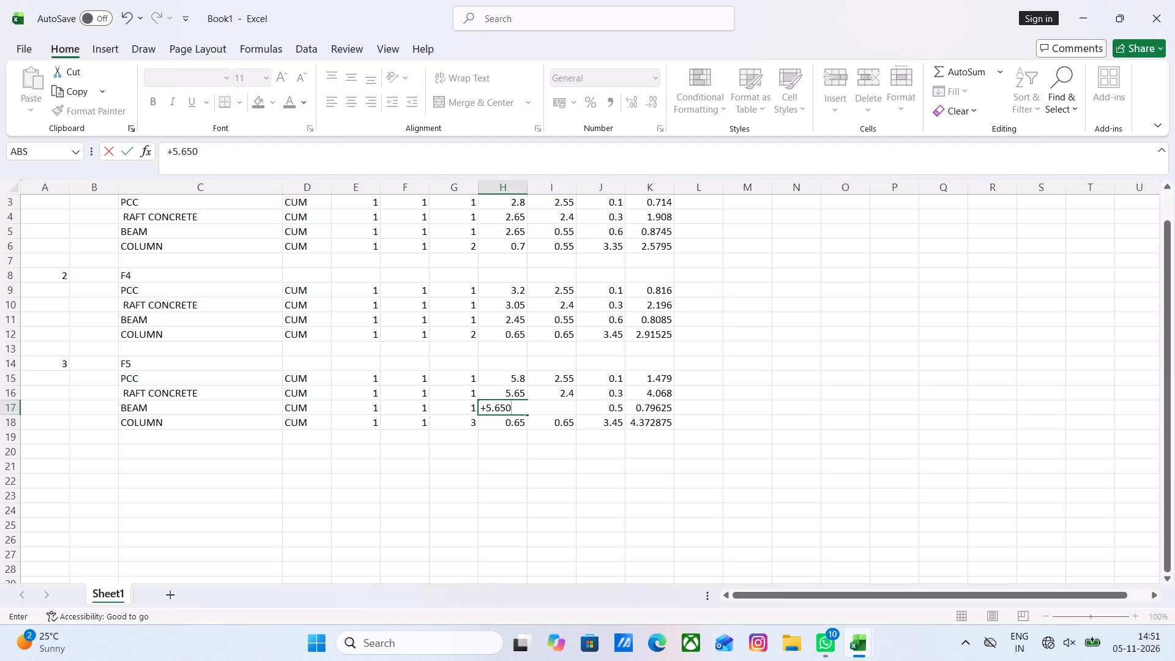
key("minus")
type("0.6")
key("Return")
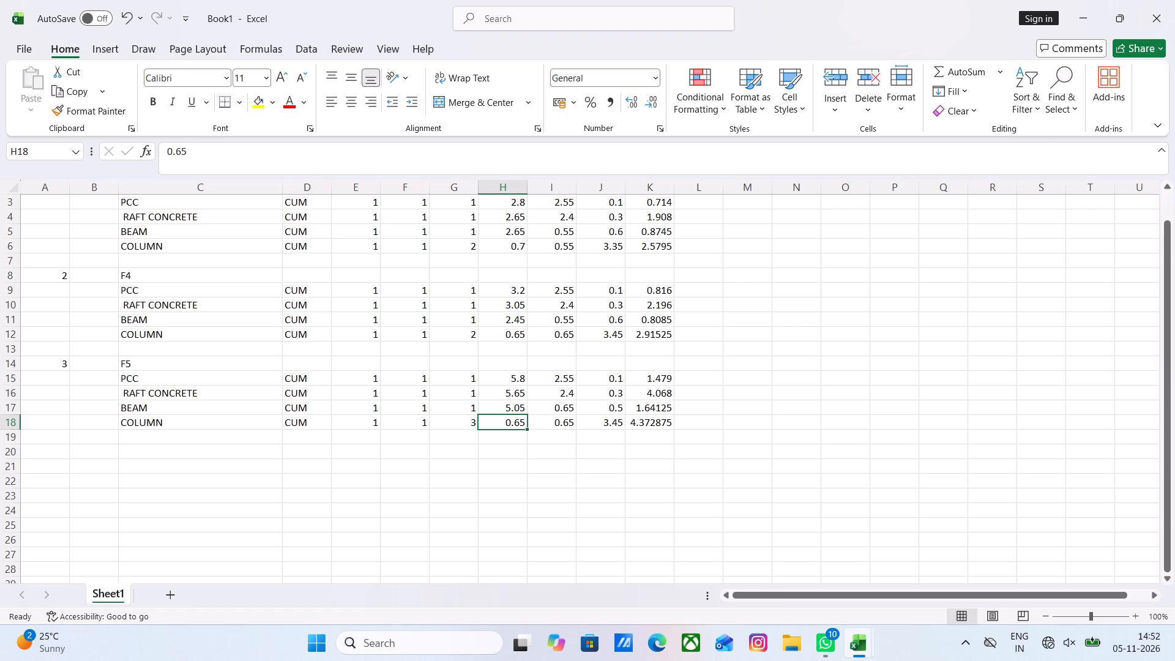
Check the length, breadth and height entries of the F5 beam and column in rows 17 and 18.
left_click(513, 407)
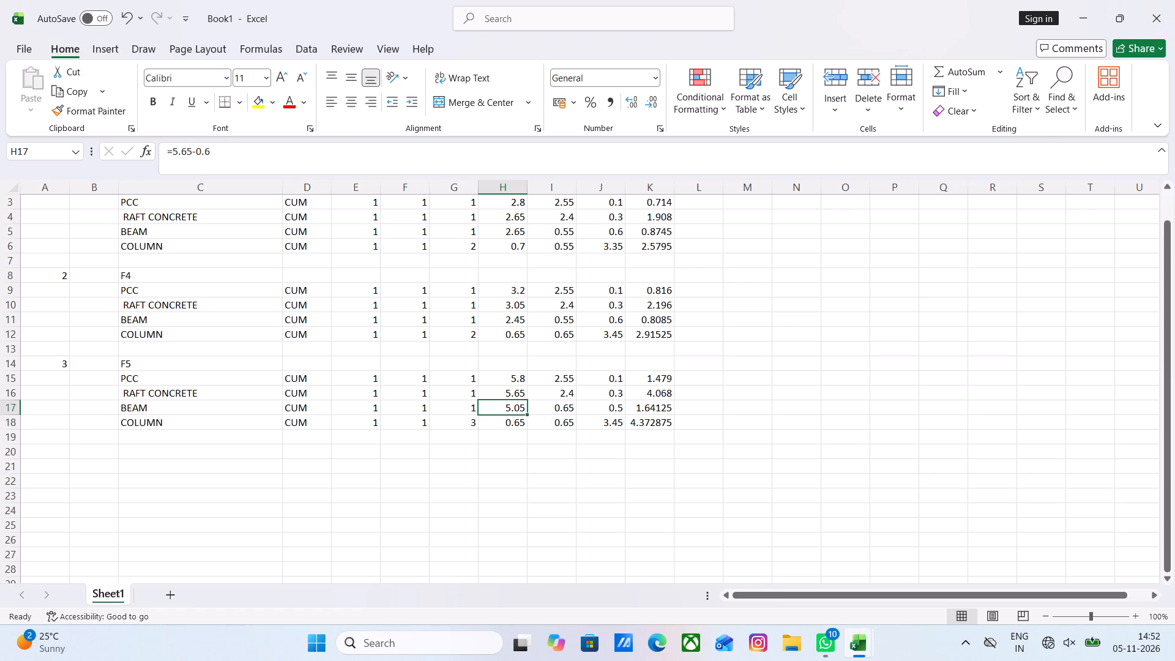
left_click(556, 404)
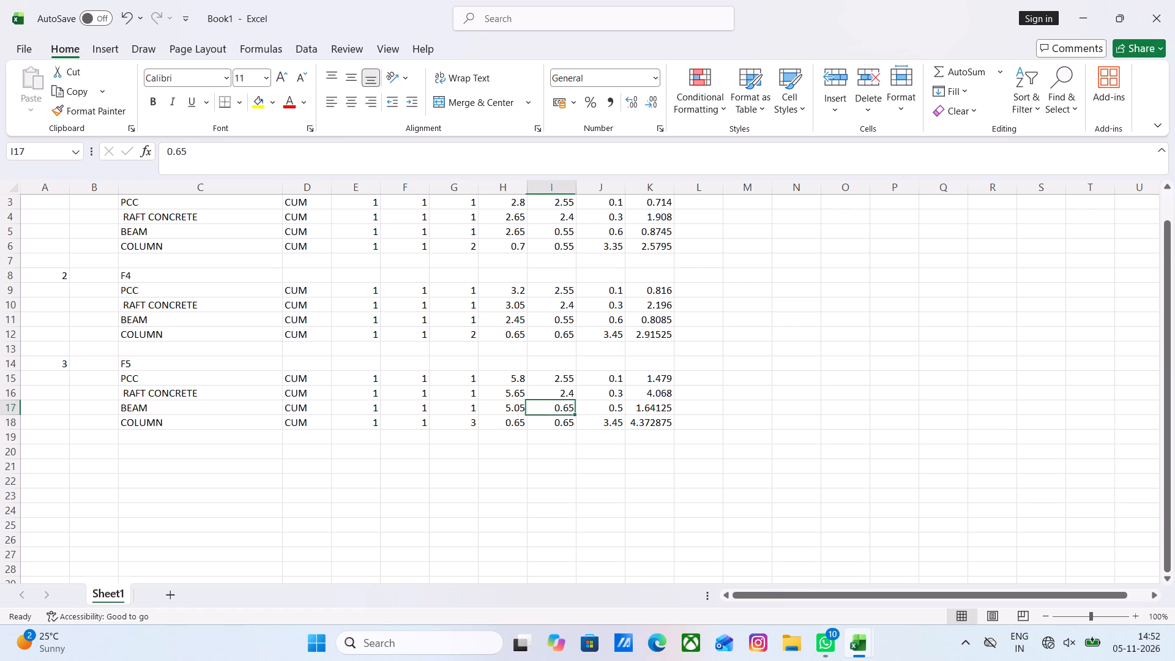
left_click(603, 408)
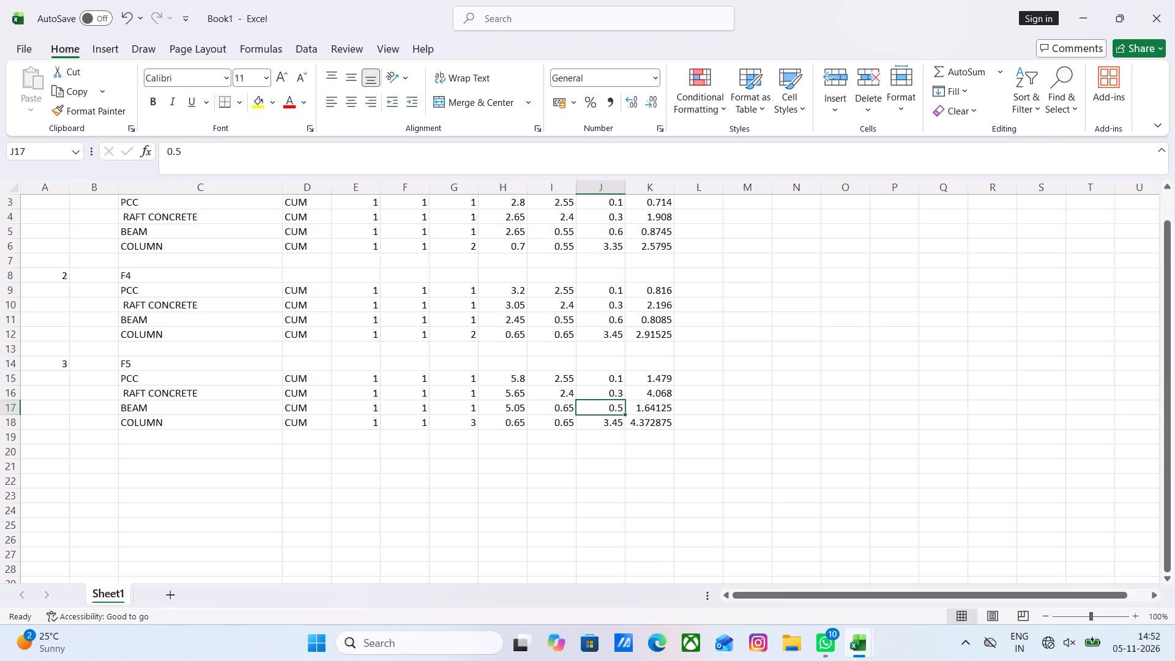
left_click(513, 424)
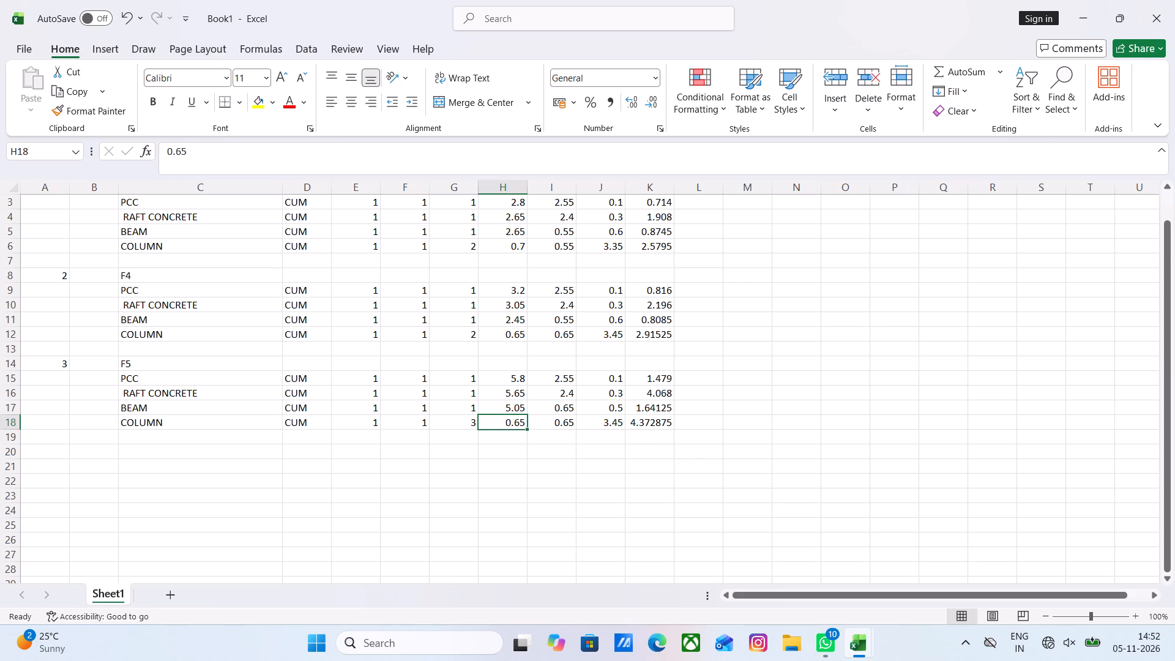
left_click(561, 422)
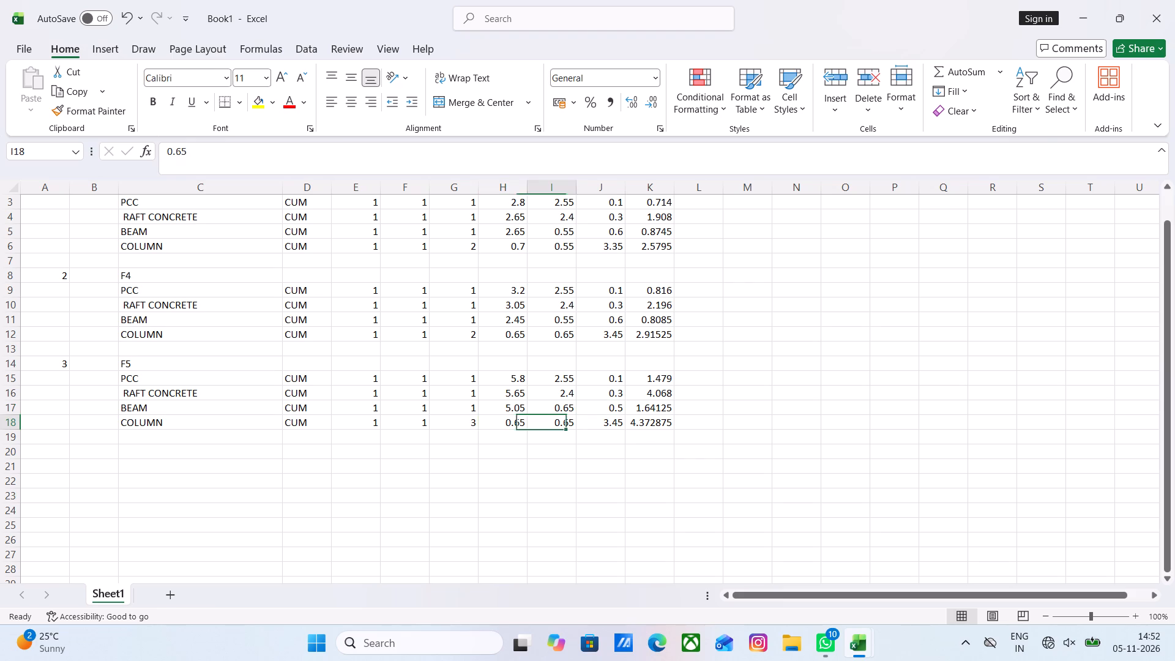
left_click(608, 425)
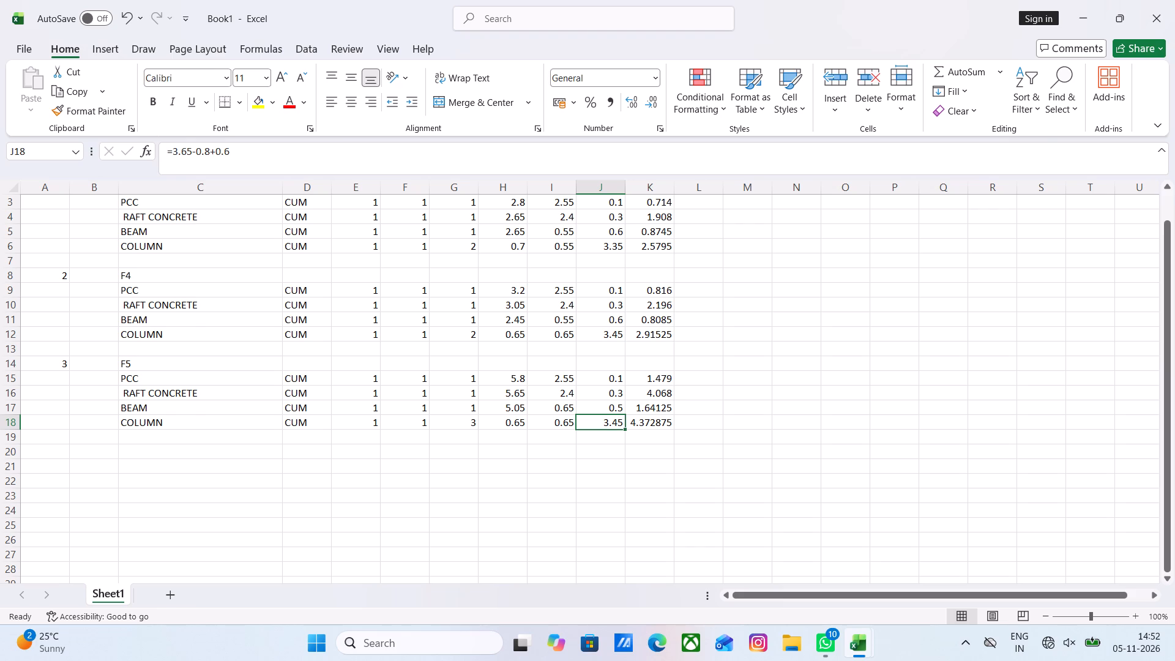
Set the F3 column's height in J6 to a formula adding 0.6 to 3 and subtracting 0.9.
scroll(599, 415, "up", 2)
left_click(608, 277)
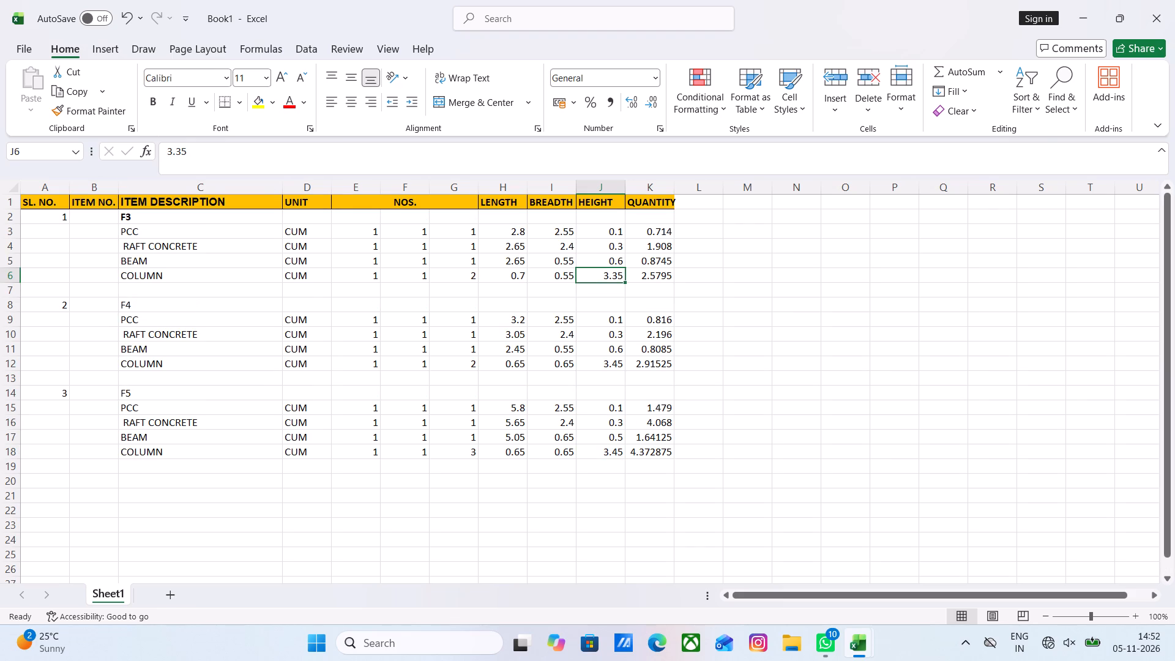
scroll(602, 274, "up", 2)
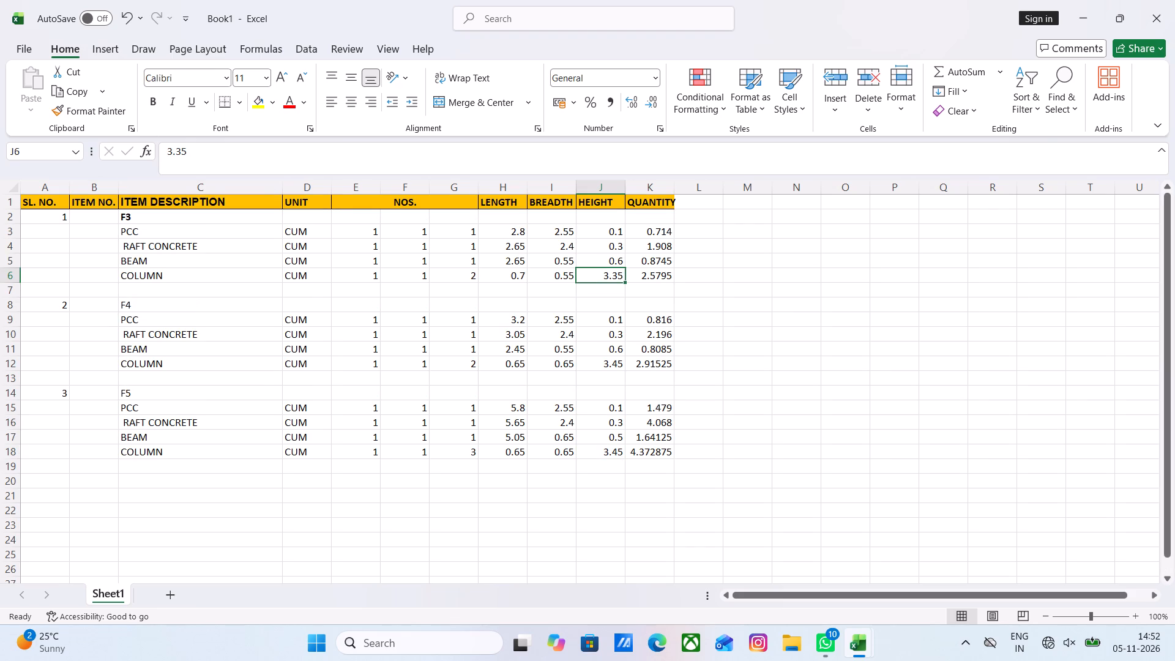
left_click(603, 275)
key("BackSpace")
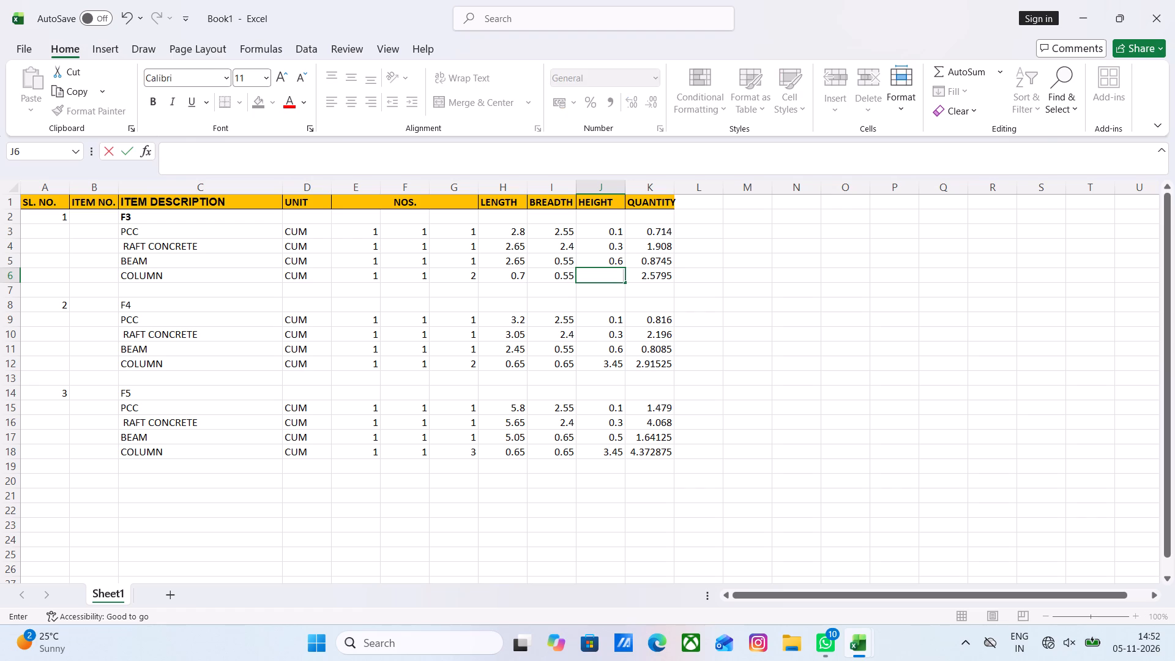
key("3")
key("BackSpace")
key("BackSpace")
key("plus")
key("3")
key("minus")
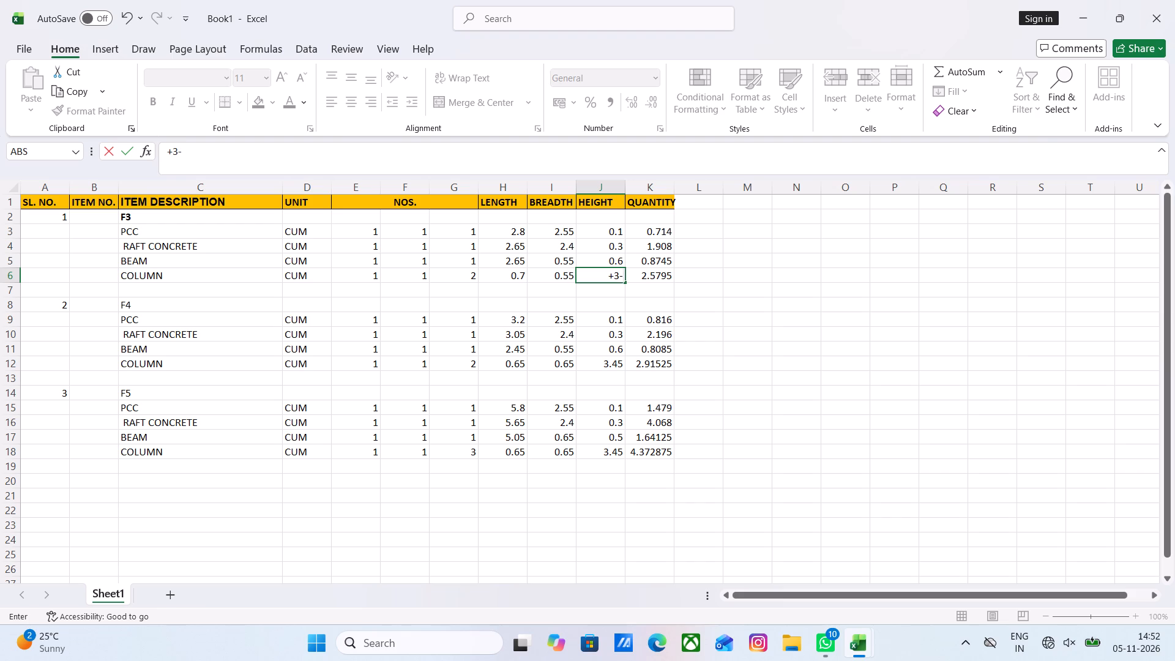
key("BackSpace")
key("plus")
type("0.6")
key("minus")
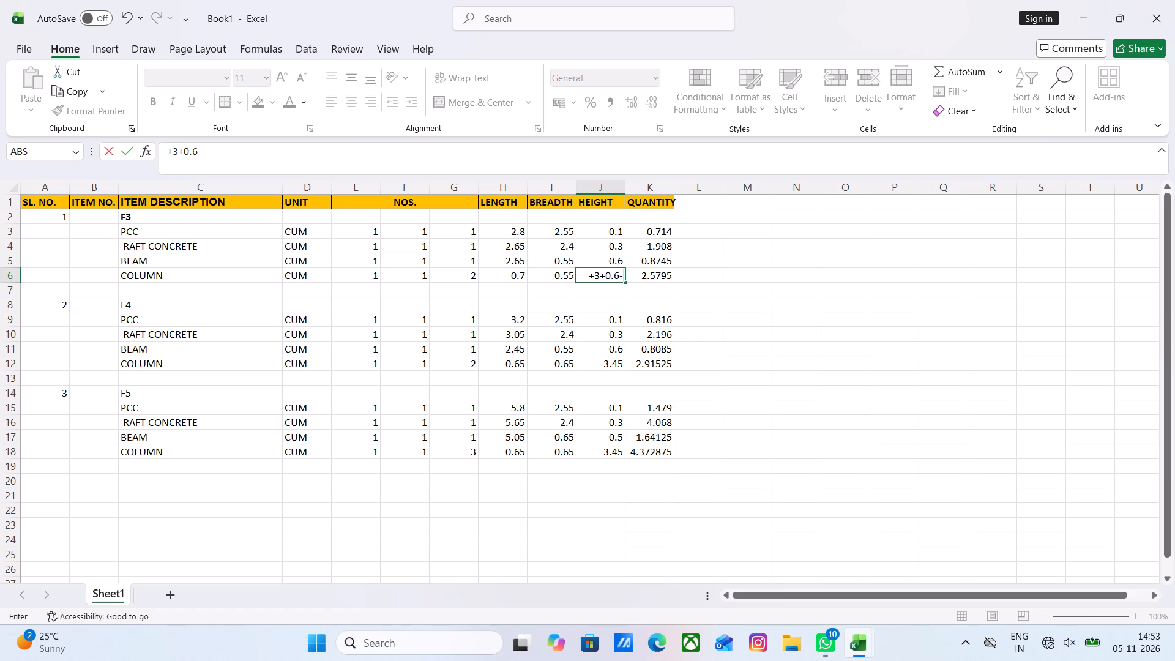
key("0")
type(".9")
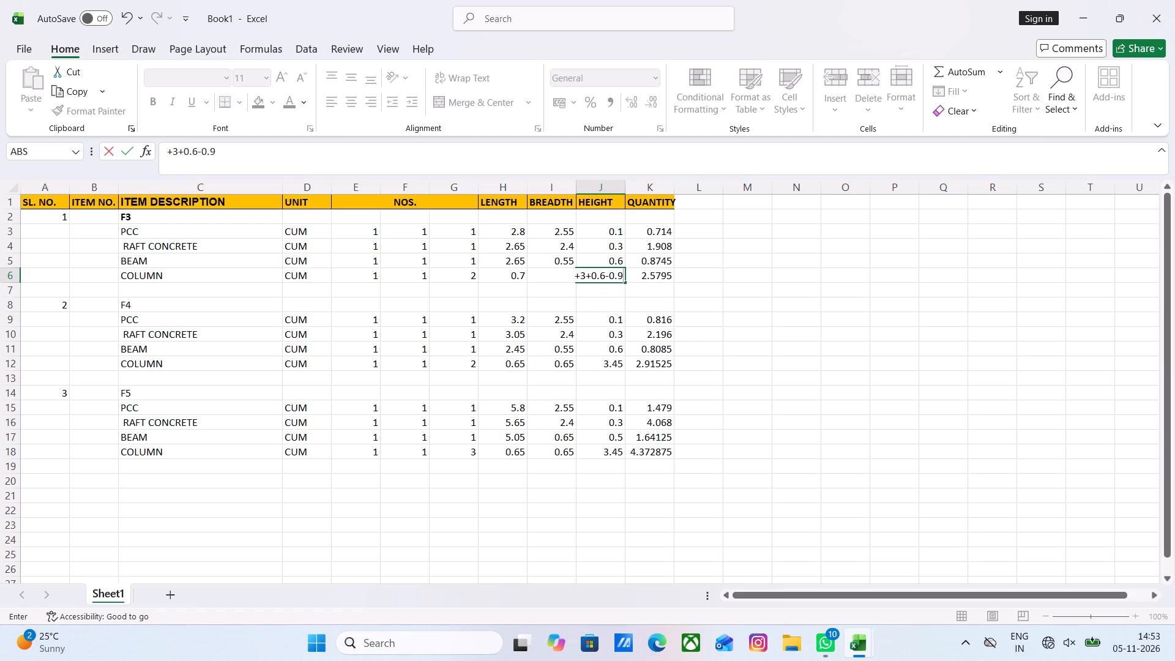
key("Return")
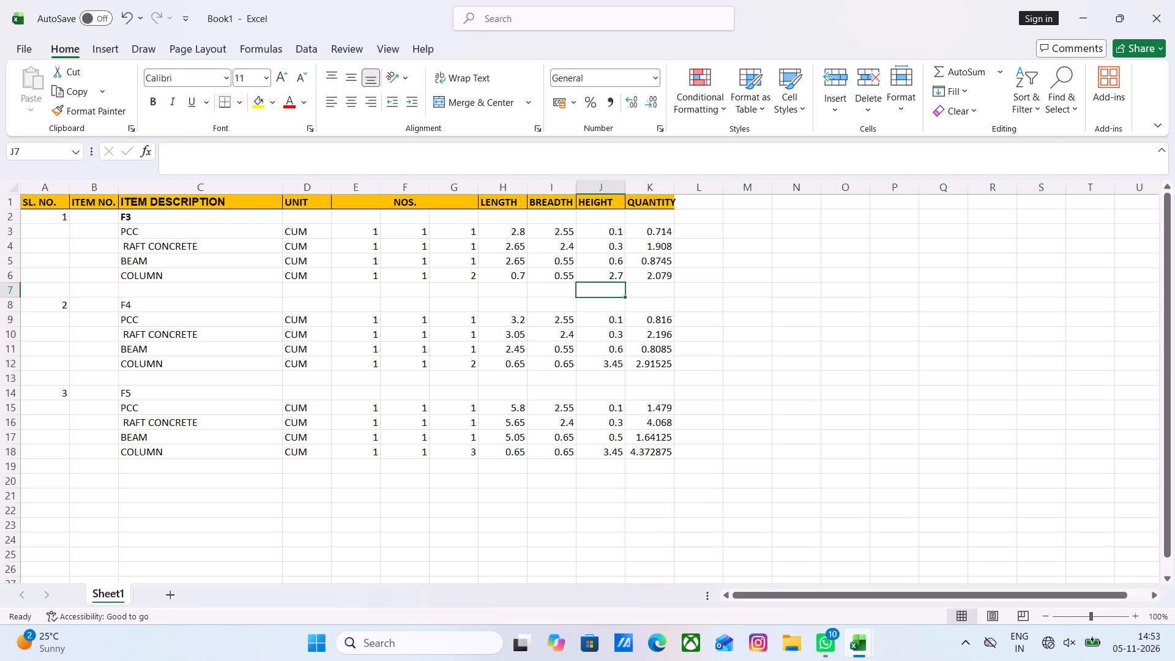
Change the F4 column's height formula in J12 to 3-0.8+0.6.
left_click(614, 367)
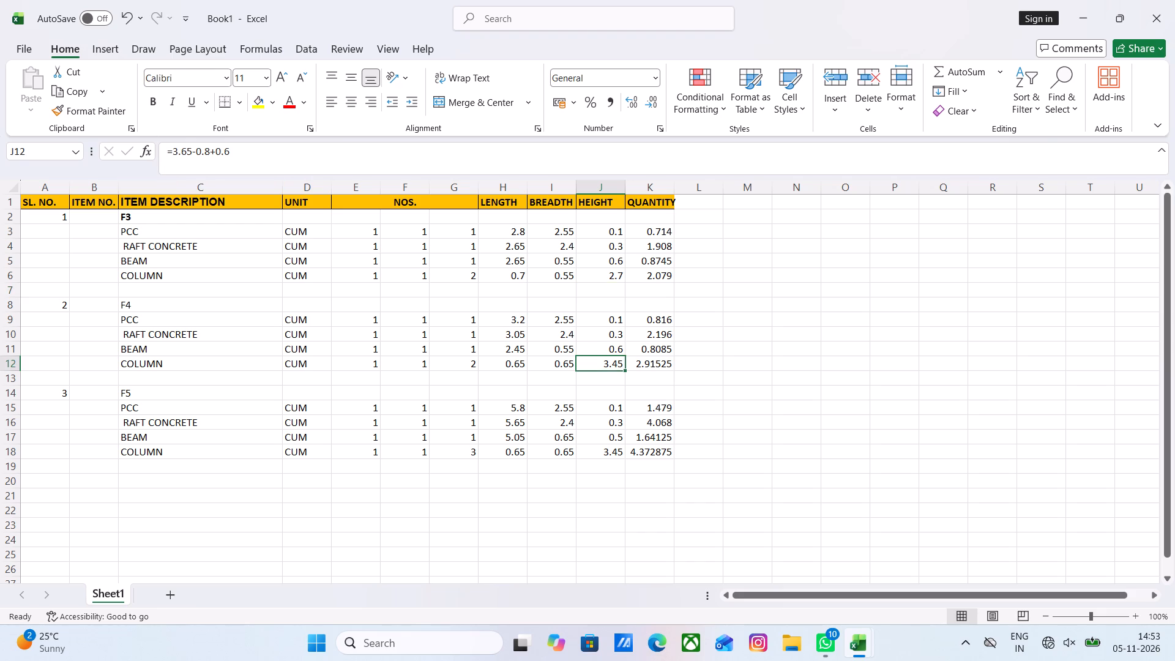
left_click_drag(190, 151, 181, 159)
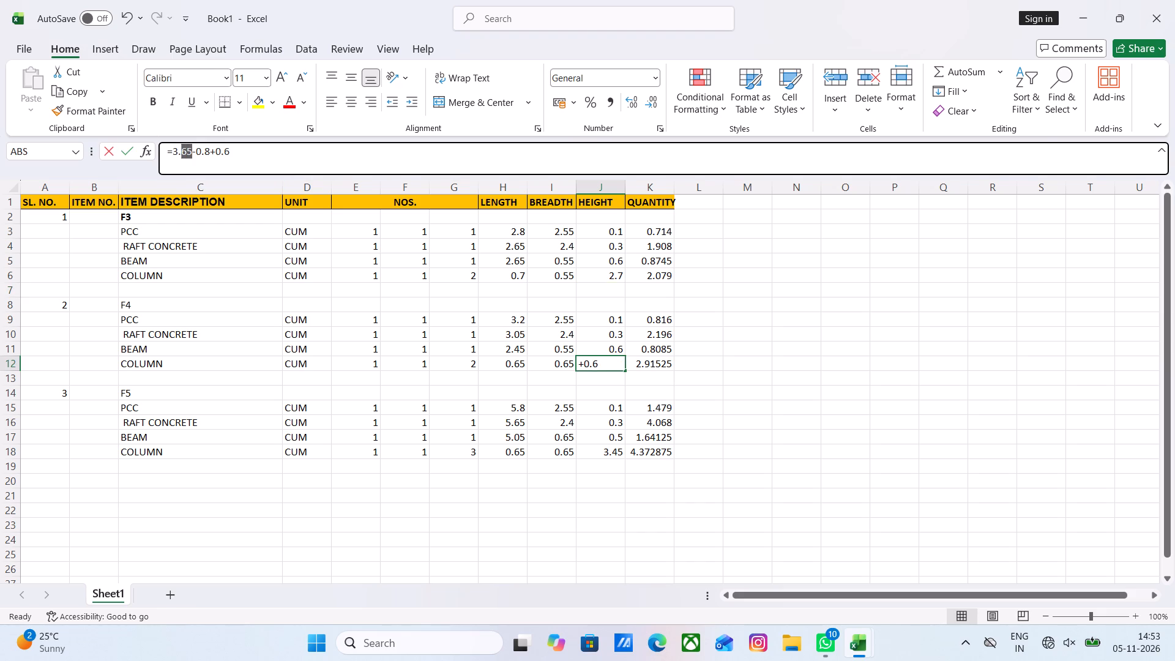
left_click_drag(181, 159, 179, 167)
key("BackSpace")
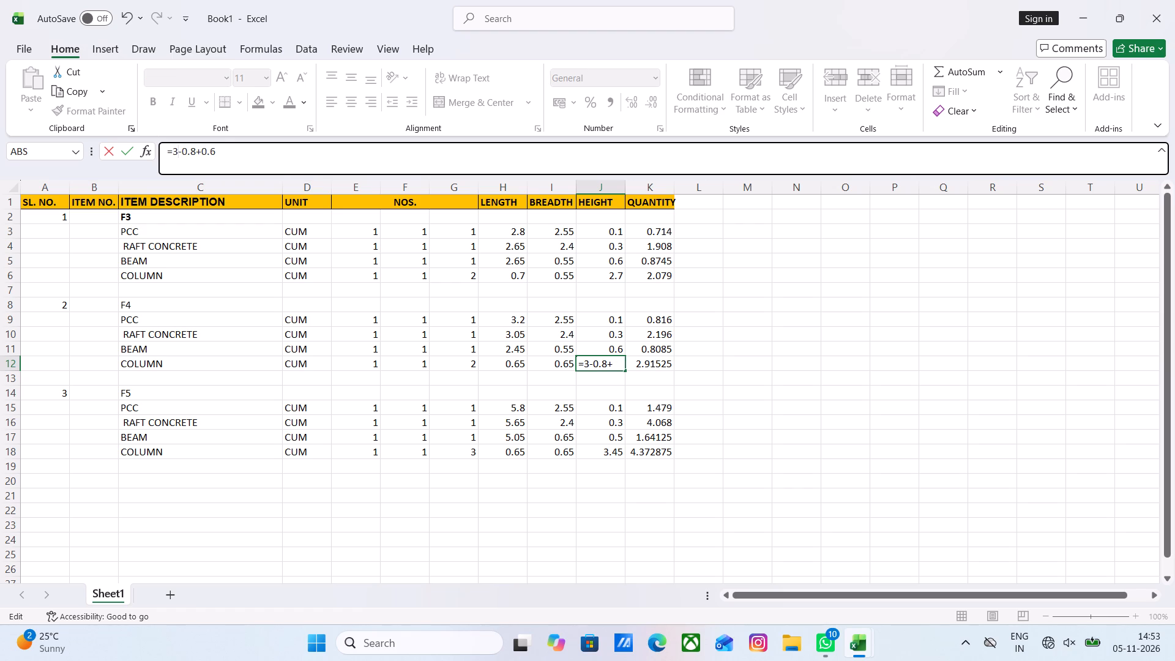
key("Return")
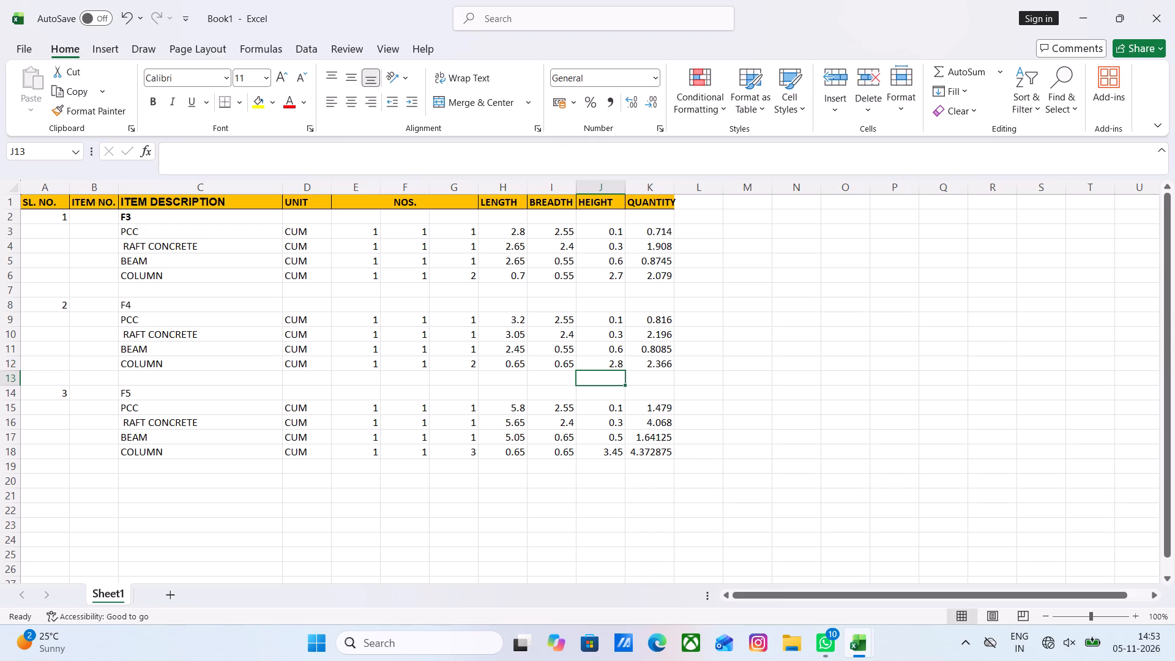
Change the F5 column's height formula in J18 to 3-0.8+0.6.
left_click(602, 455)
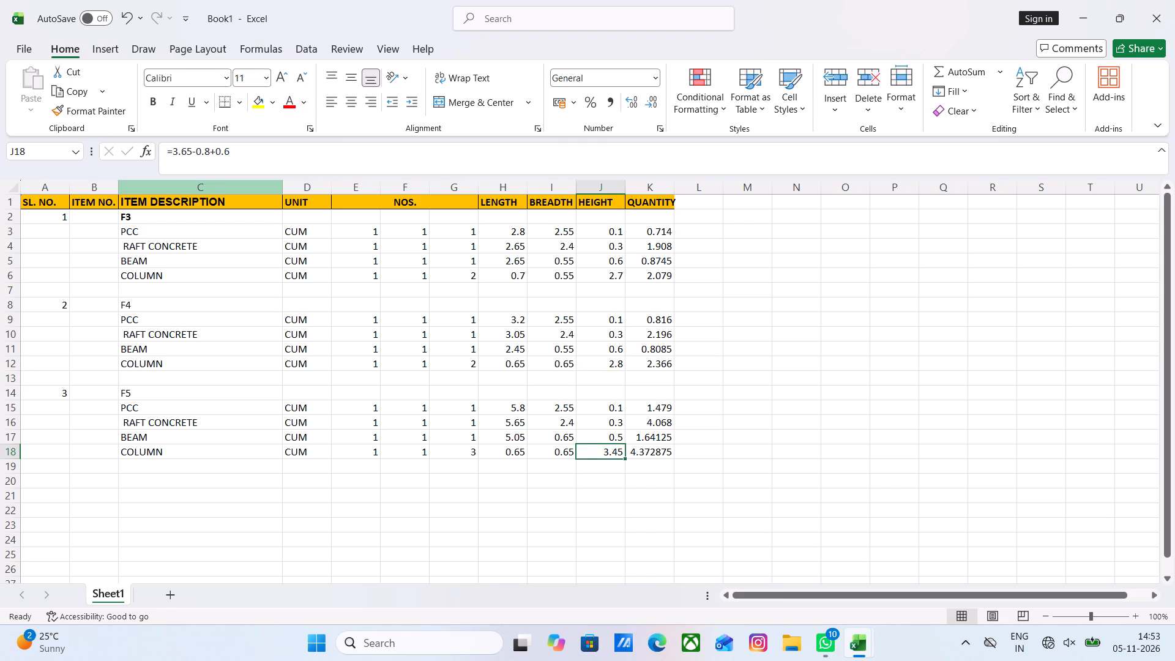
left_click_drag(191, 151, 176, 157)
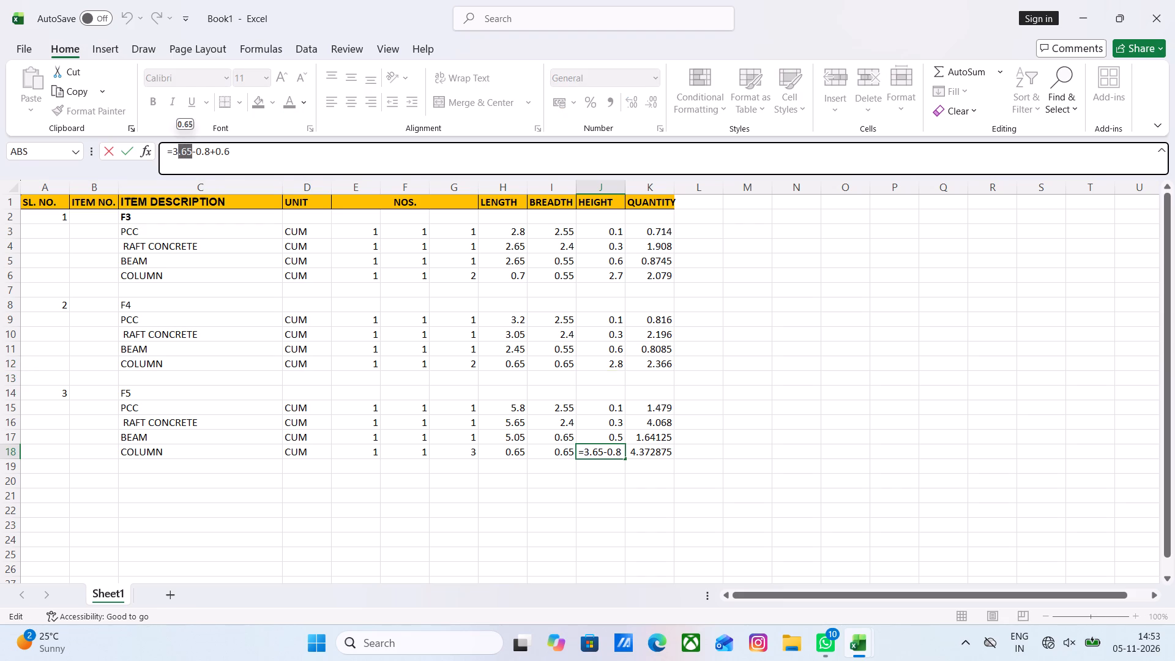
key("BackSpace")
left_click(256, 159)
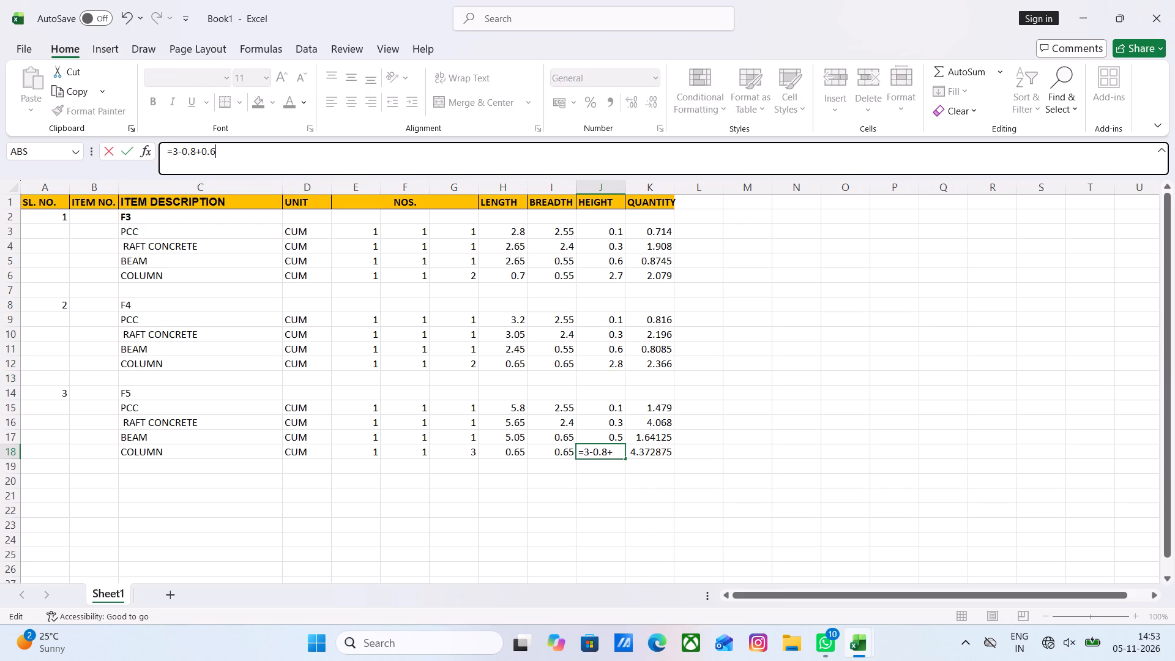
left_click(551, 525)
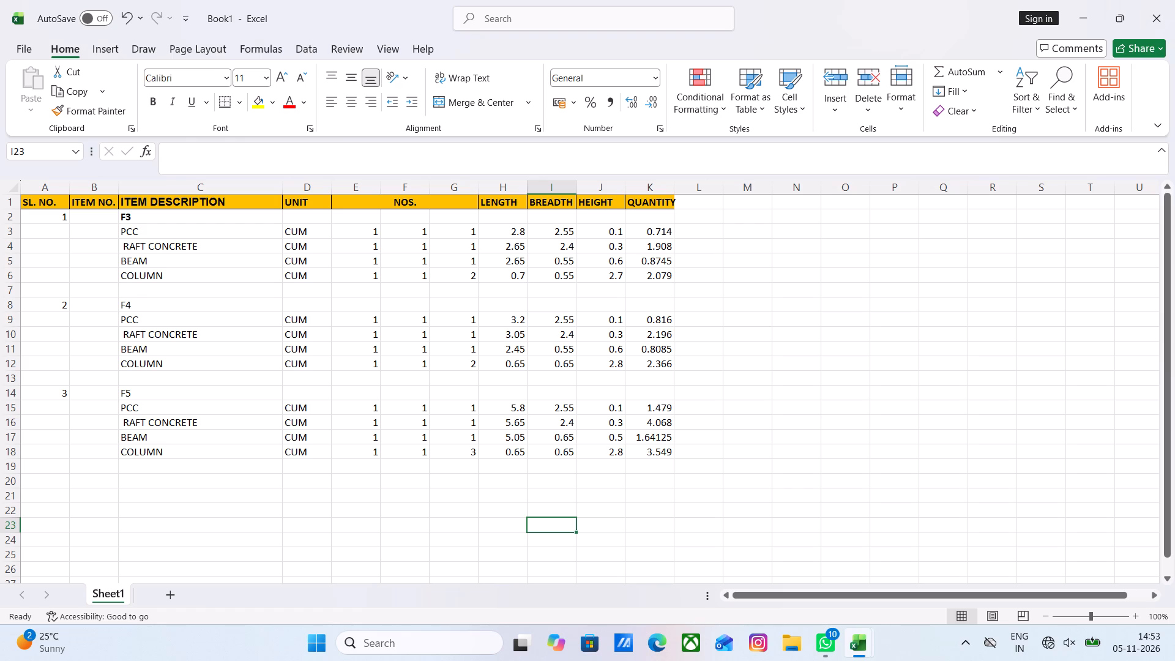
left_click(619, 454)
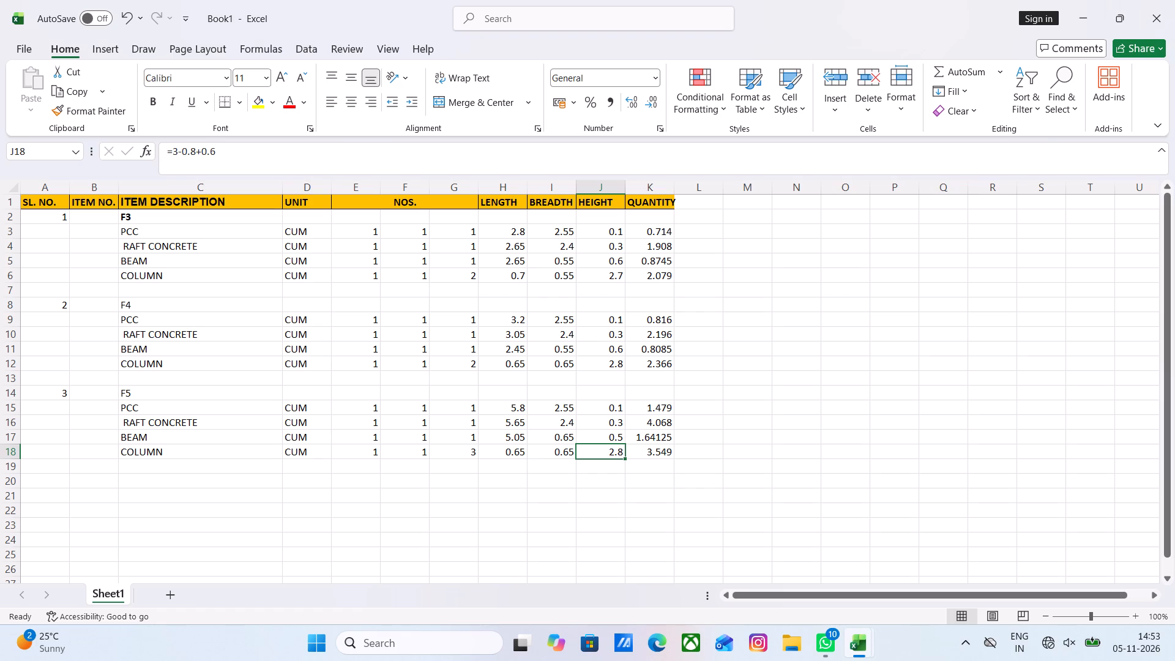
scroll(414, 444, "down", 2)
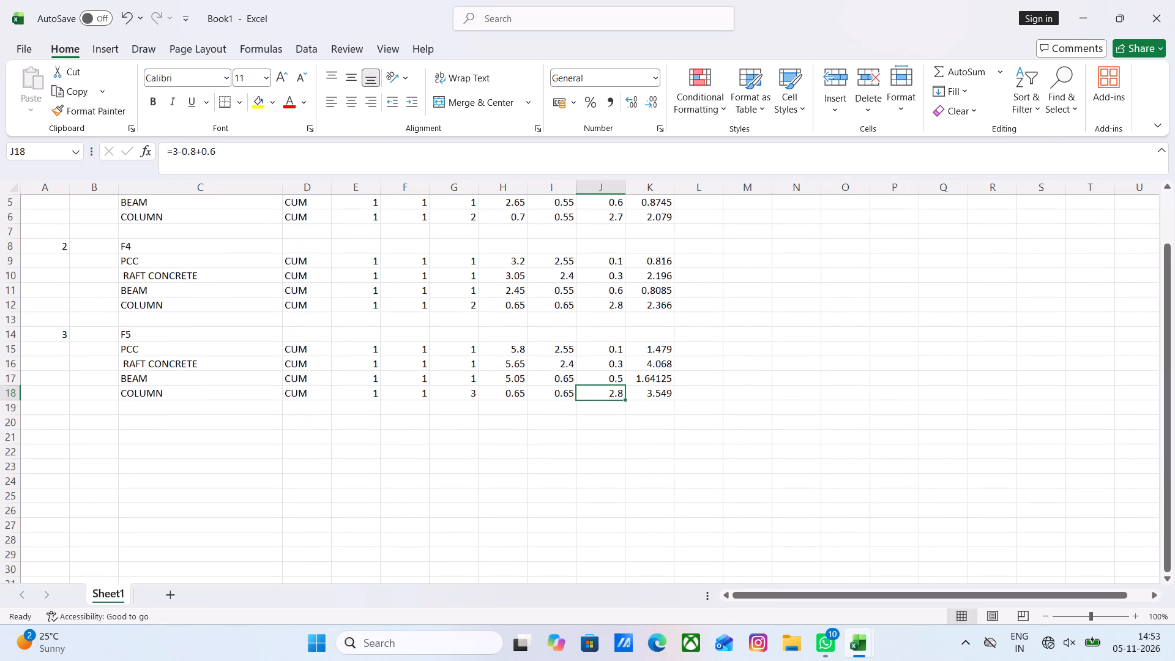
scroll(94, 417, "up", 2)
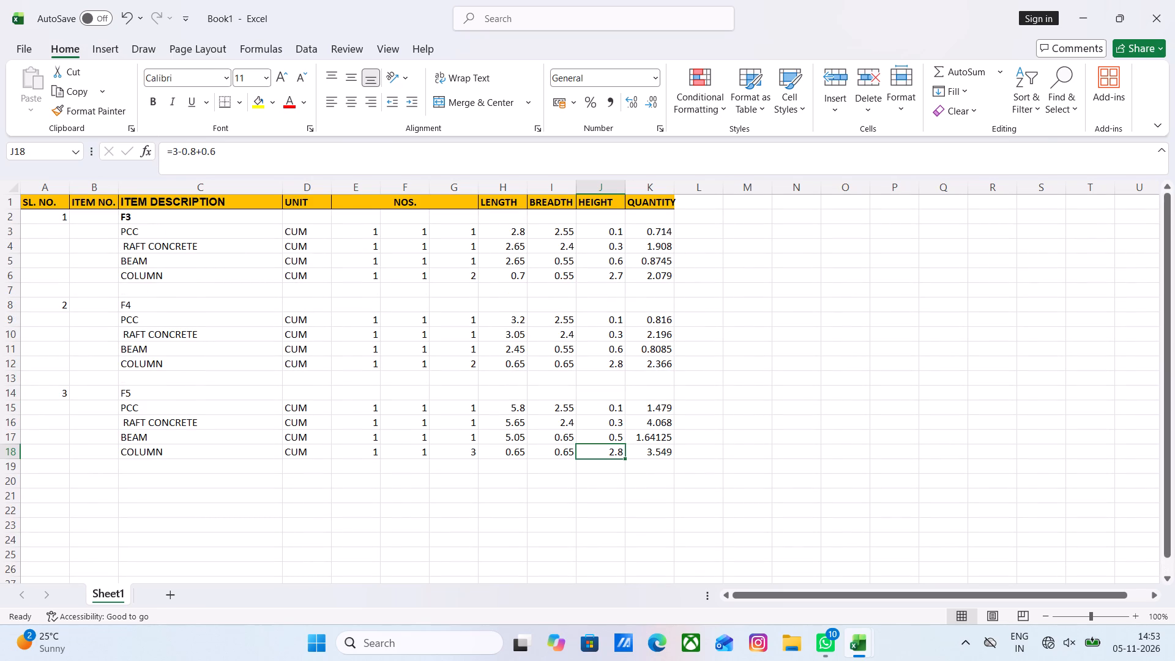
Extend the F3 heading in C2 to read F3 CONCRETE.
left_click(164, 219)
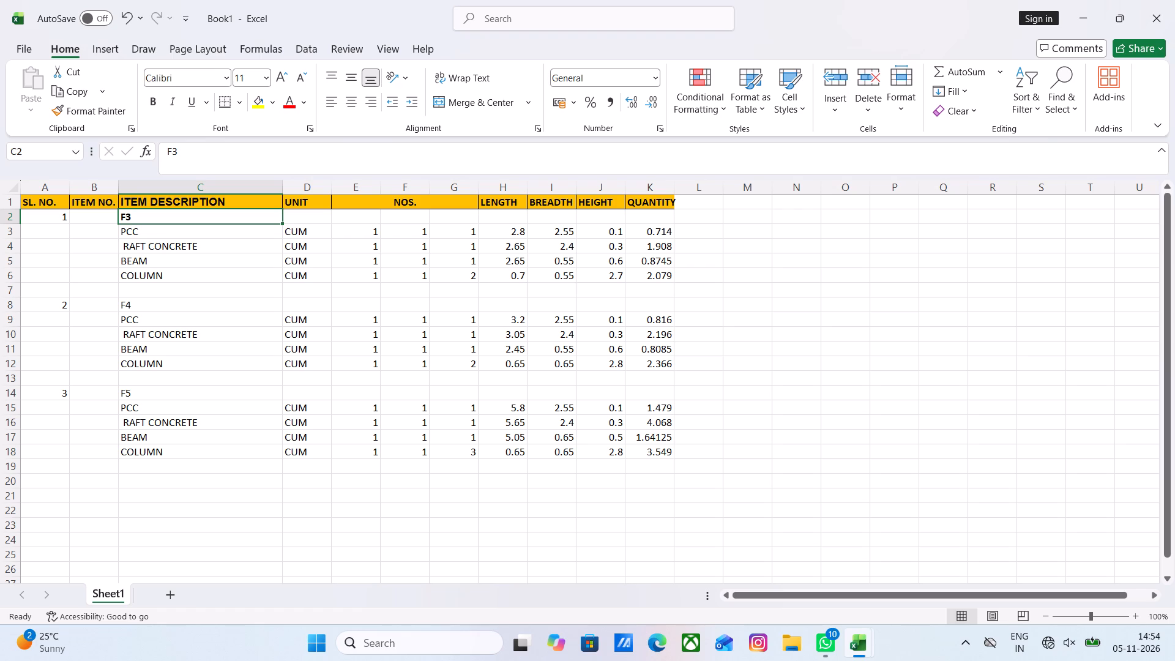
double_click(228, 218)
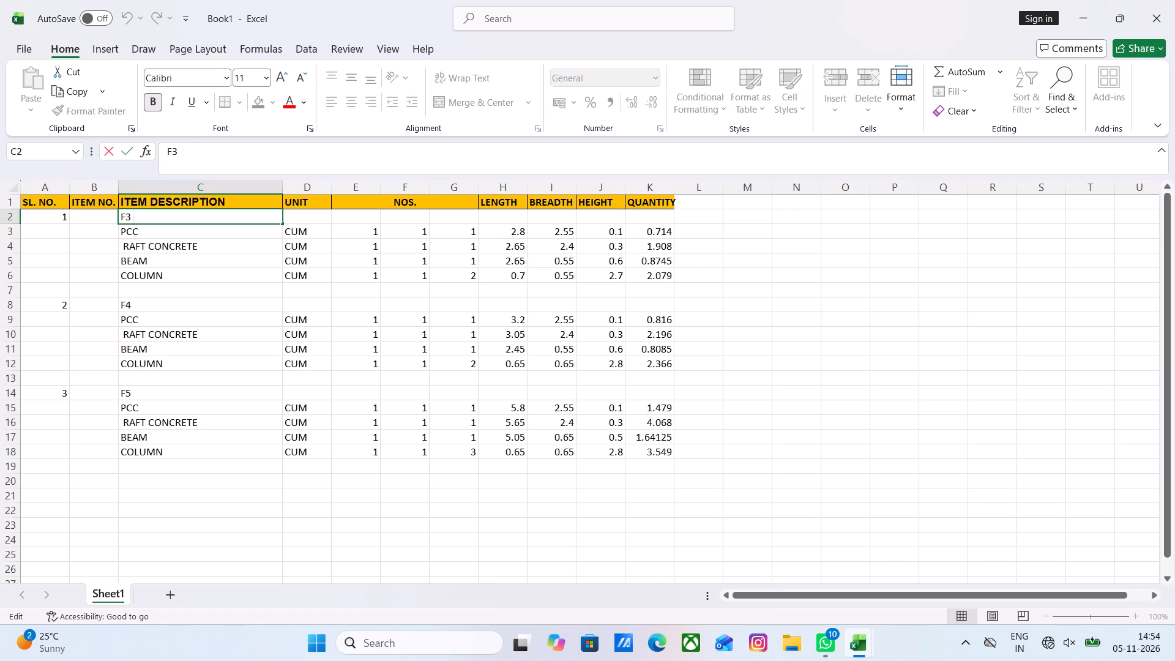
key("c")
type("ON")
type("CRE")
type("TE")
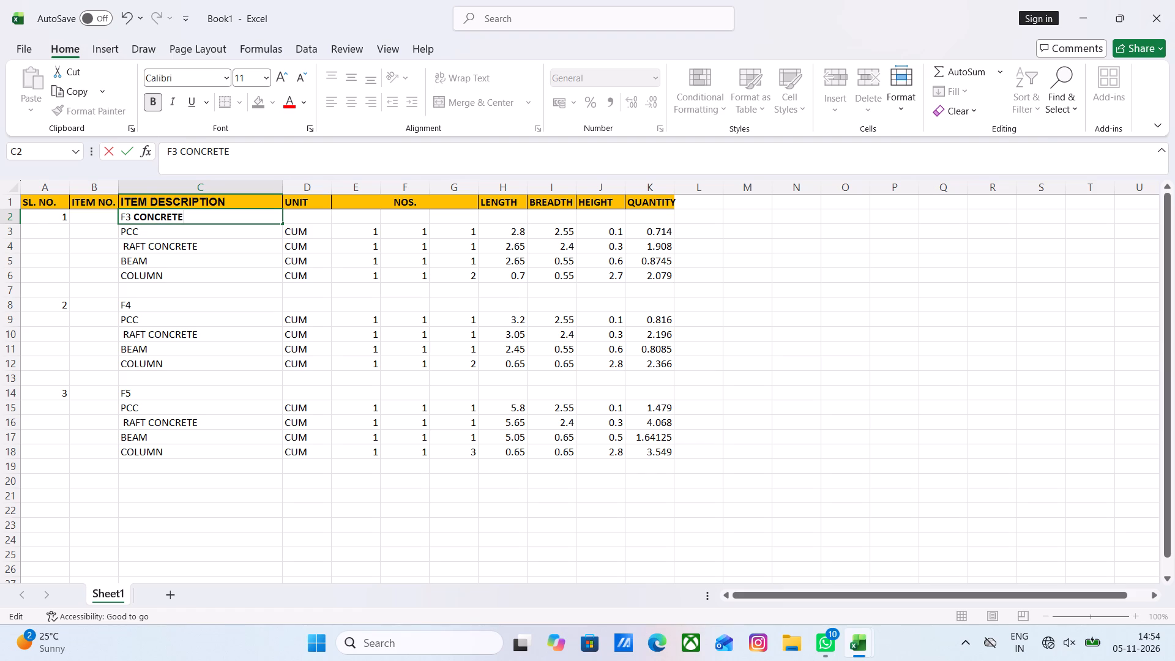
left_click(223, 559)
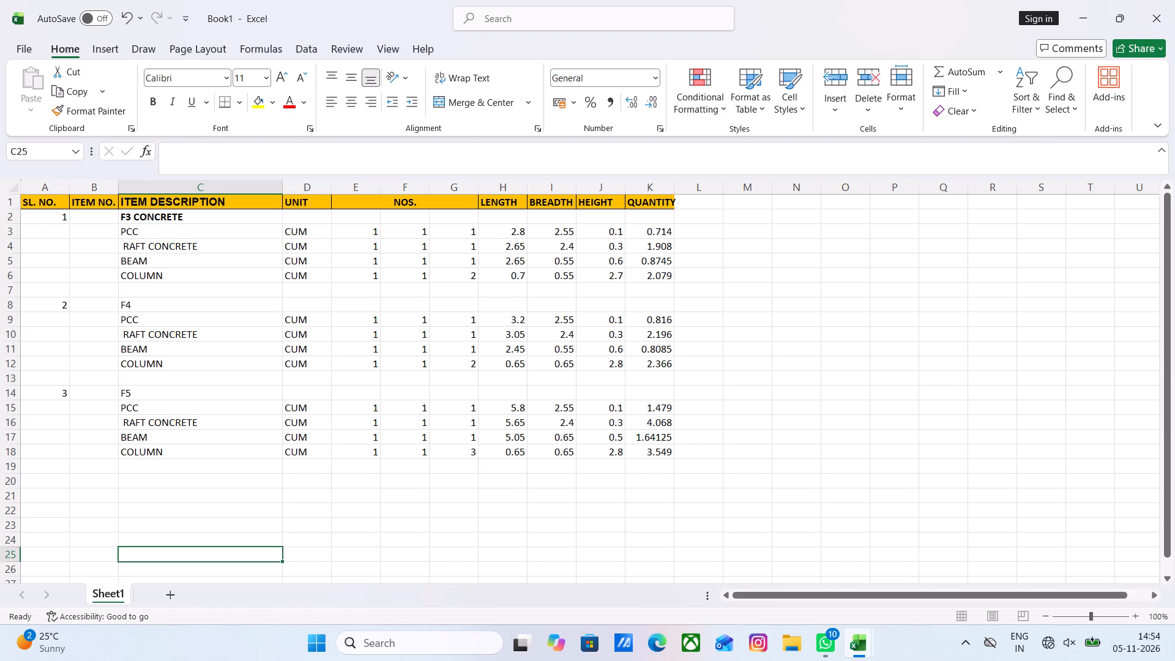
Add serial number 4 in row 20 with the description SHUTTRING and the unit SQM.
left_click(156, 477)
left_click(50, 482)
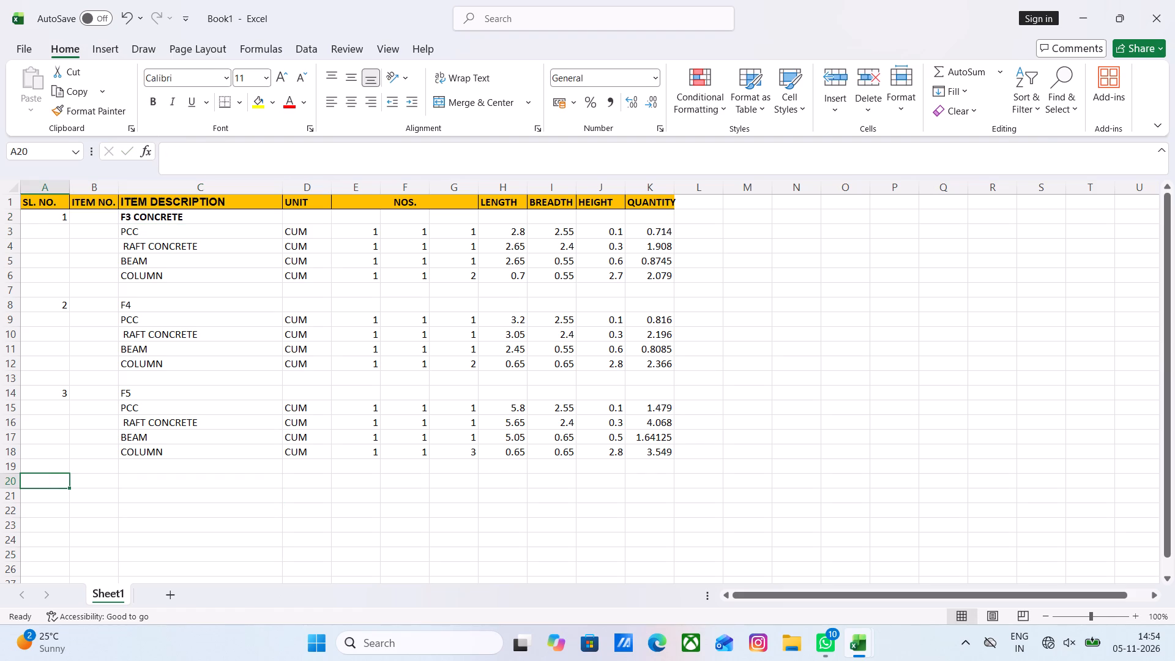
key("4")
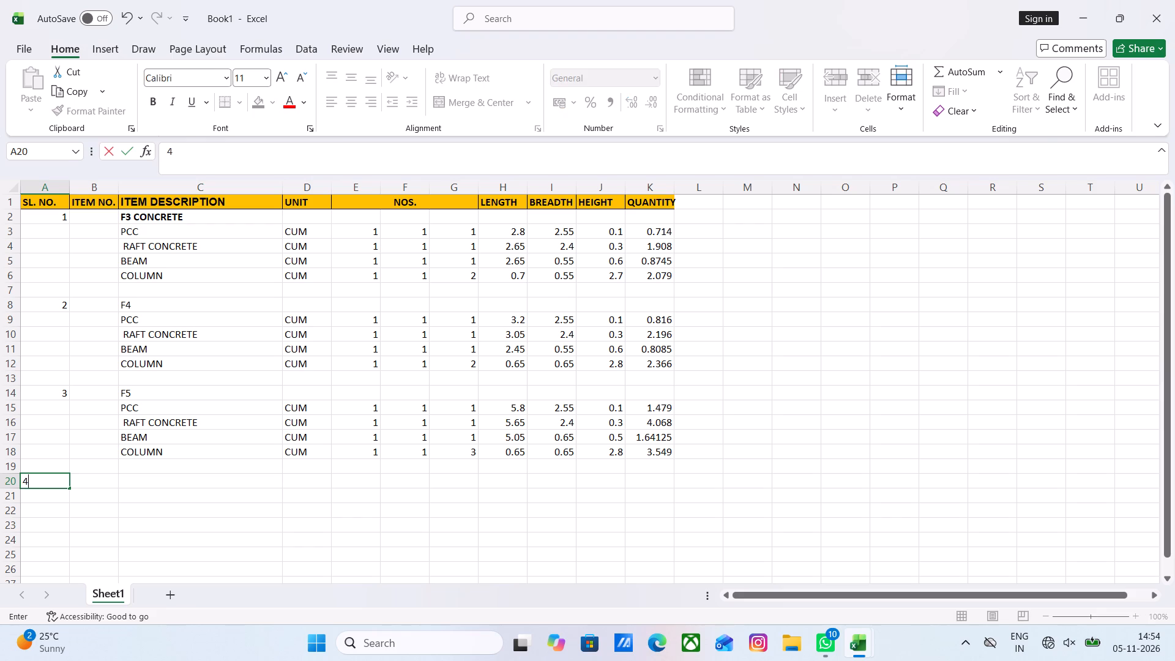
left_click(156, 484)
key("d")
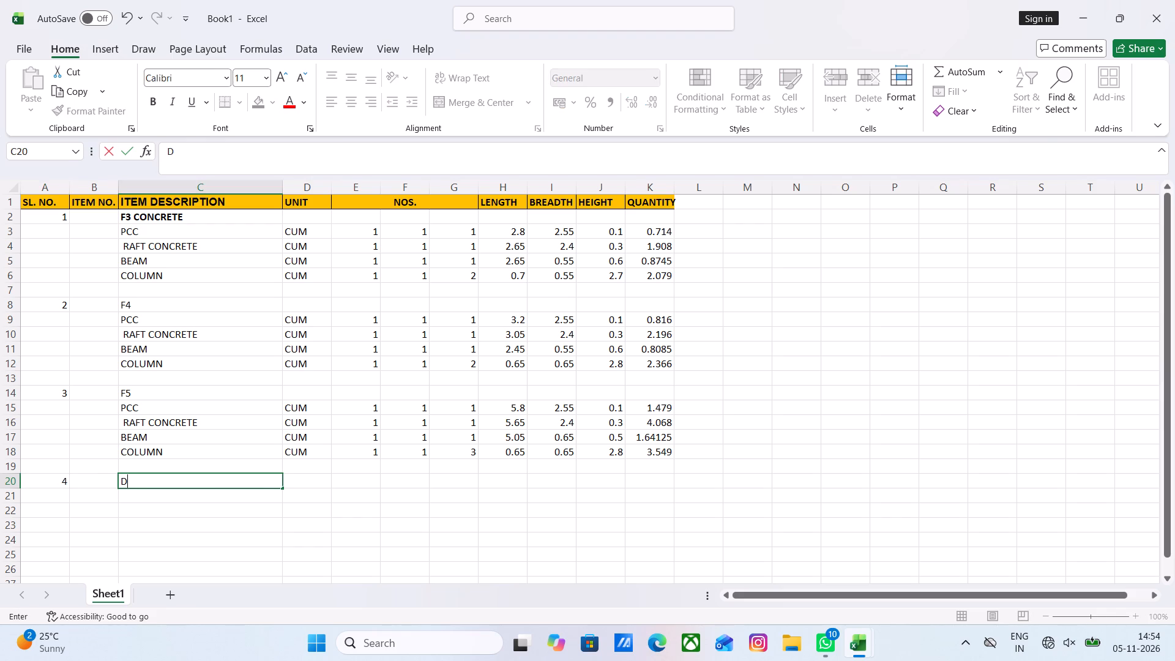
key("BackSpace")
type("SHUTTRING")
left_click(186, 528)
left_click(315, 482)
key("s")
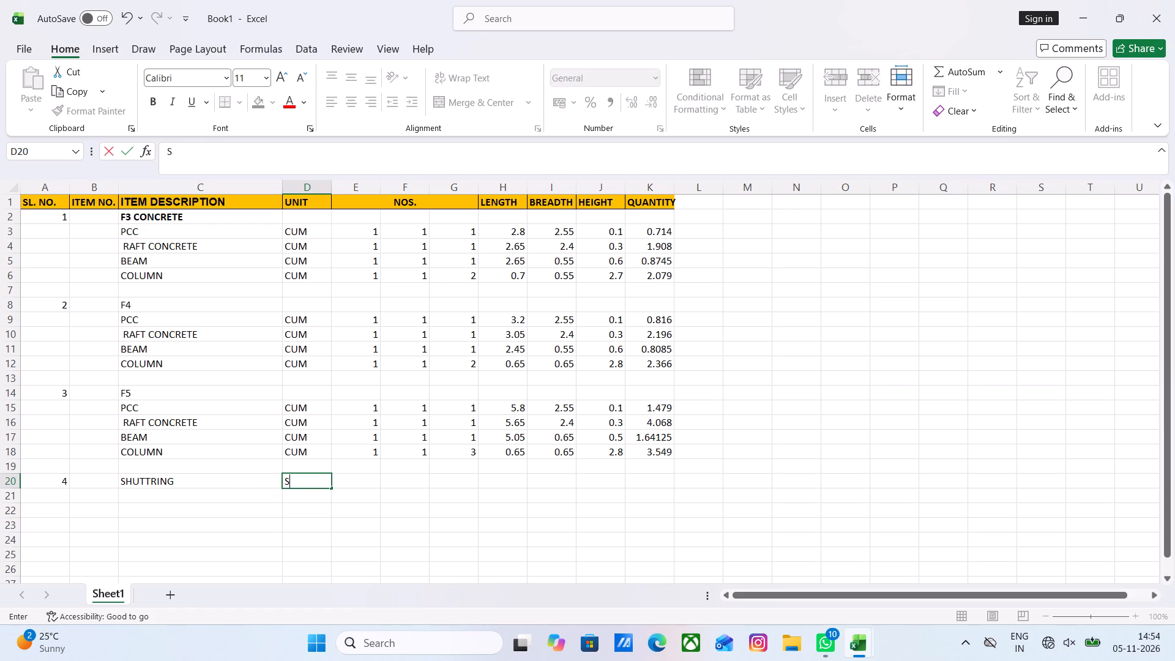
key("q")
key("m")
left_click(283, 510)
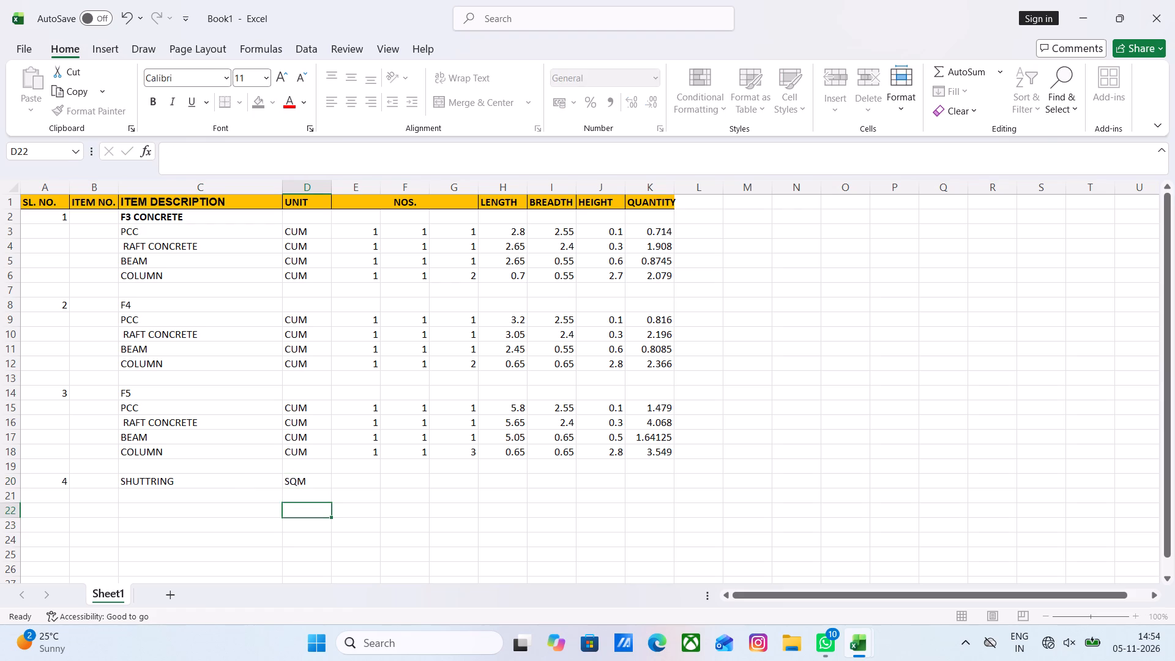
Enter F3 as the description in C21, below the SHUTTRING heading.
left_click(373, 481)
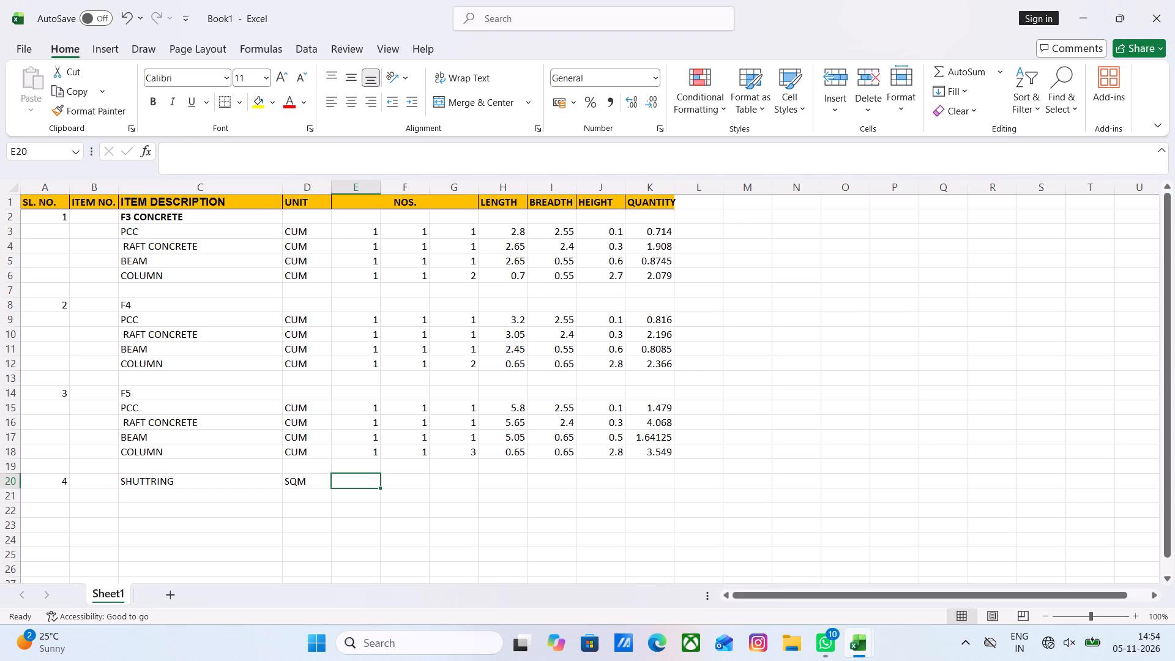
left_click(165, 498)
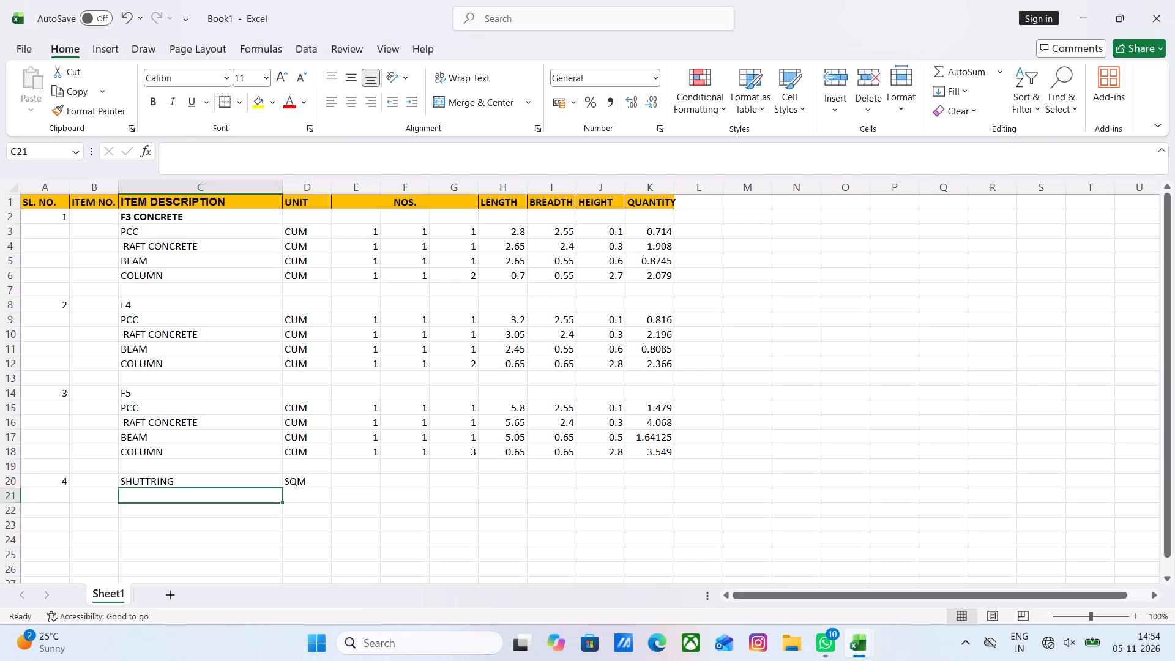
type("F3")
left_click(233, 529)
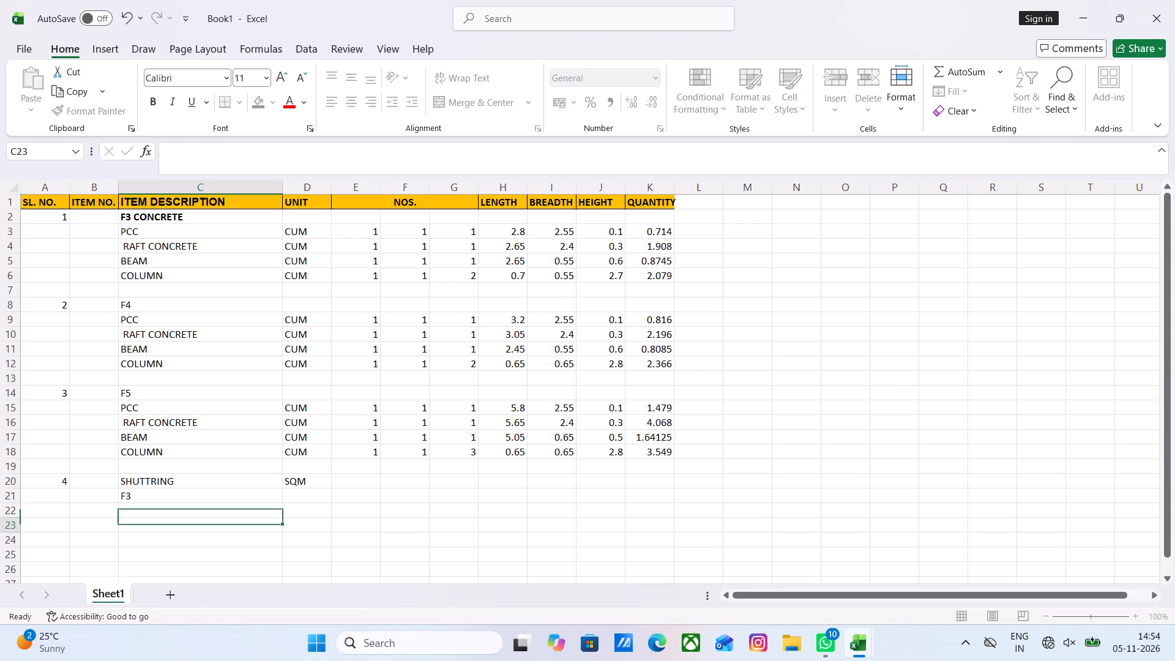
Move the SQM unit from the SHUTTRING heading row down to D21 beside F3, leaving D20 empty.
left_click(297, 484)
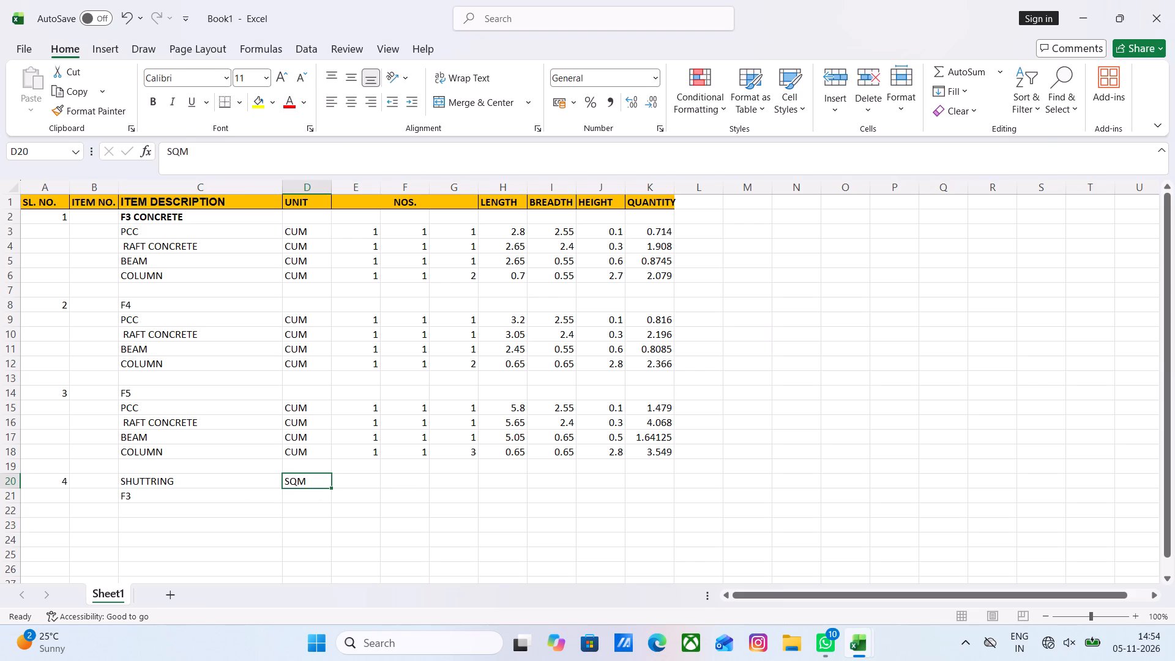
key("ctrl+d")
key("ctrl+v")
key("ctrl+z")
left_click(314, 496)
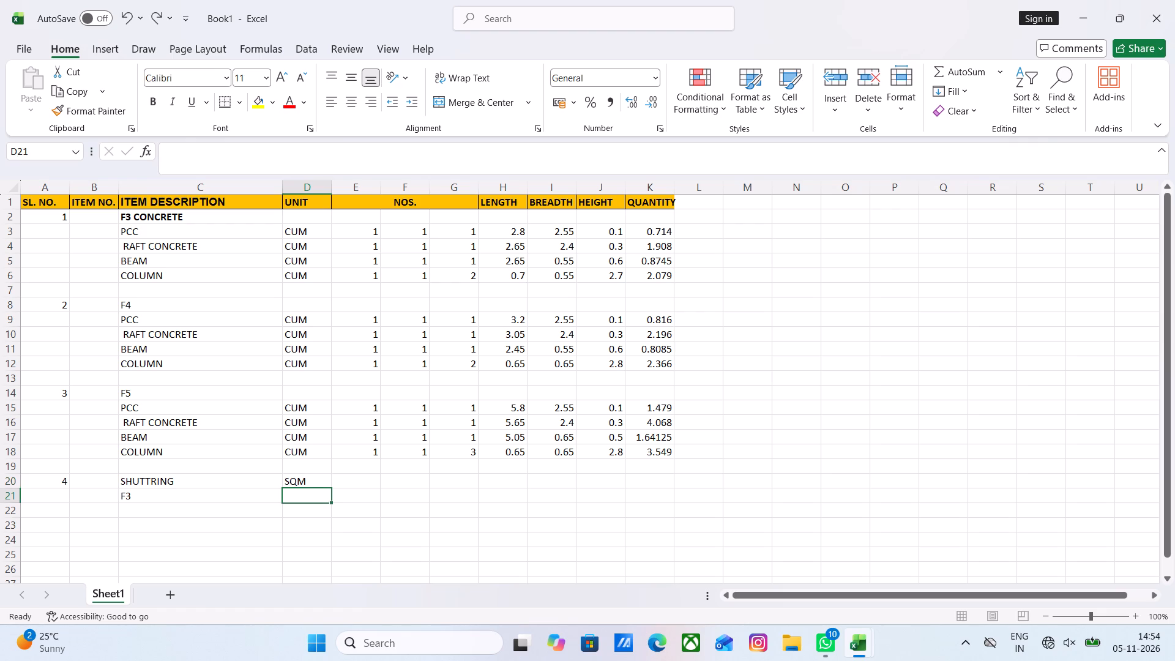
key("ctrl+d")
left_click(316, 480)
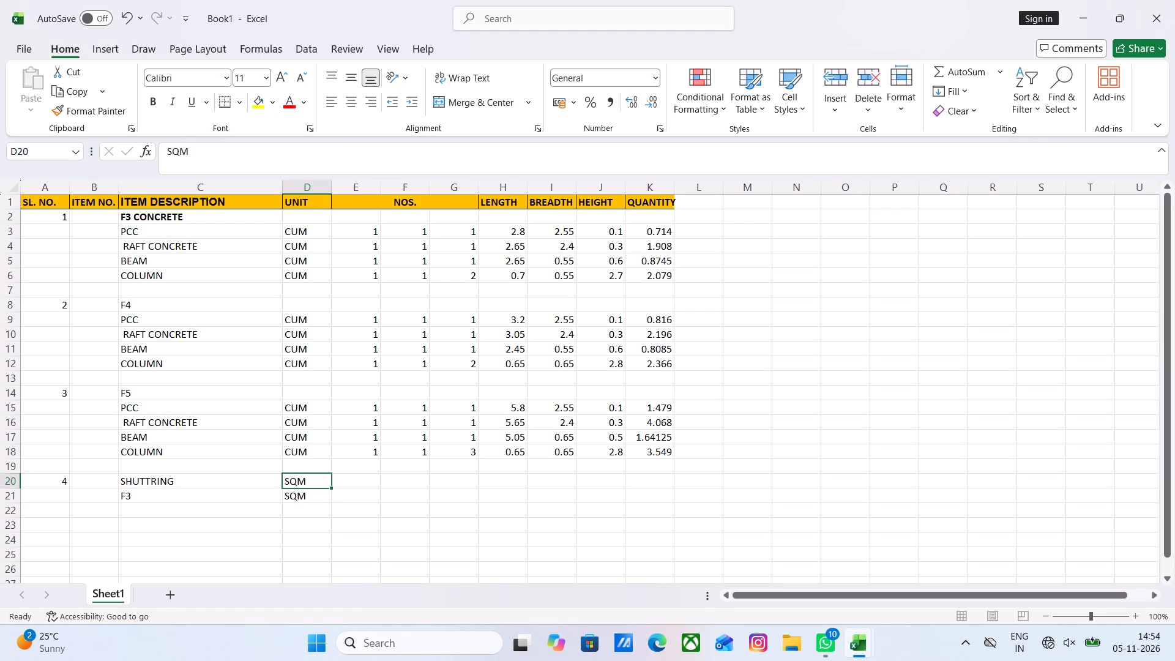
key("BackSpace")
left_click(332, 526)
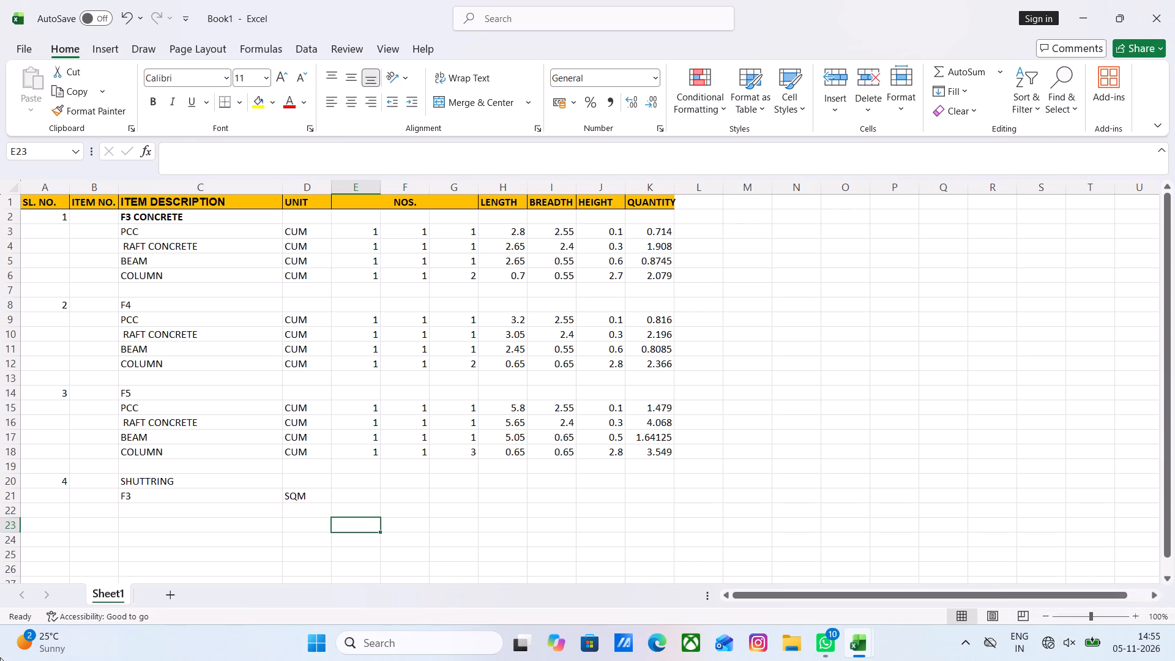
Enter 1, 1 and 1 as the numbers for the F3 shuttering row in E21 to G21.
left_click(362, 494)
left_click(390, 493)
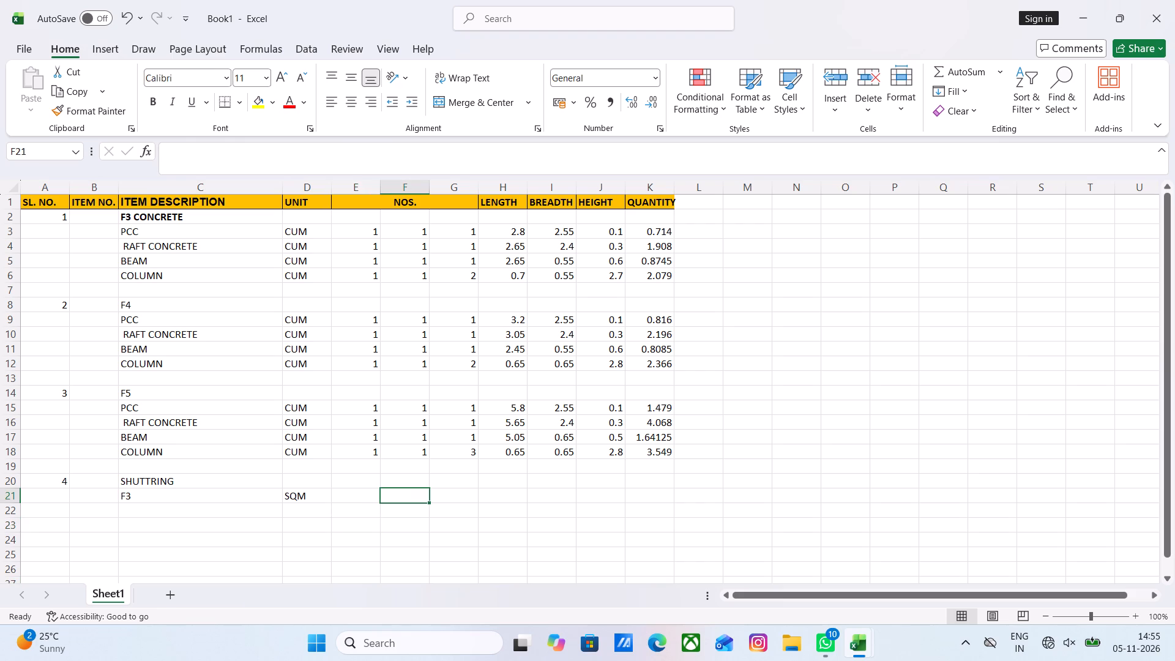
left_click_drag(348, 499, 512, 495)
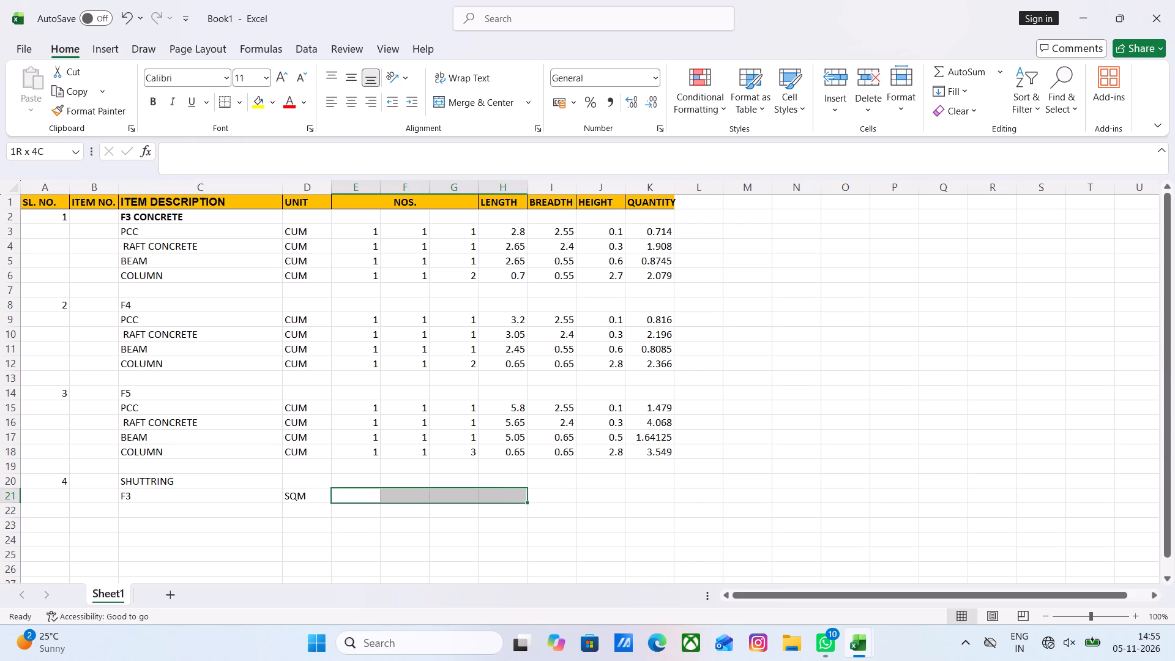
left_click_drag(512, 495, 588, 497)
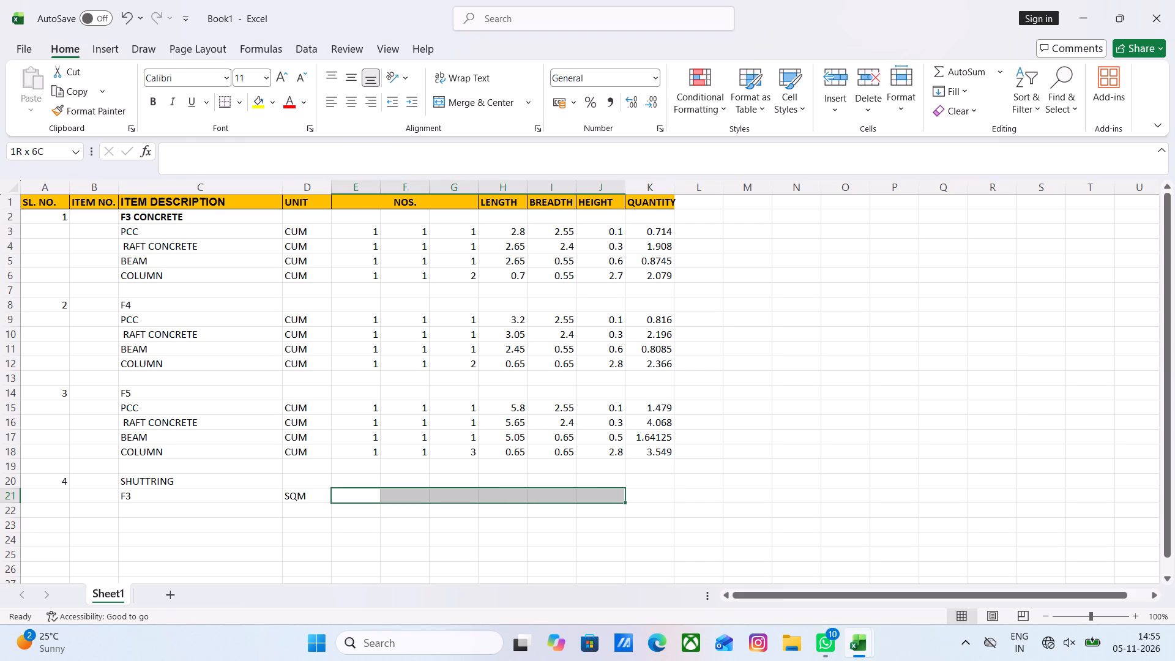
left_click_drag(588, 497, 652, 496)
left_click(339, 523)
left_click(363, 502)
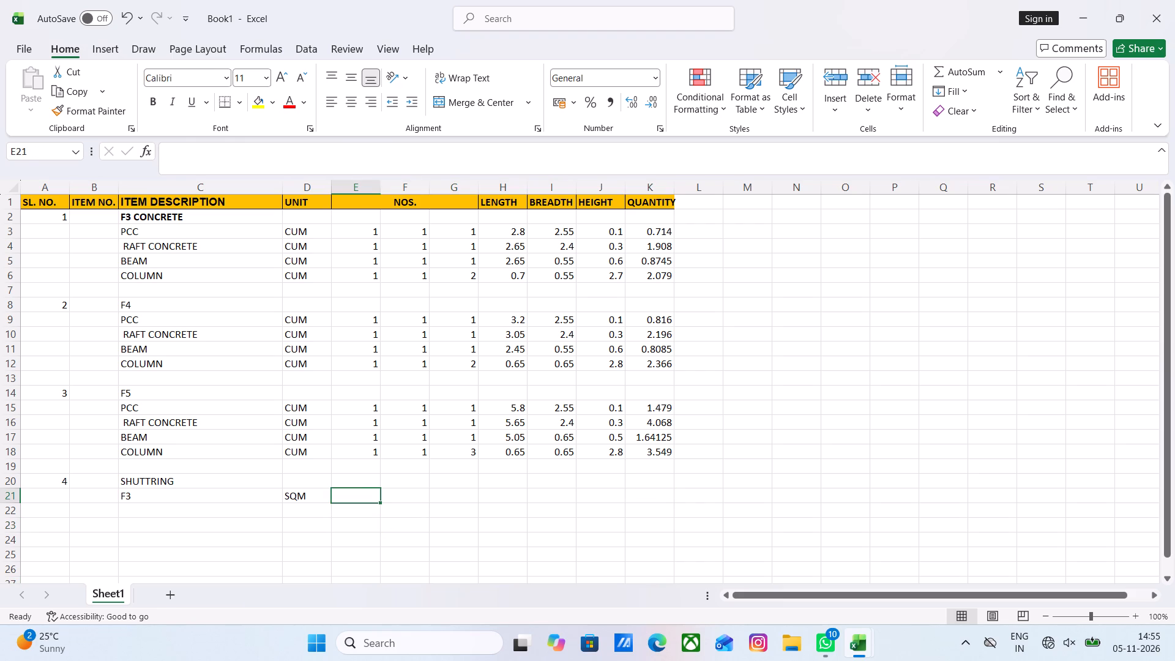
key("1")
key("Right")
key("1")
key("Right")
key("1")
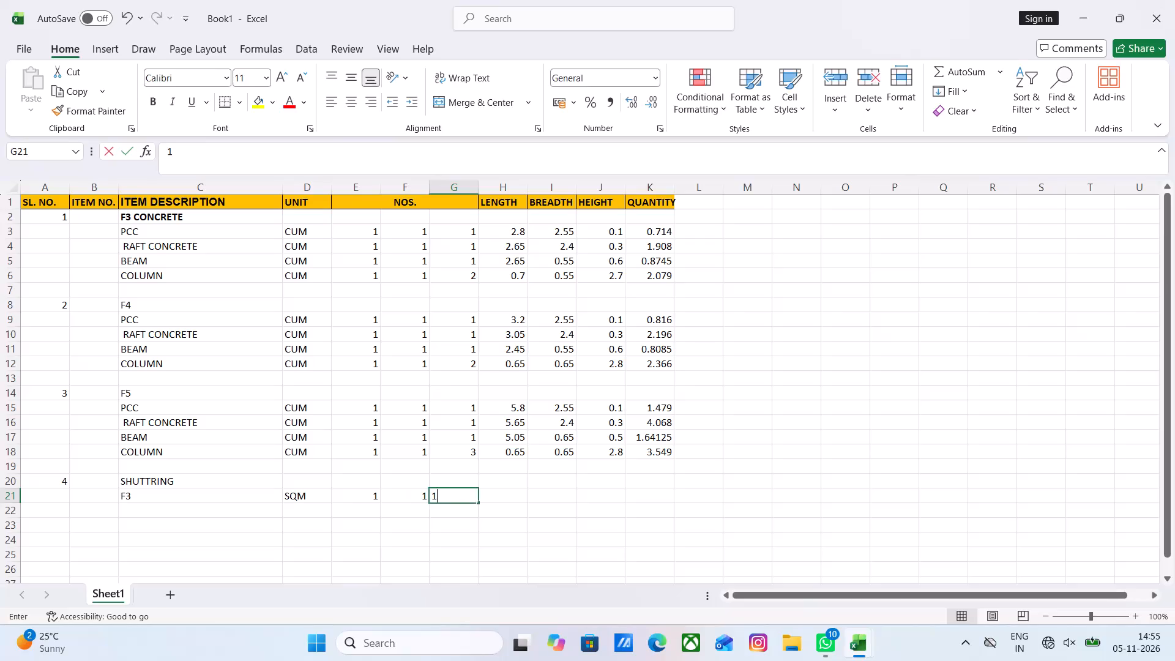
key("Right")
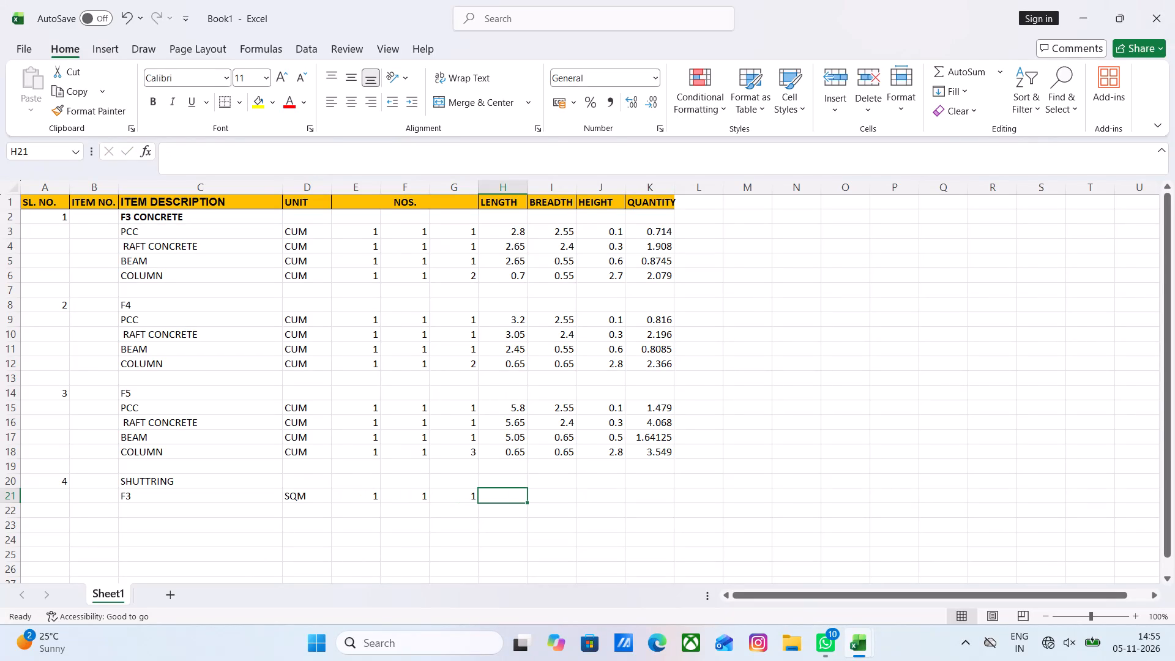
Enter the F3 shuttering length in H21 as the formula +2*(2.8+2.55).
key("2")
key("asterisk")
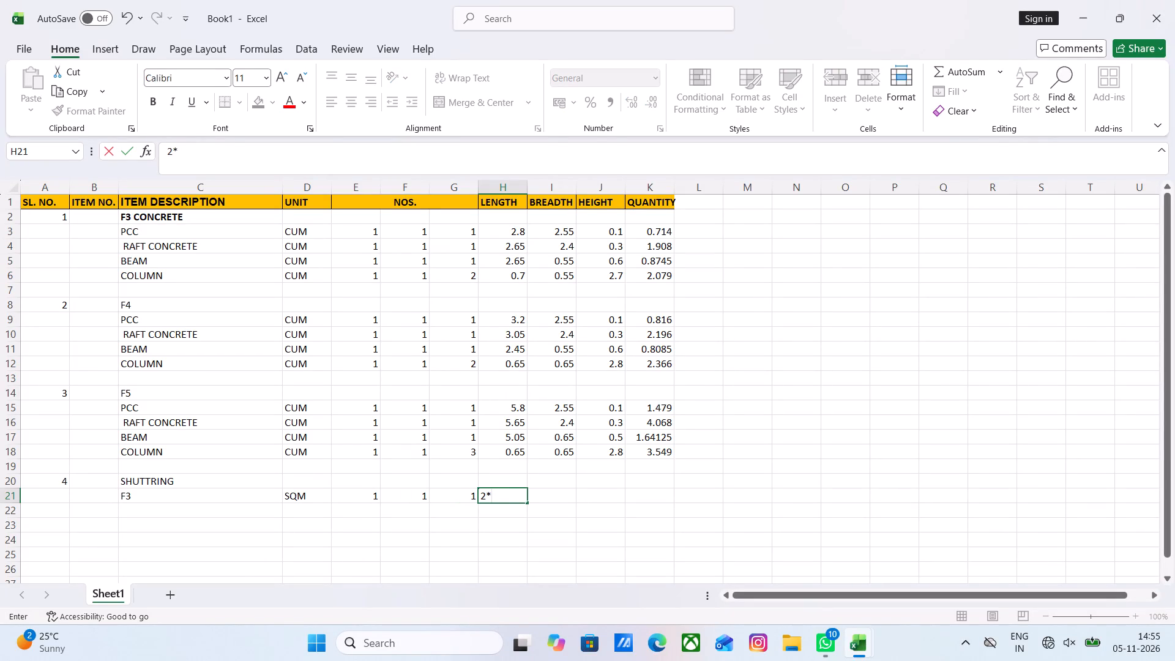
key("shift+parenleft")
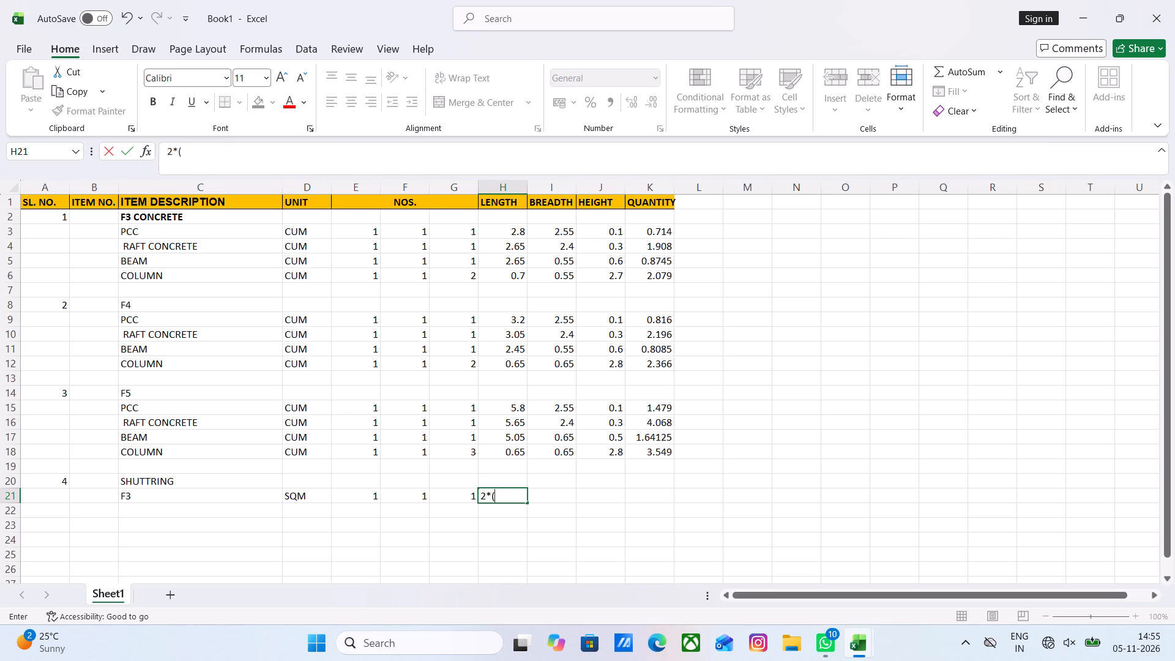
type("2.8+")
type("2.55")
key("shift+parenright")
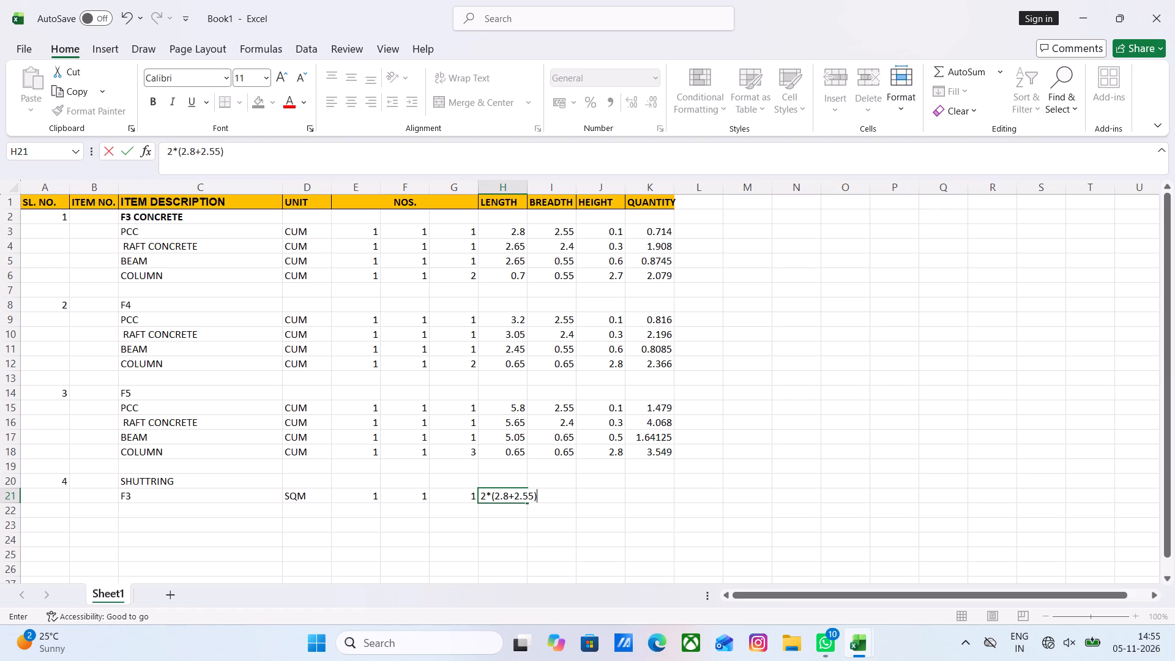
key("Return")
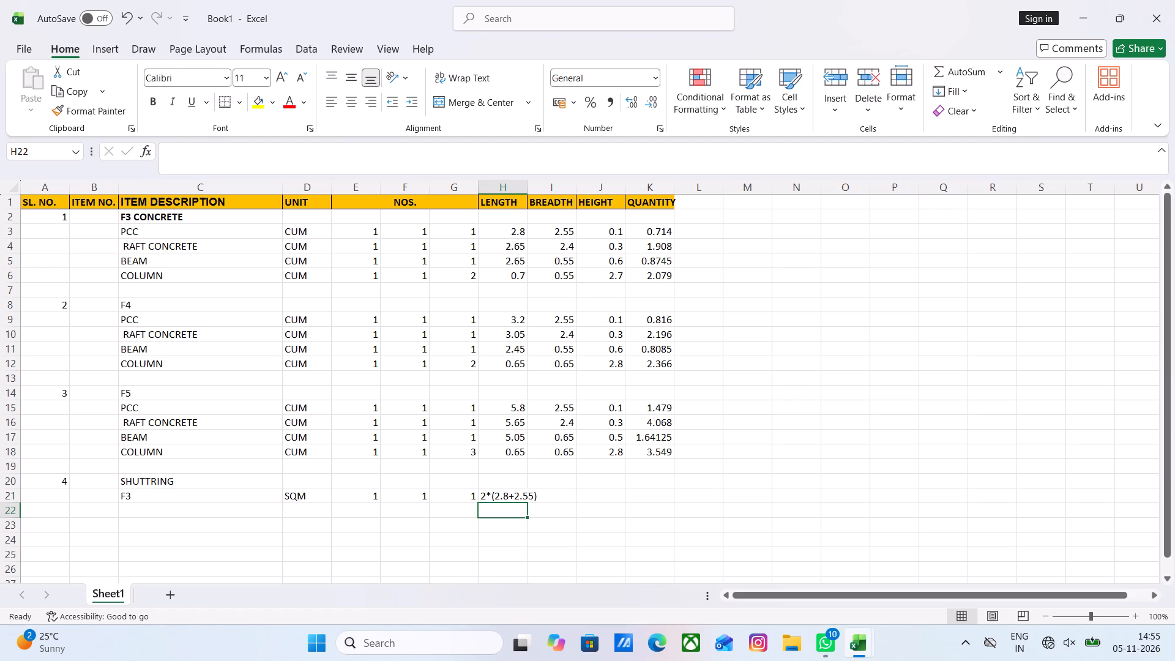
left_click(505, 499)
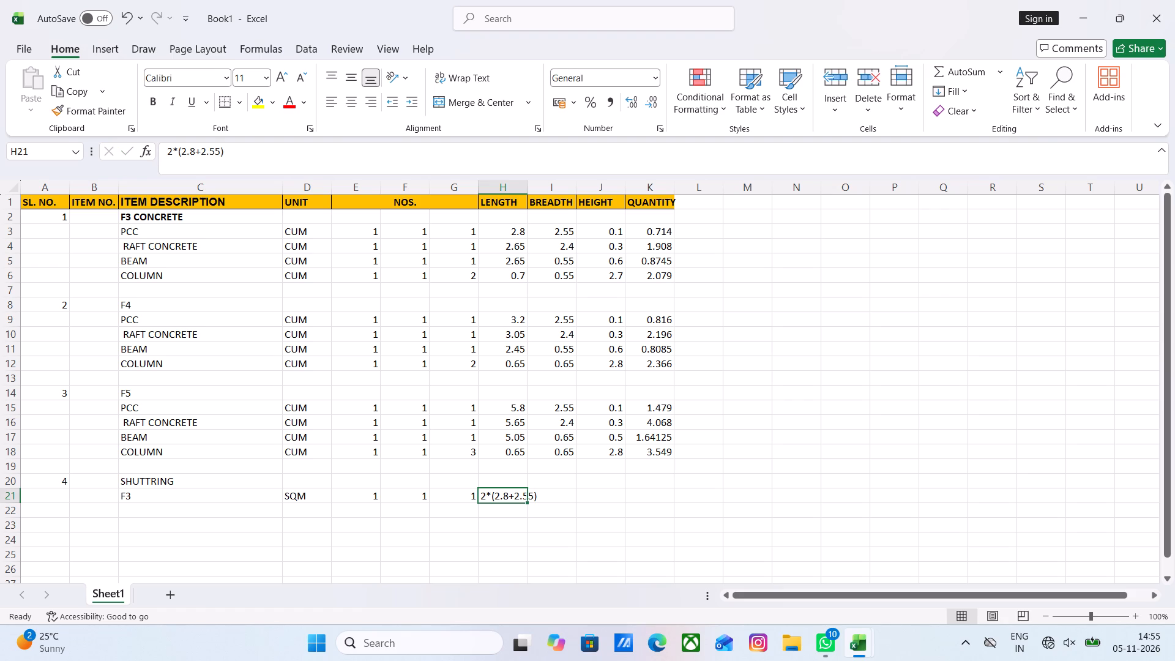
left_click(165, 154)
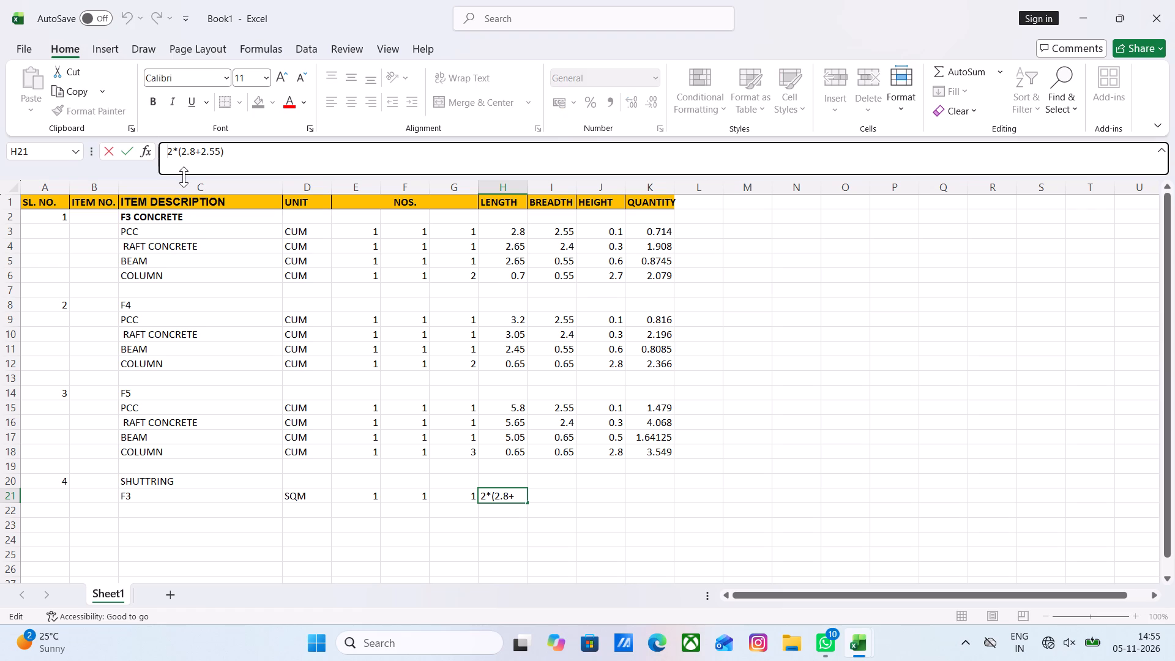
key("plus")
key("Return")
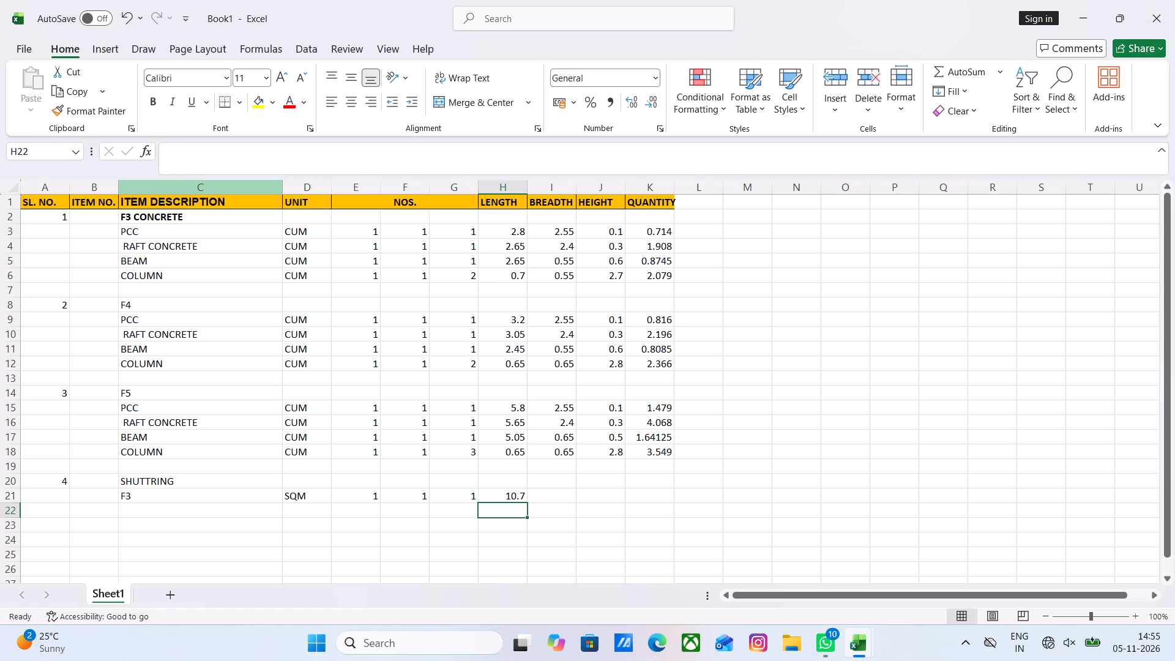
Enter 0.1 as the breadth of the F3 shuttering row in I21.
left_click(548, 492)
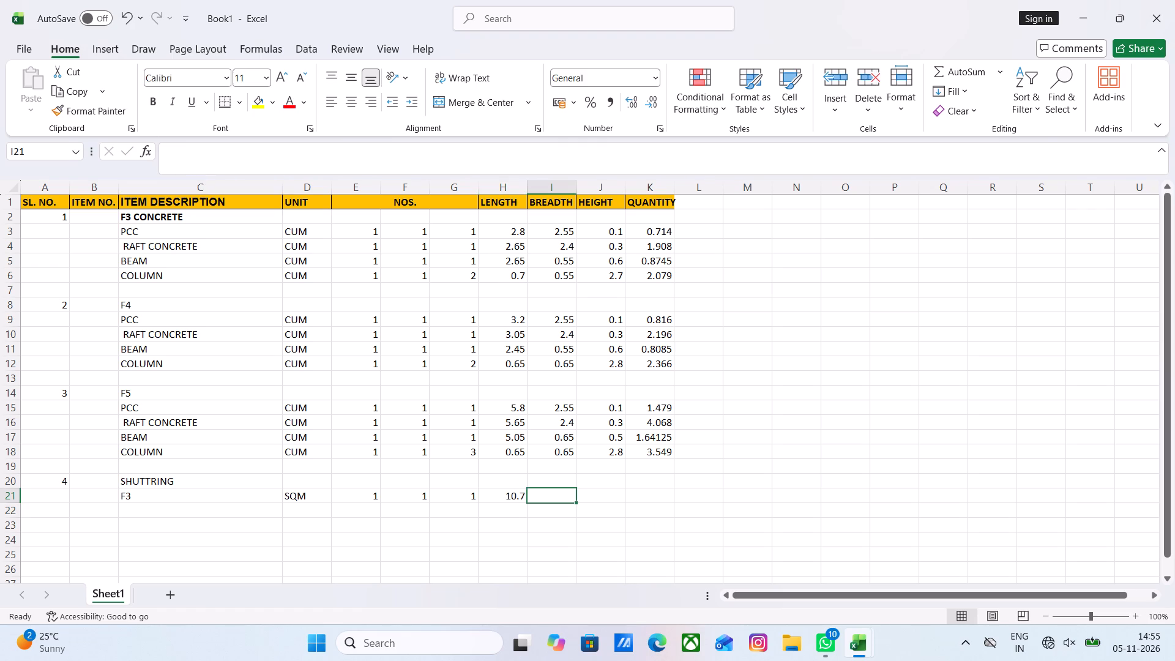
type("0.1")
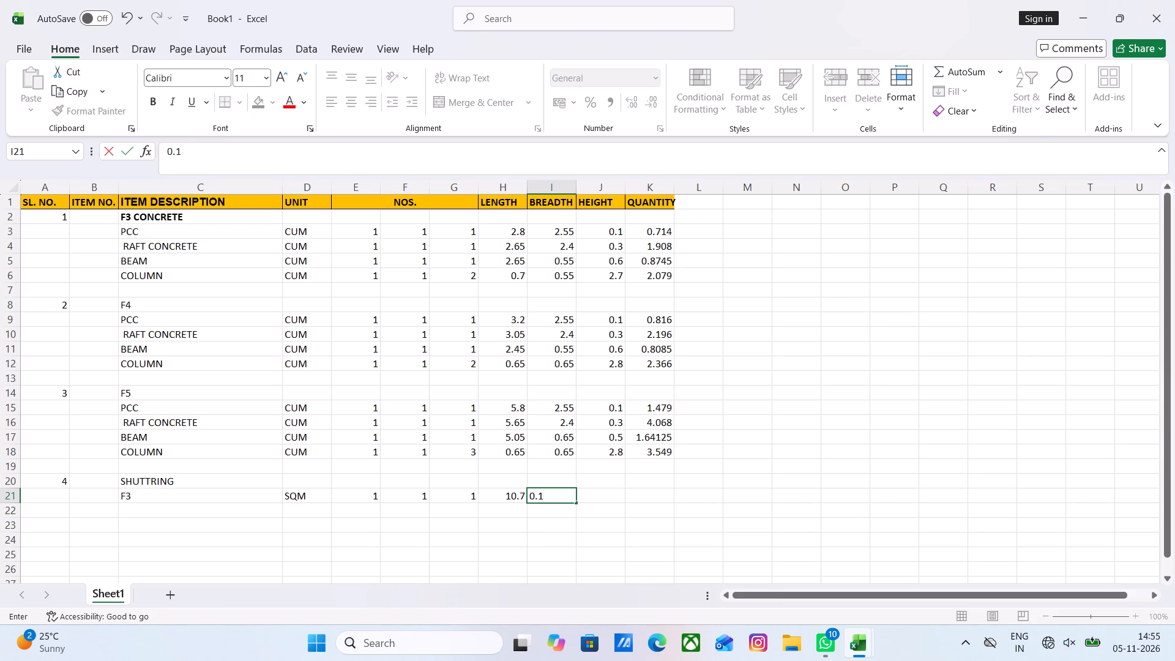
key("Return")
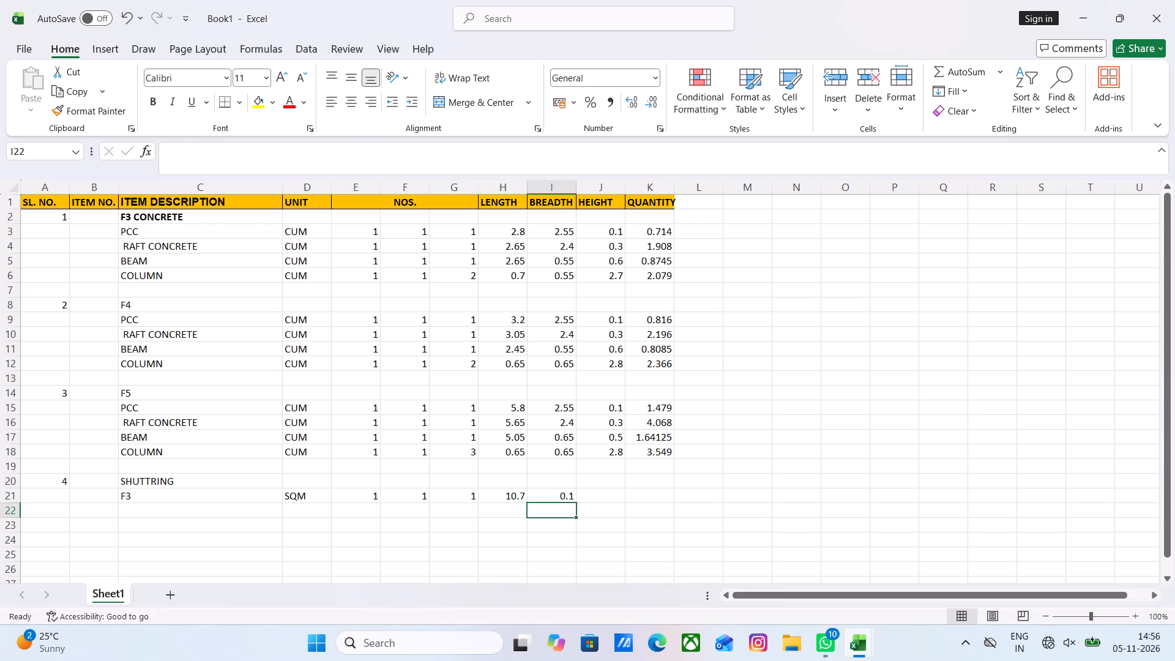
Calculate the F3 shuttering quantity in K21 with the formula +I21*H21*G21*F21*E21.
left_click(654, 497)
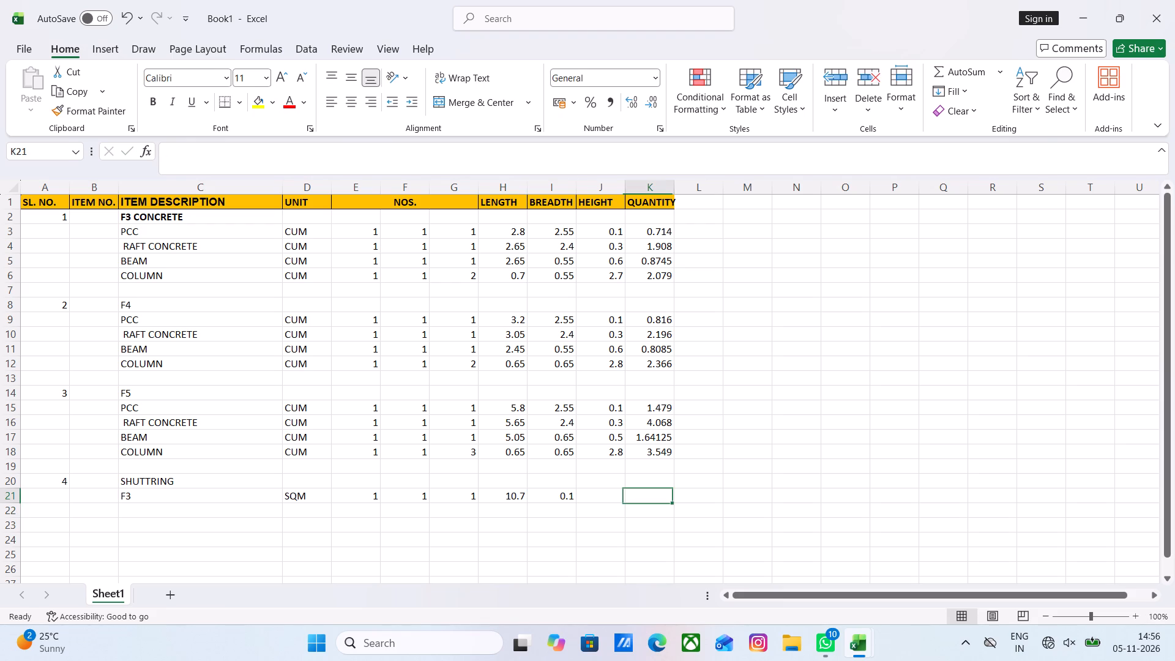
key("plus")
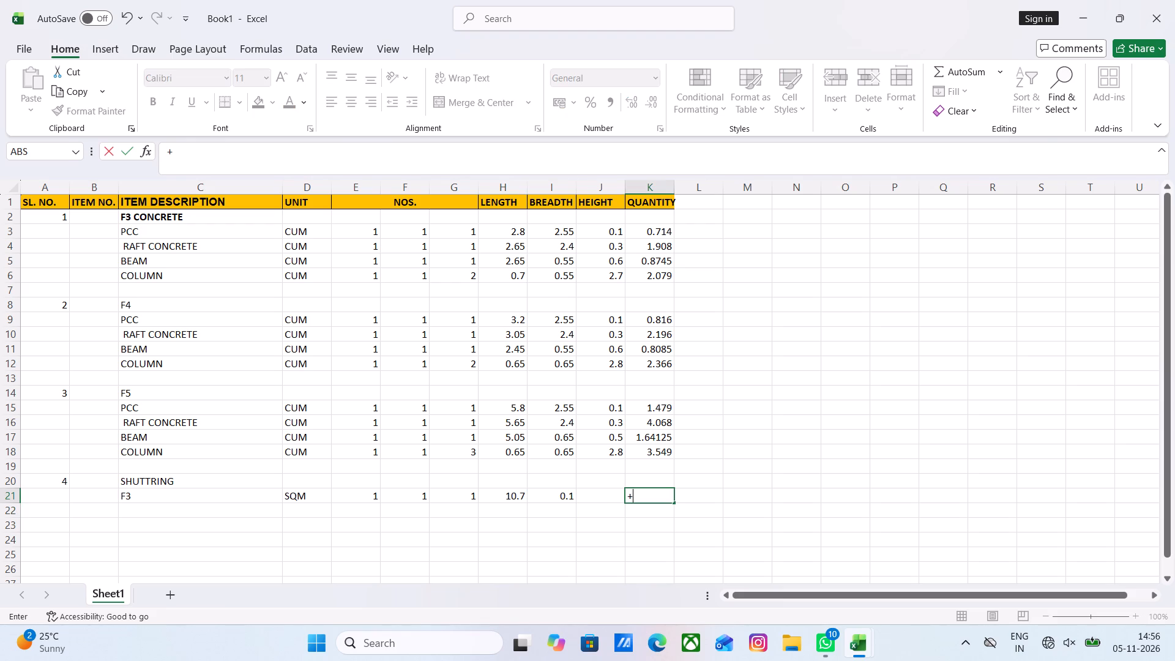
left_click(562, 498)
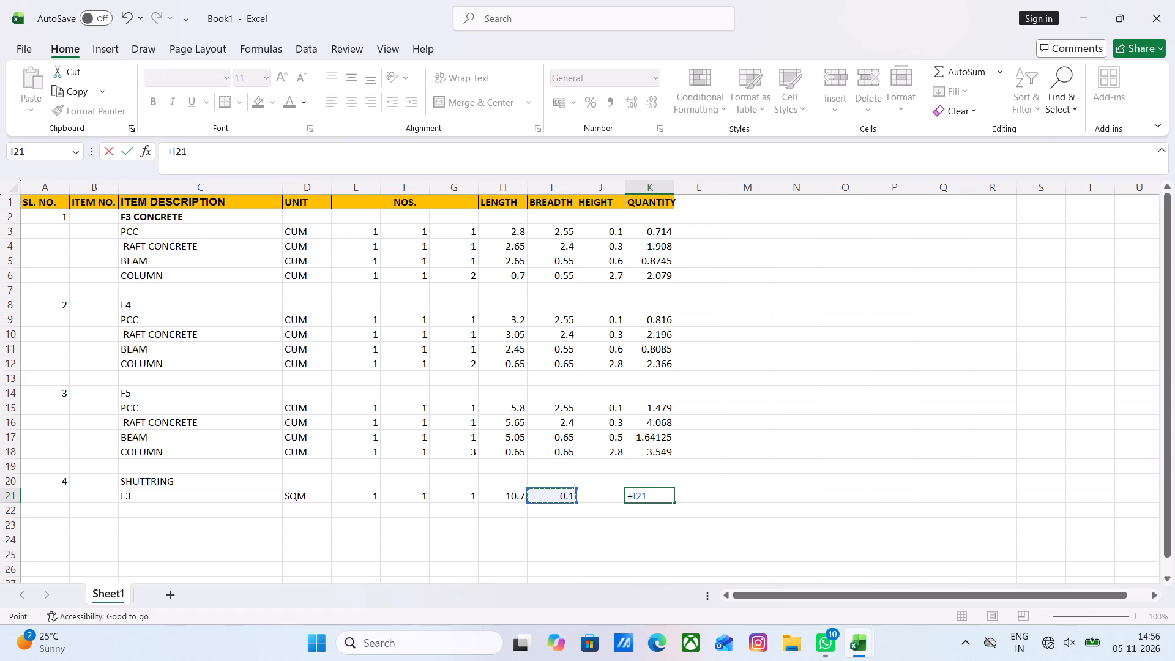
key("asterisk")
key("Left")
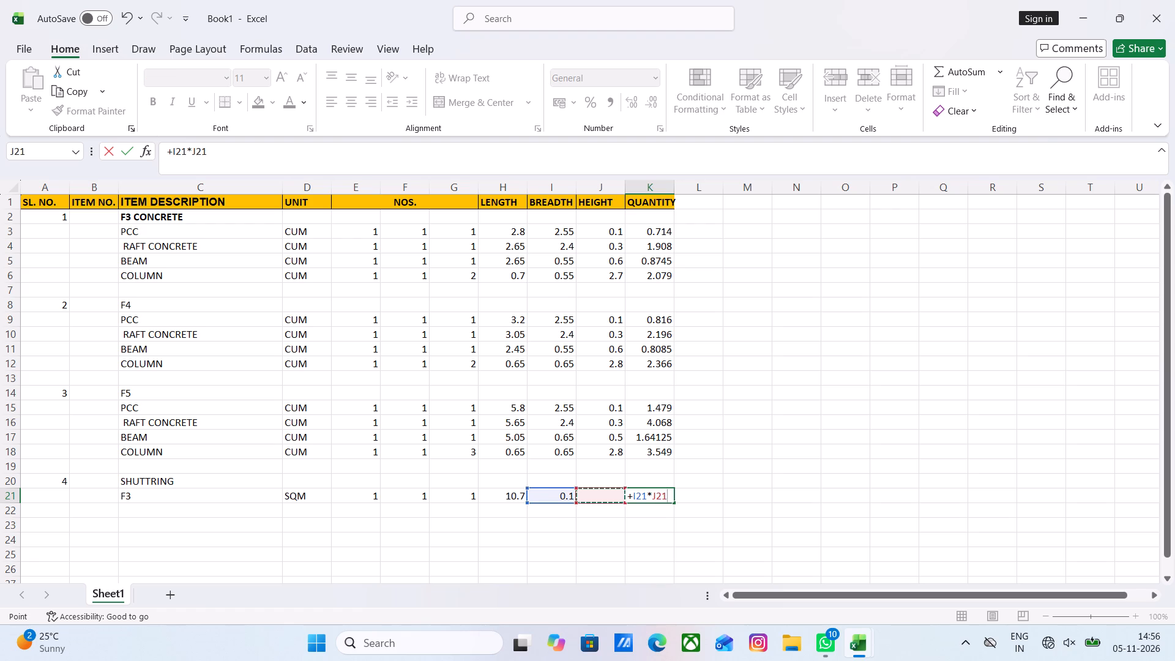
key("Left")
key("Left")
key("asterisk")
key("Left")
key("Left")
key("Left")
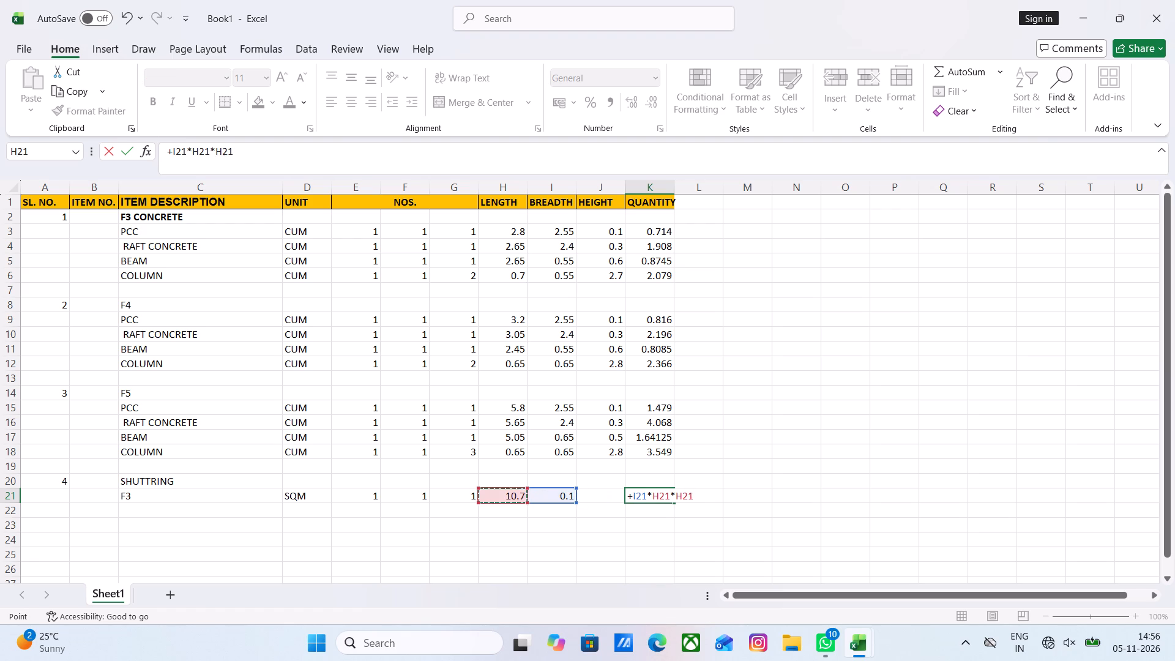
key("Left")
key("asterisk")
key("Left")
key("Left")
key("Left")
key("Left")
key("Left")
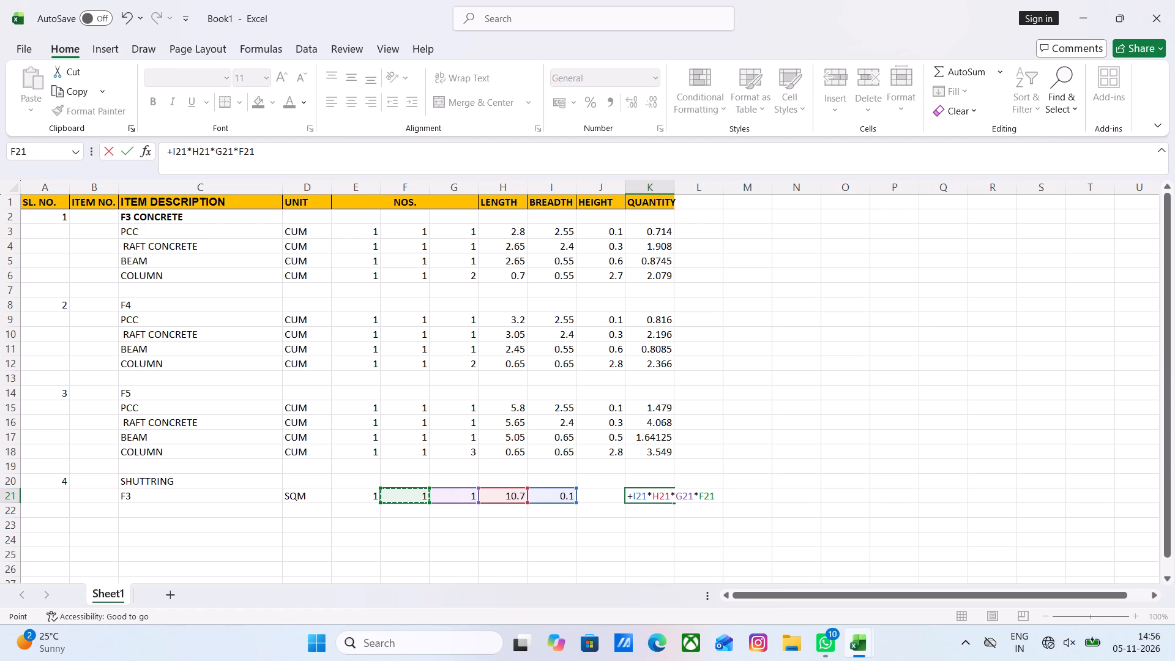
key("asterisk")
key("Left")
key("Left")
key("Left")
key("Left")
key("Left")
key("Left")
key("Return")
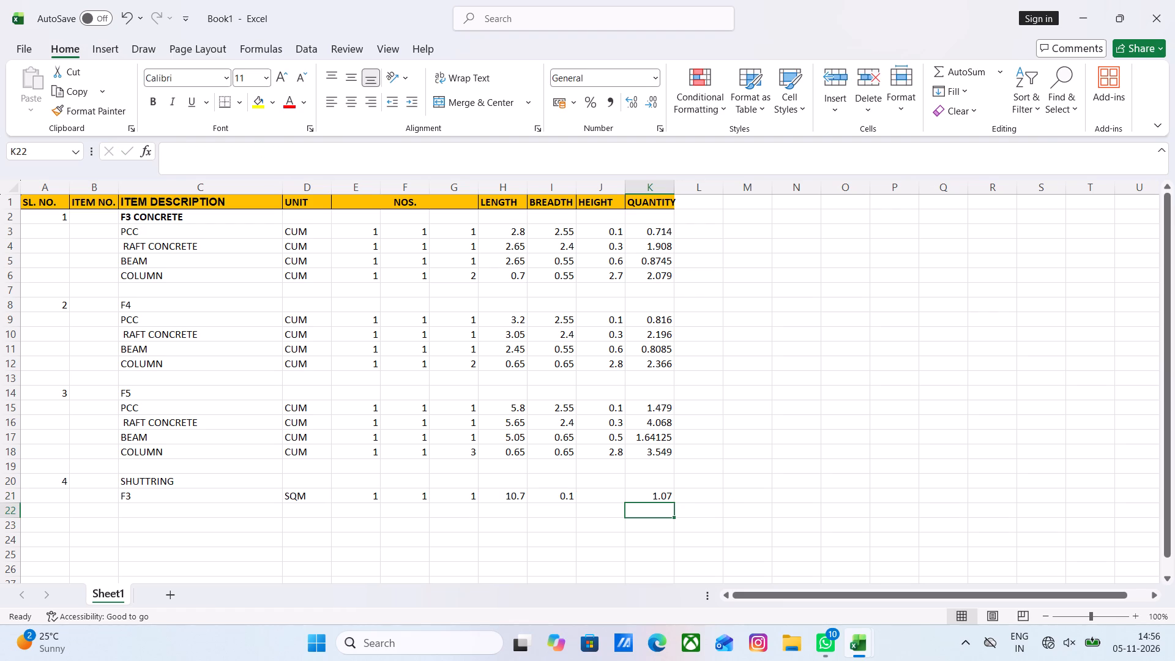
Insert a blank row 21 directly below the SHUTTRING heading, above the F3 shuttering row.
scroll(562, 498, "down", 1)
left_click(165, 485)
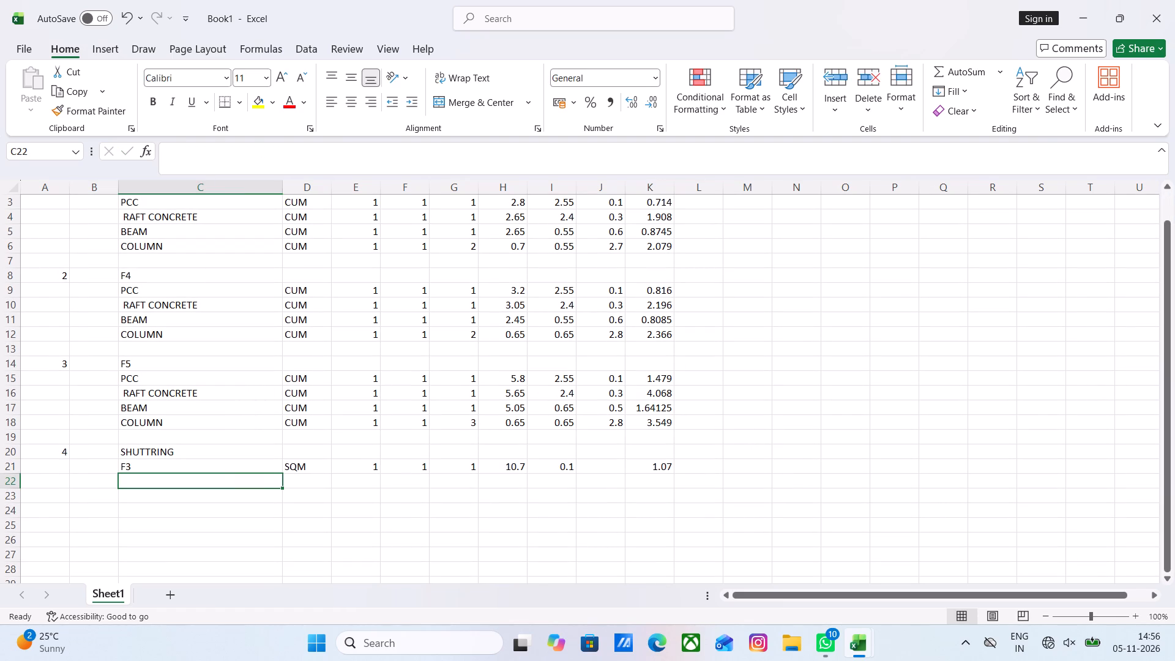
double_click(173, 467)
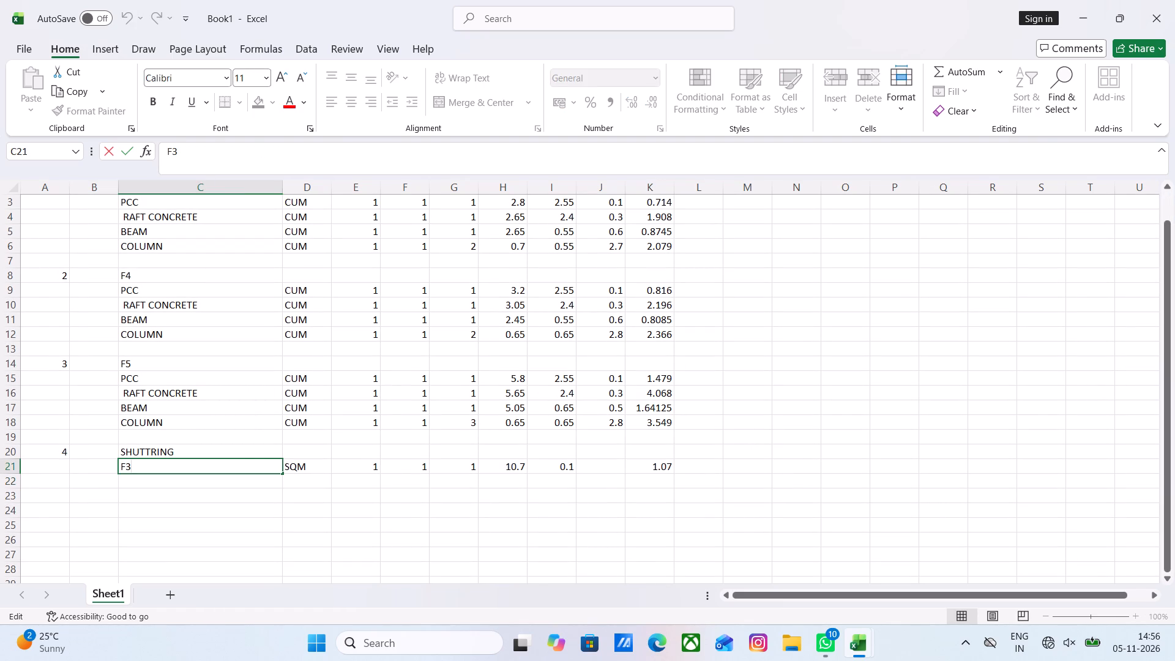
left_click(12, 468)
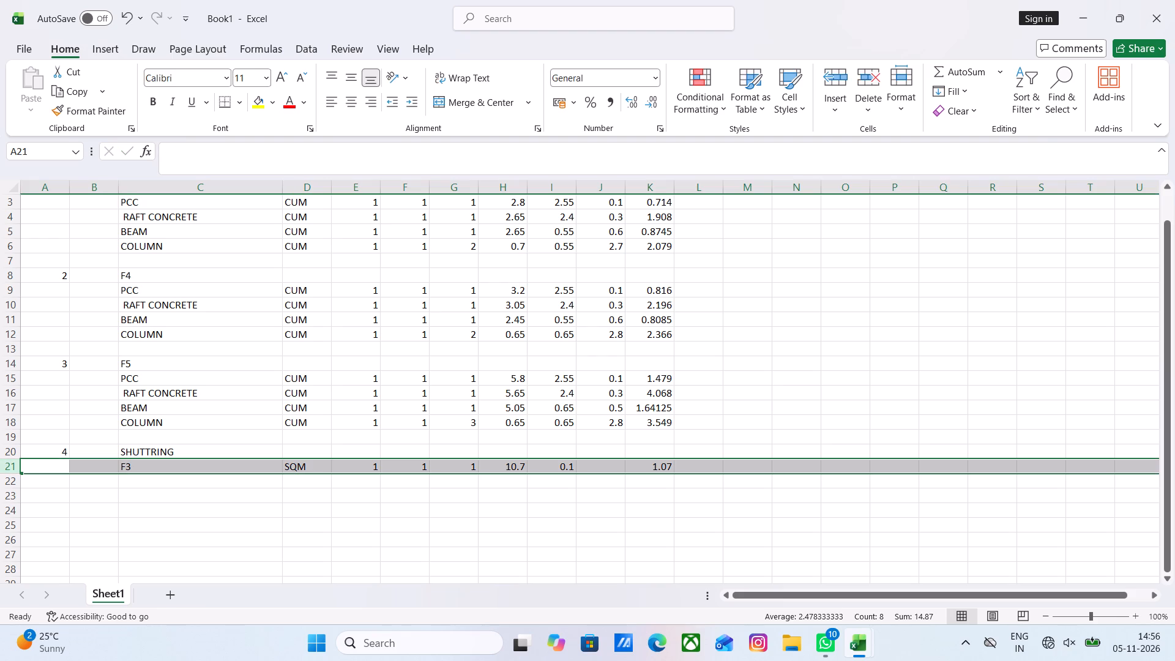
left_click(833, 83)
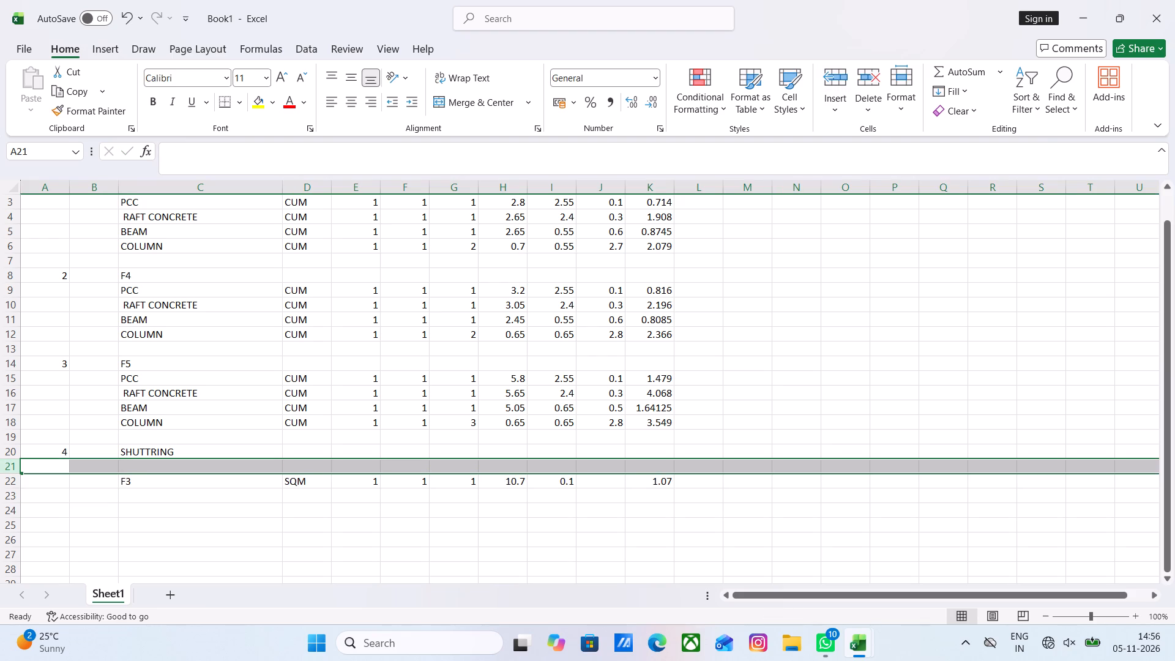
Move the F3 label from C22 up to C21 and label the shuttering row in C22 as PCC.
left_click(147, 483)
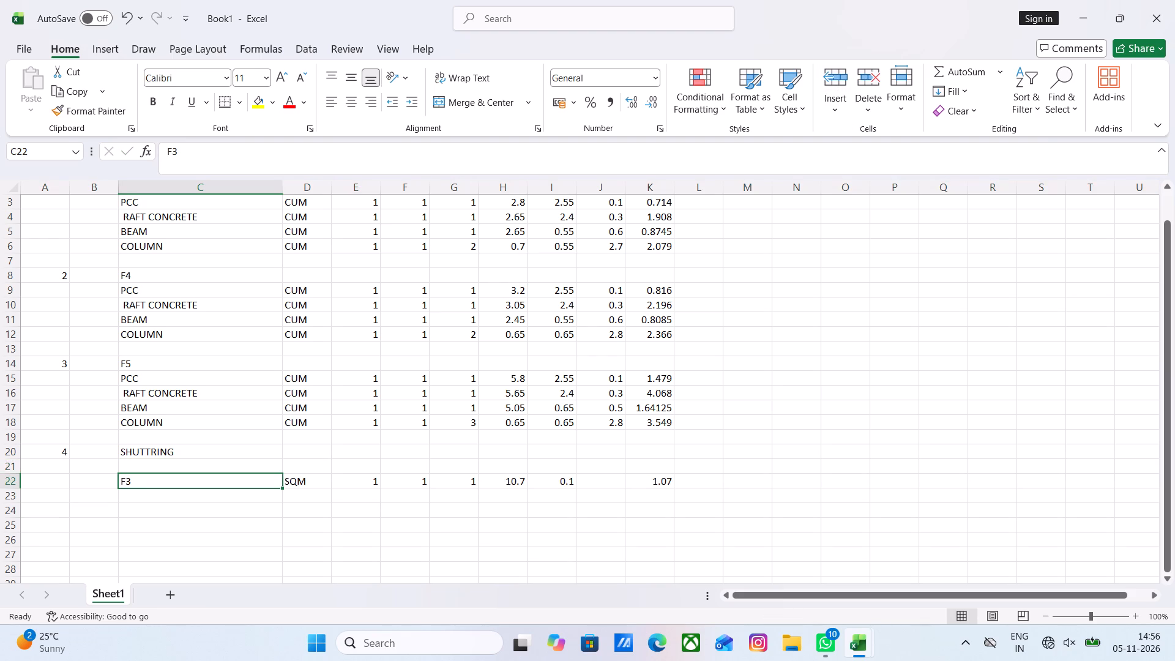
left_click_drag(277, 474, 278, 462)
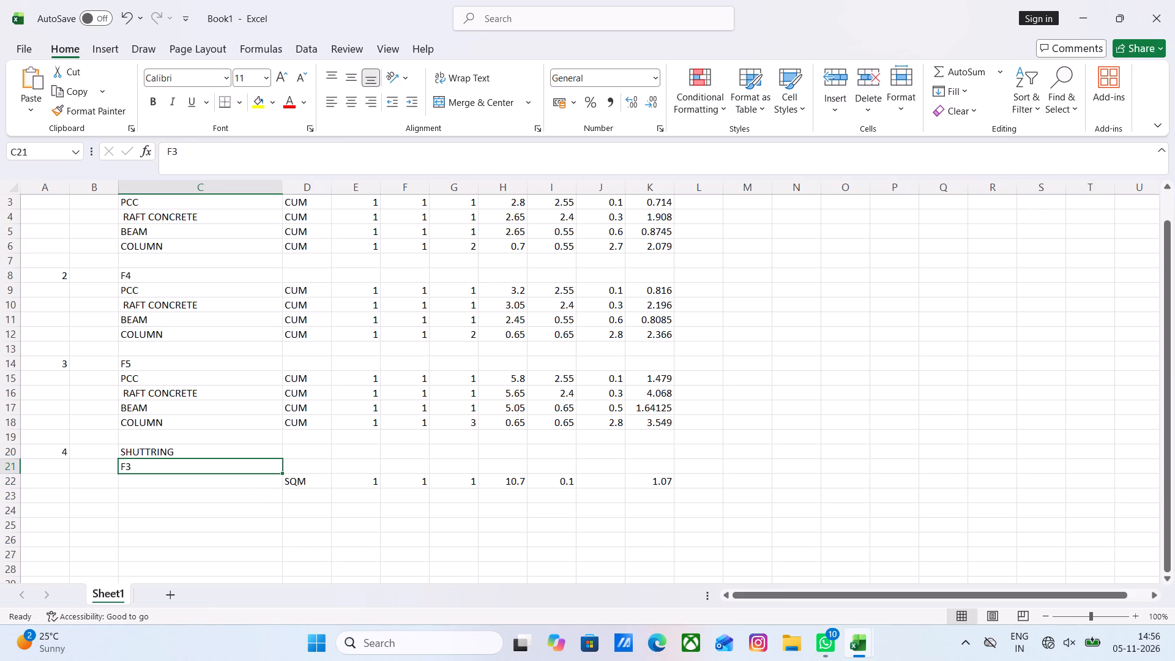
left_click(217, 480)
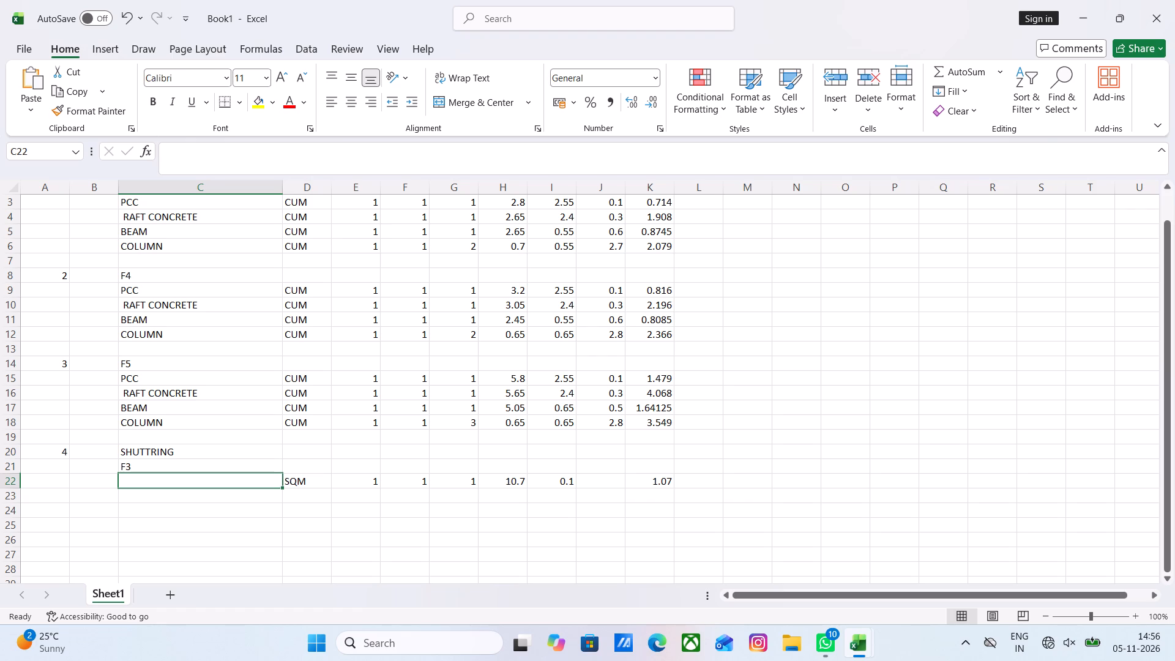
type("PCC")
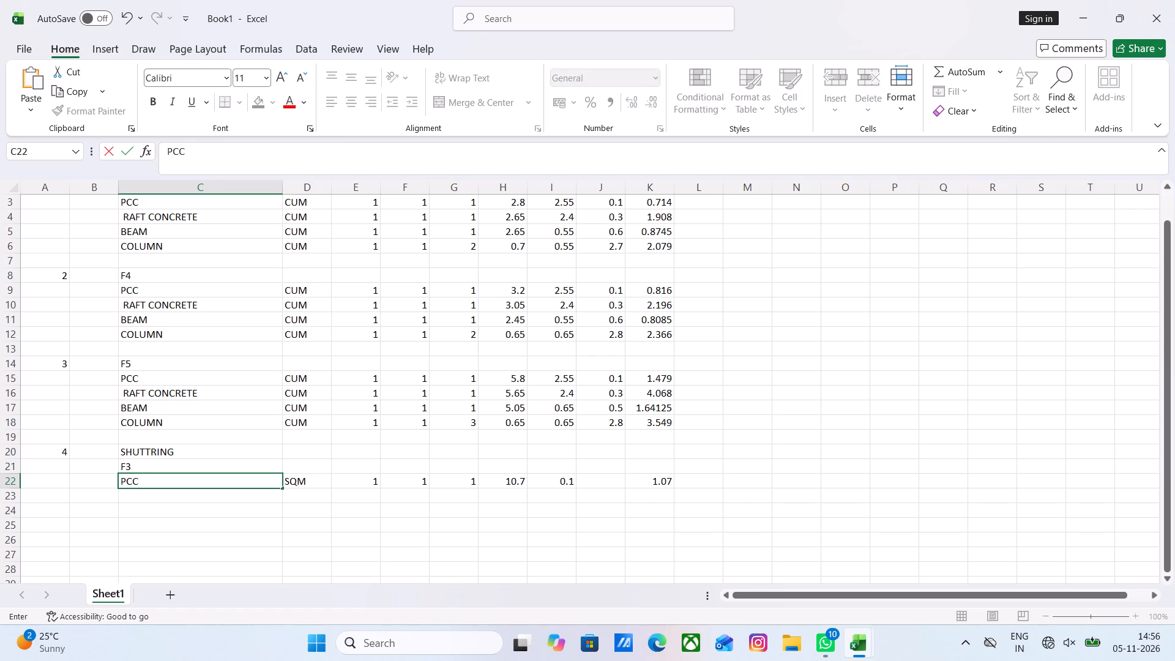
left_click(256, 521)
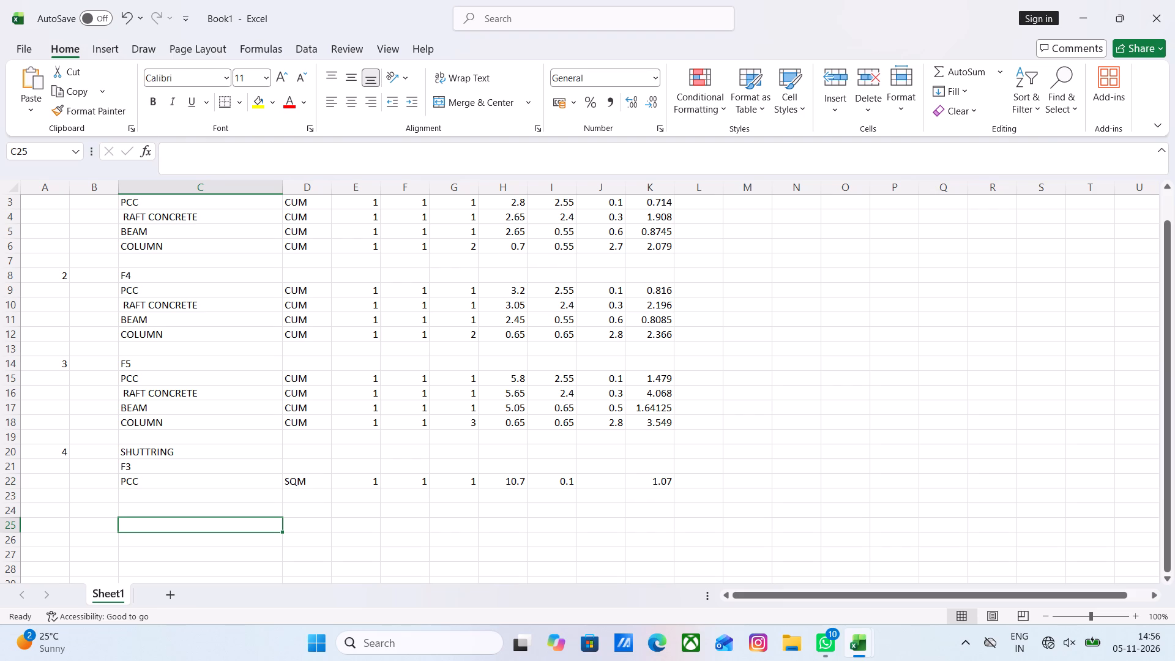
Add a RAFT row in C23 and fill D23 to K23 down from the PCC shuttering row.
left_click(245, 496)
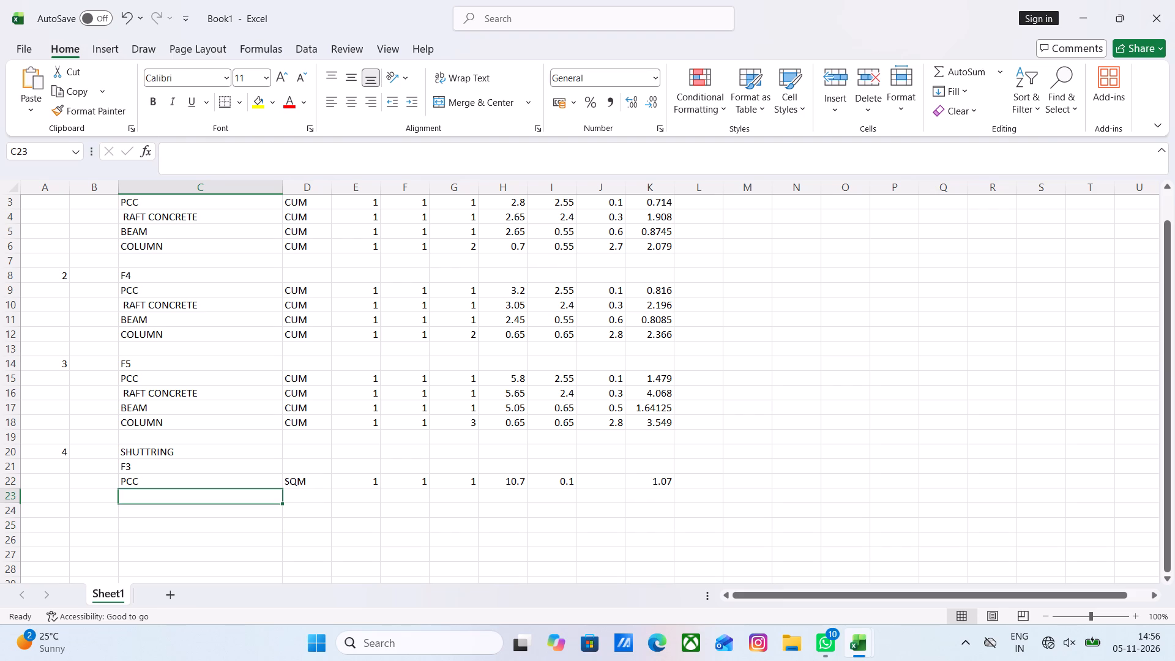
type("RAFT")
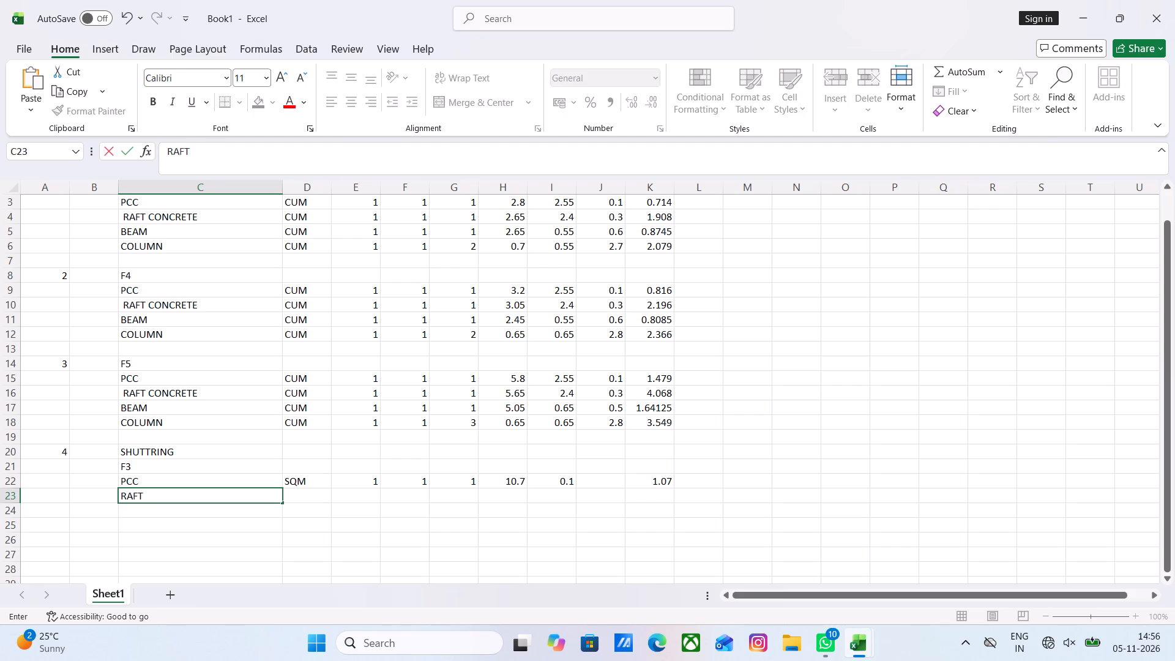
left_click(317, 539)
left_click(305, 493)
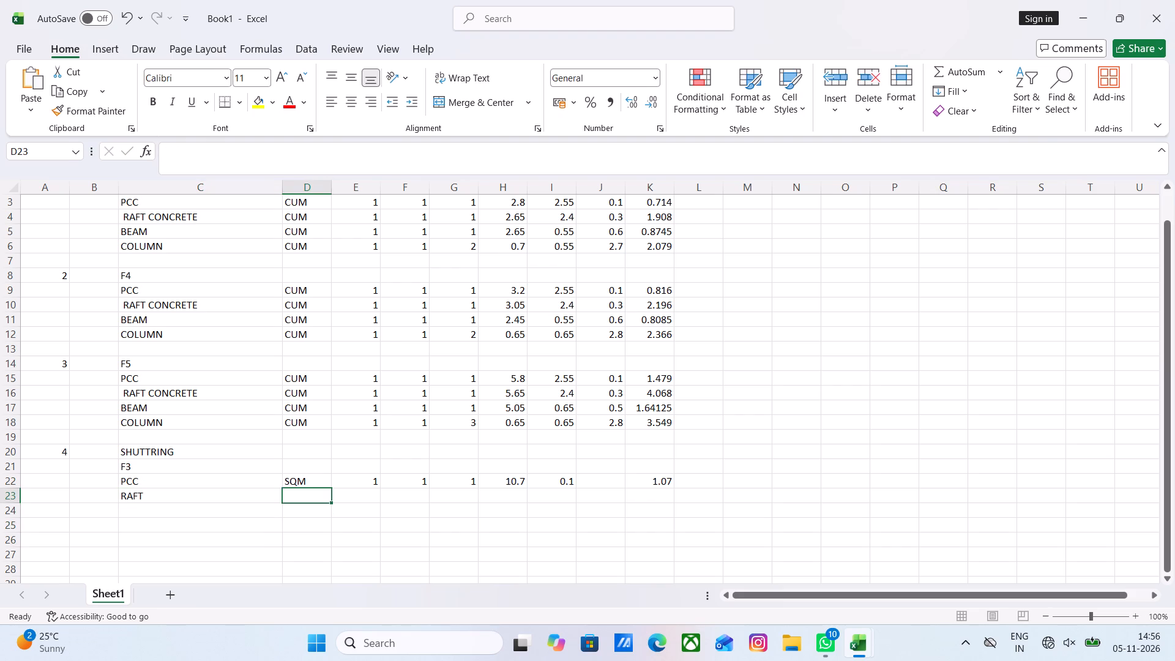
left_click_drag(304, 496, 670, 492)
key("ctrl+d")
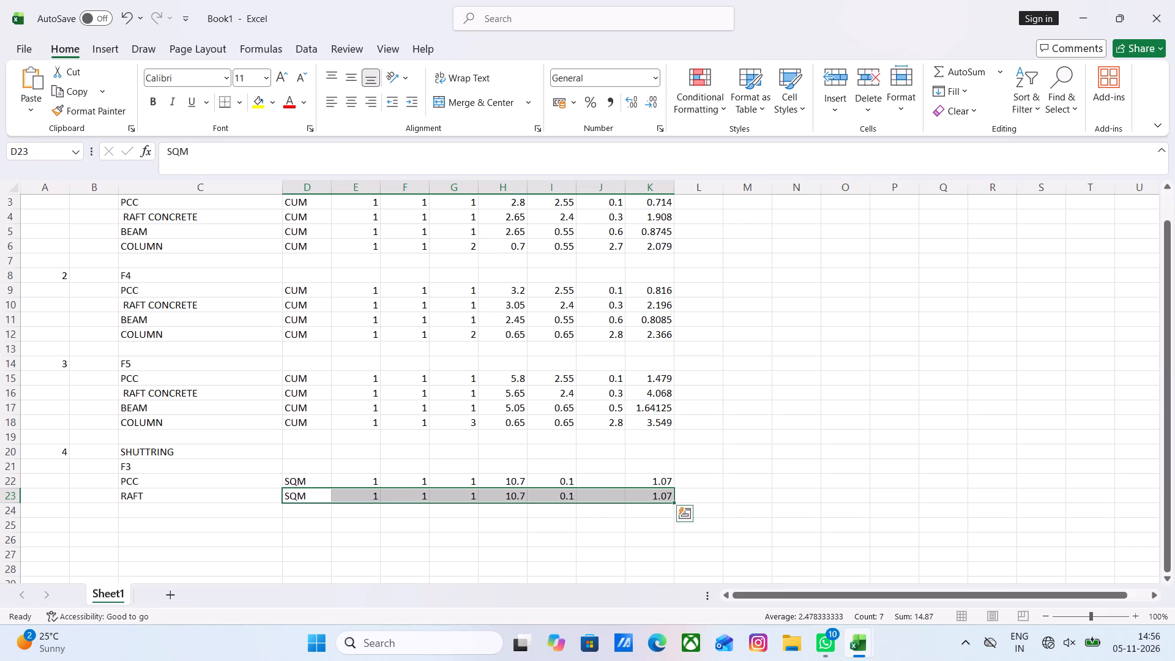
left_click(528, 569)
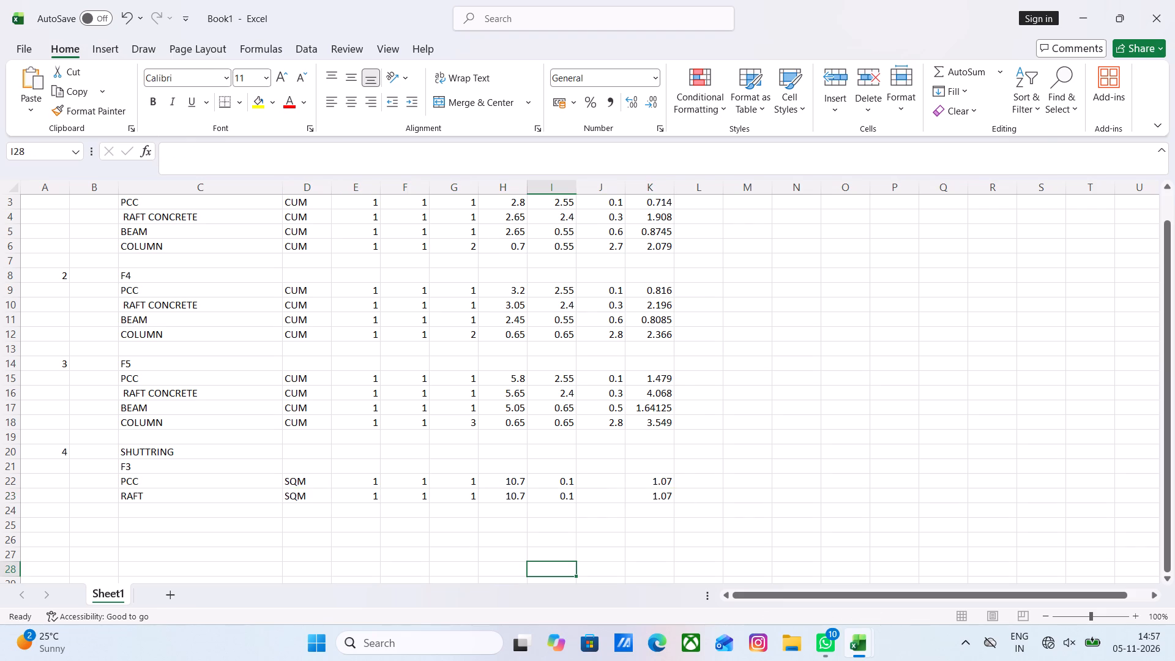
Change the RAFT shuttering length formula in H23 to =2*(2.650+2.4).
left_click(507, 496)
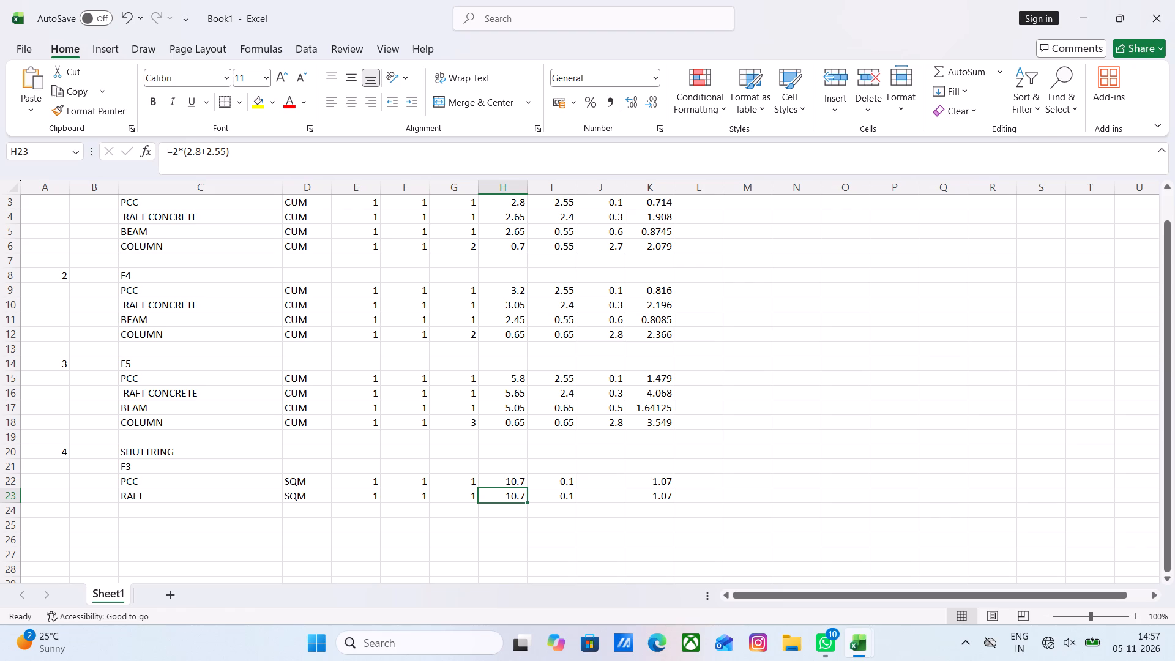
left_click(201, 153)
key("BackSpace")
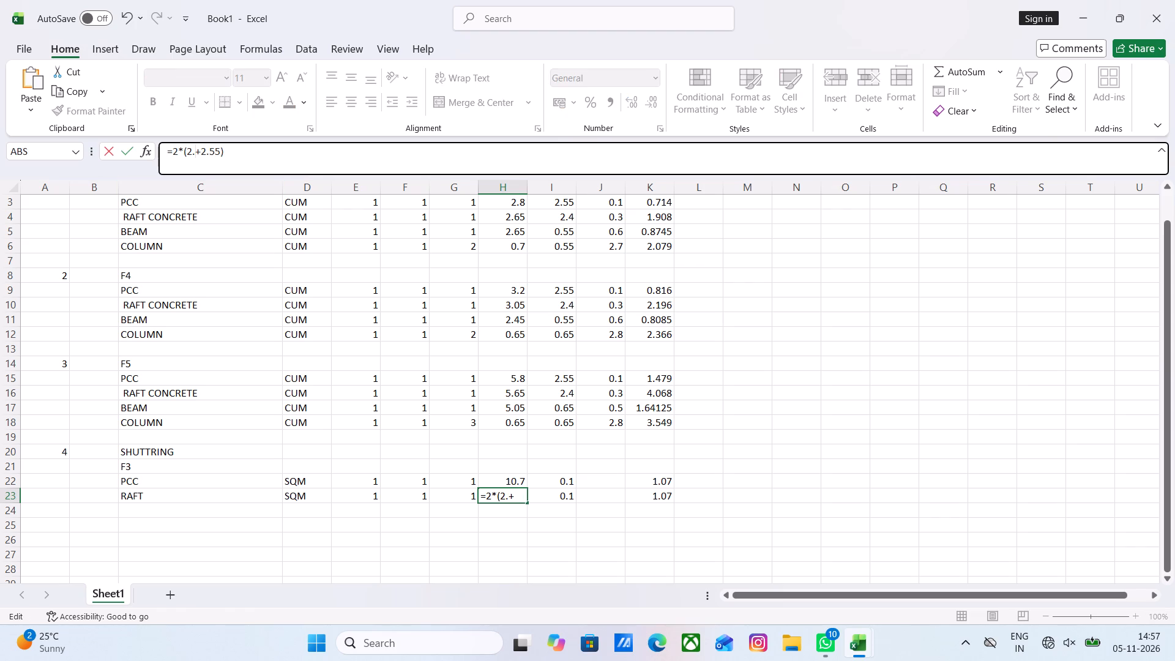
key("BackSpace")
key("BackSpace")
type("2.650")
key("Right")
key("Right")
key("Right")
key("Right")
key("Right")
key("BackSpace")
key("BackSpace")
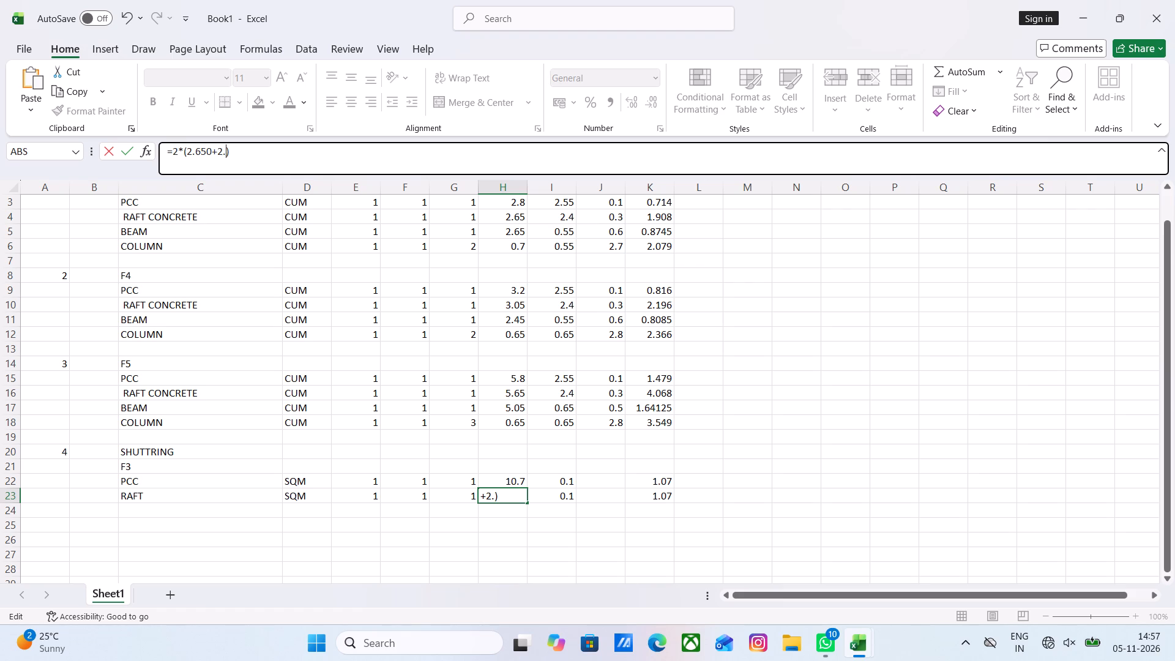
key("4")
key("Return")
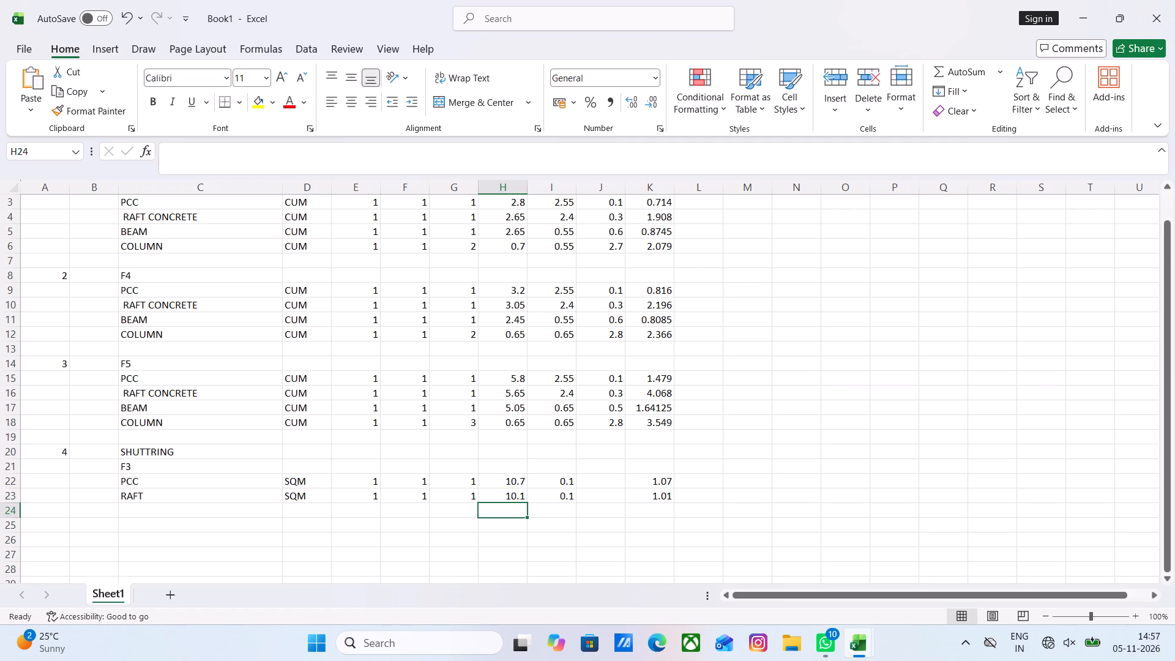
Set the RAFT shuttering breadth in I23 to 0.3.
left_click(567, 493)
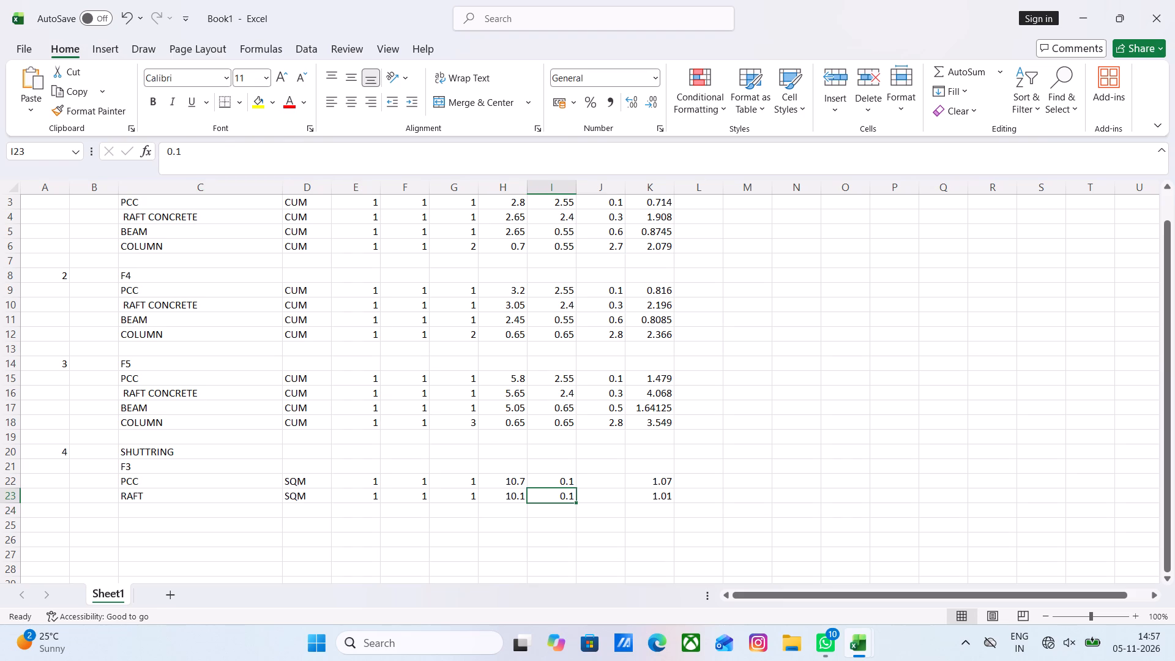
key("BackSpace")
type("0.3")
key("Return")
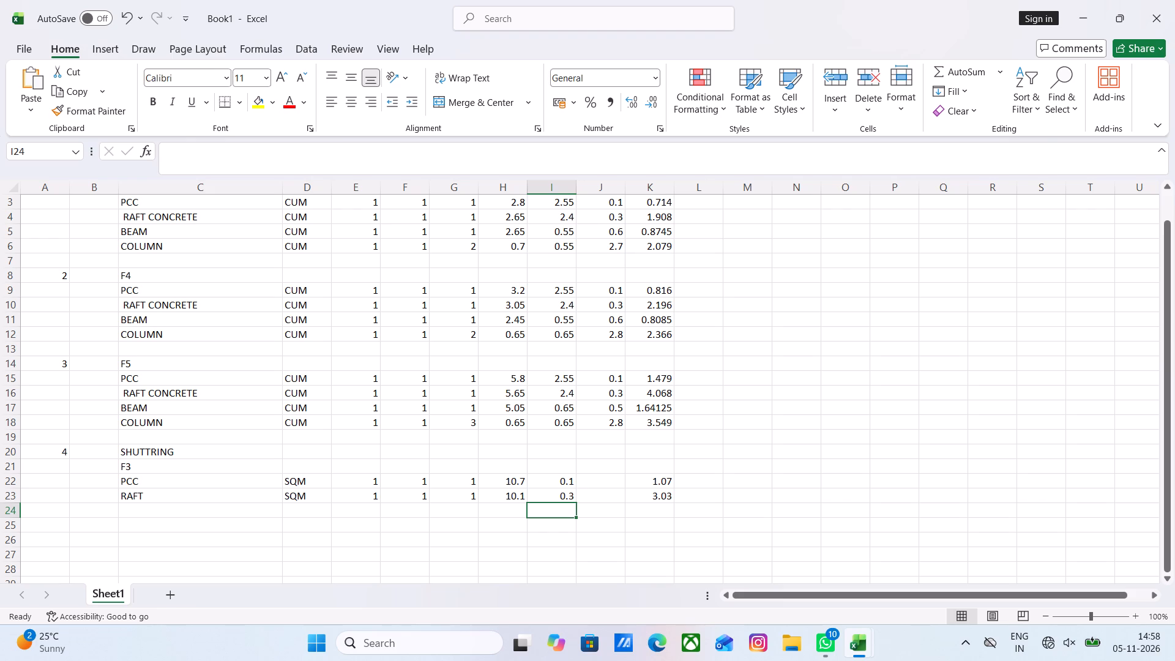
Add a BEAM row in C24 and fill D24 to K24 down from the RAFT shuttering row.
left_click(129, 510)
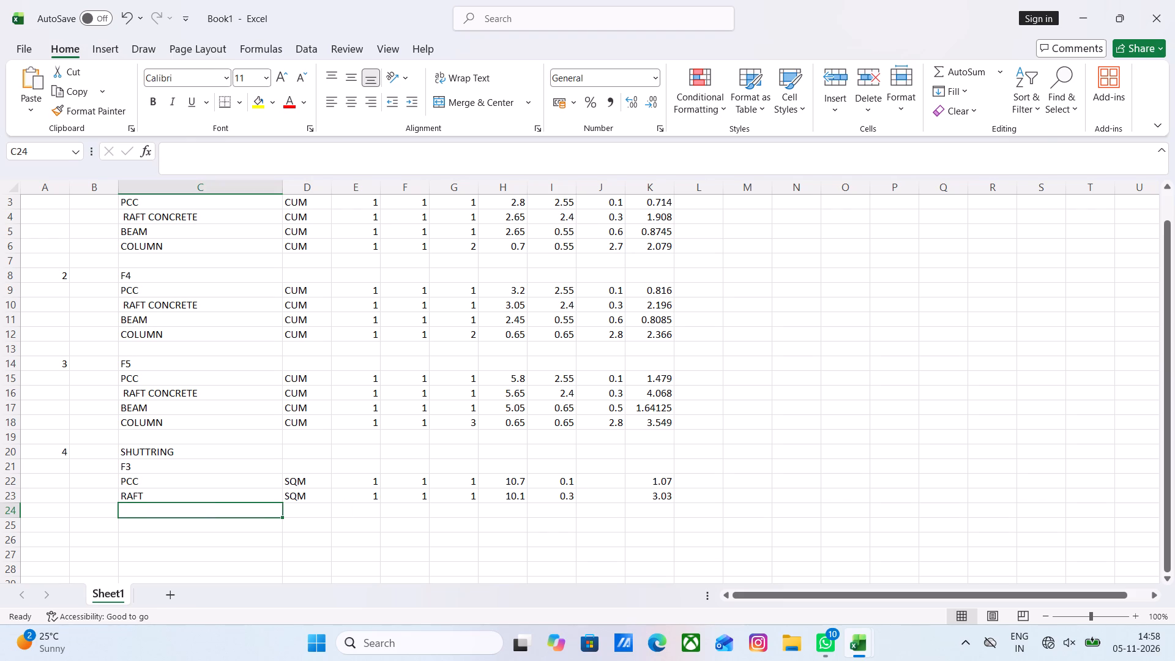
type("BEAM")
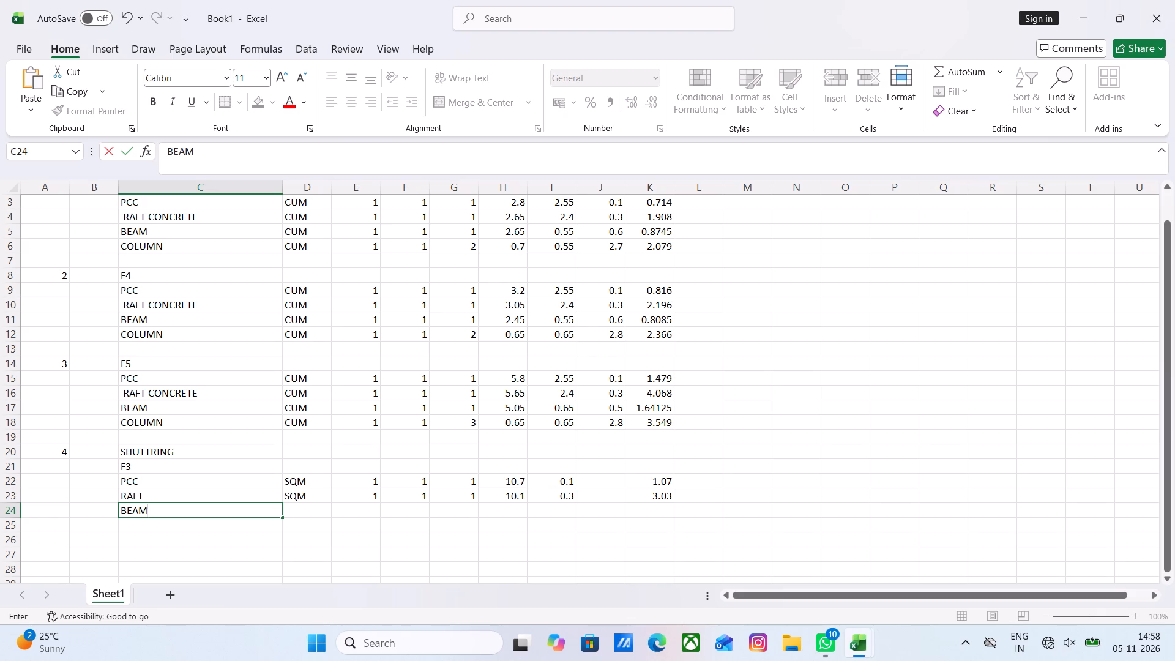
left_click_drag(309, 510, 664, 512)
key("ctrl+d")
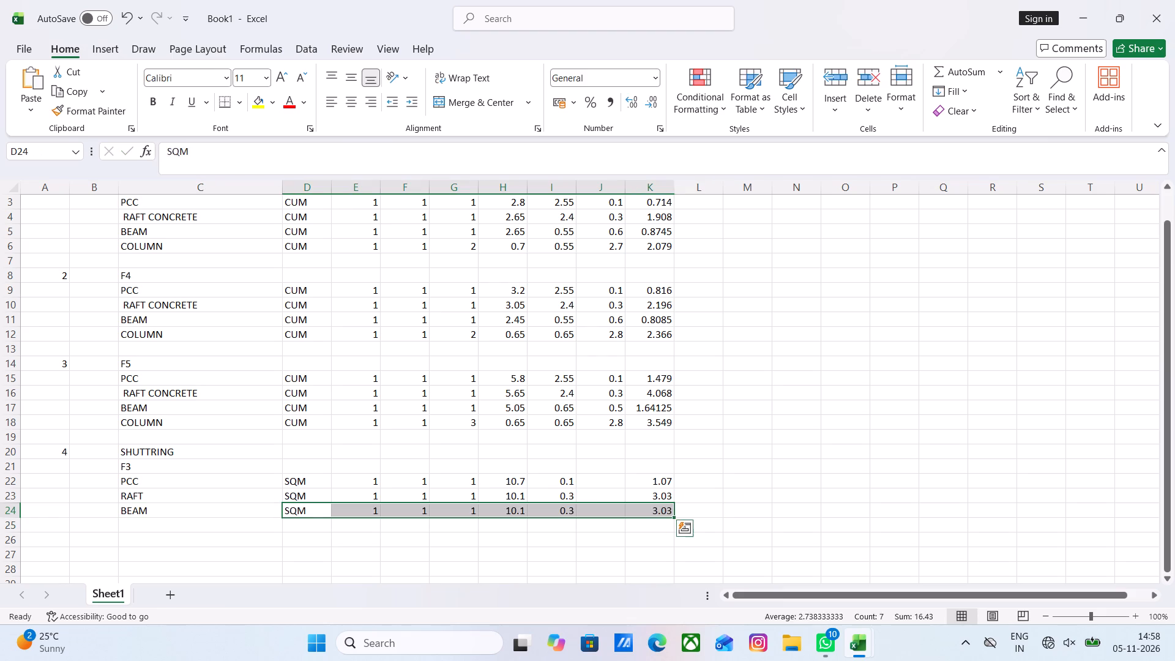
left_click(605, 542)
Change the BEAM shuttering length formula in H24 to =2*(5.050+0.650).
left_click(508, 507)
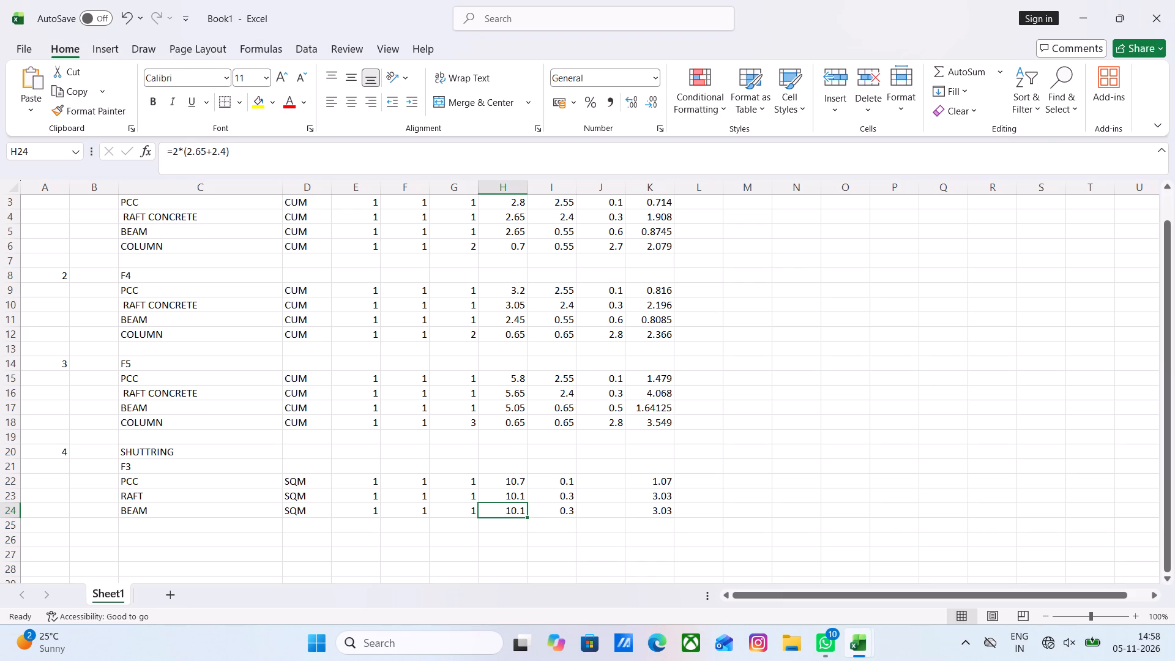
left_click(510, 512)
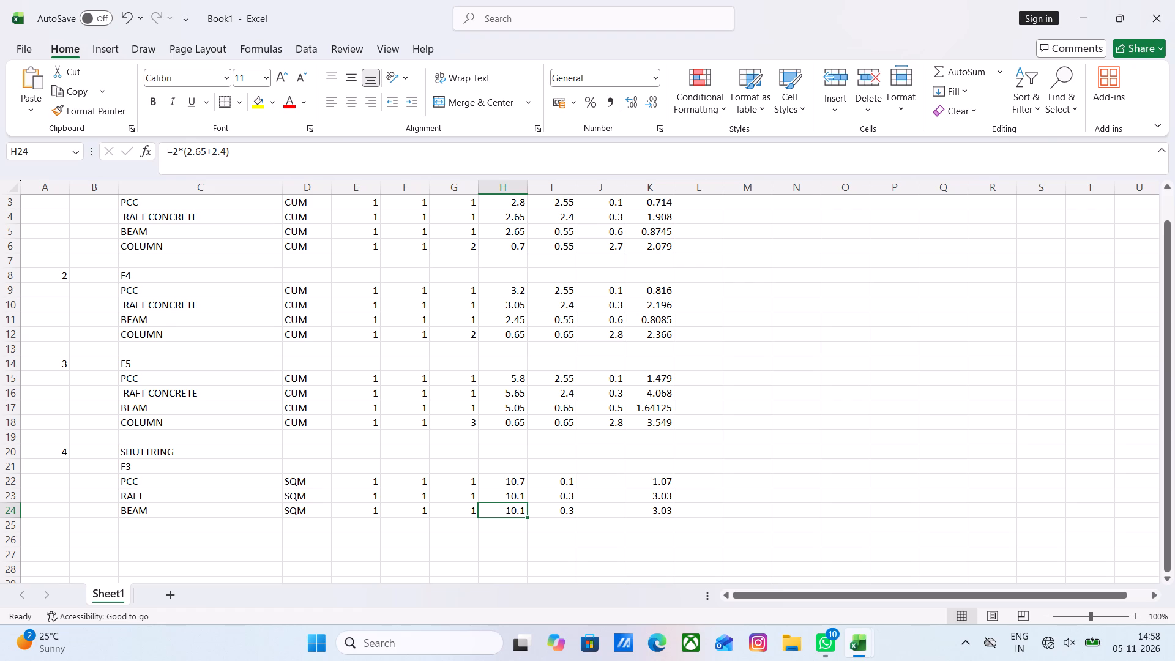
left_click(506, 510)
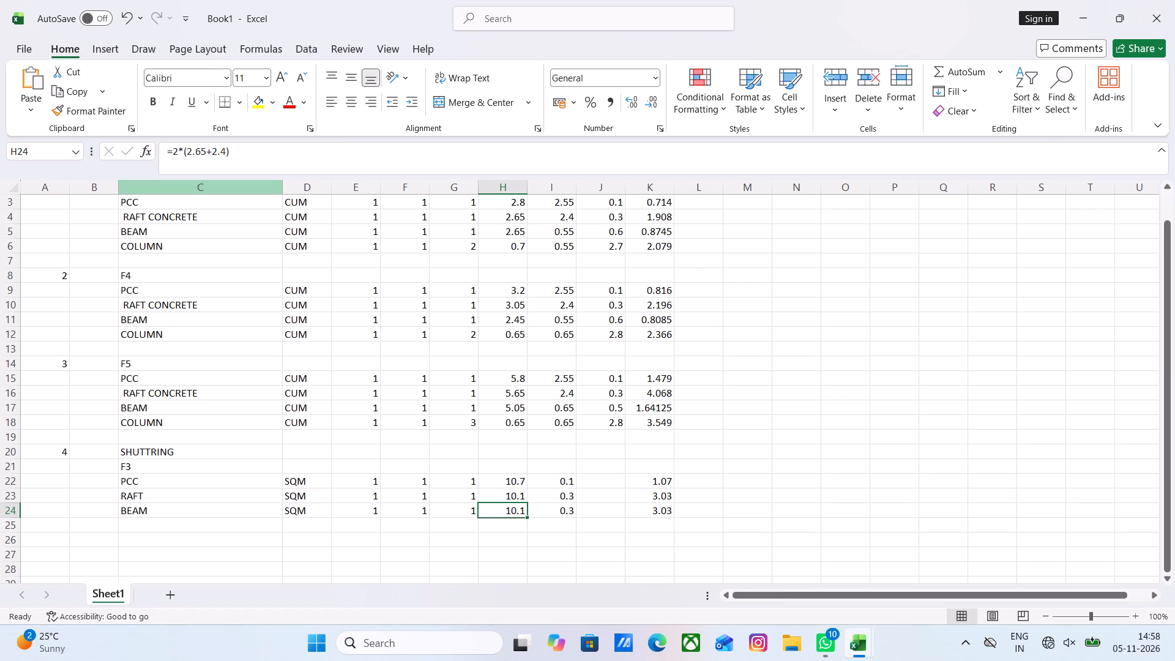
left_click(207, 153)
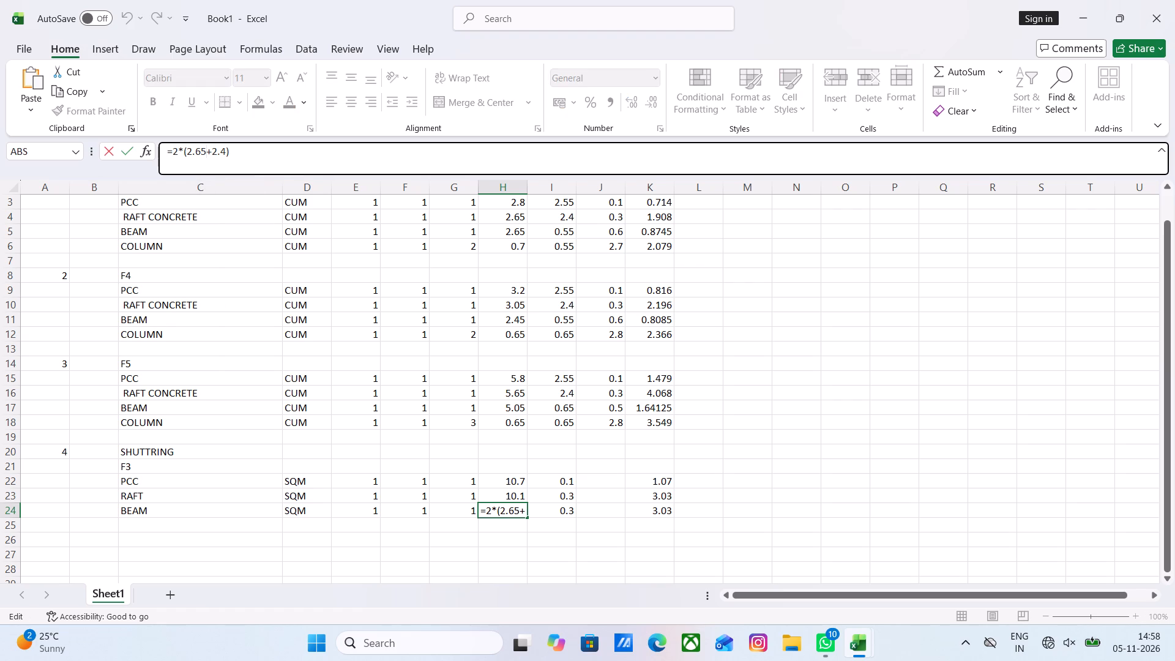
key("BackSpace")
key("BackSpace")
key("BackSpace")
key("BackSpace")
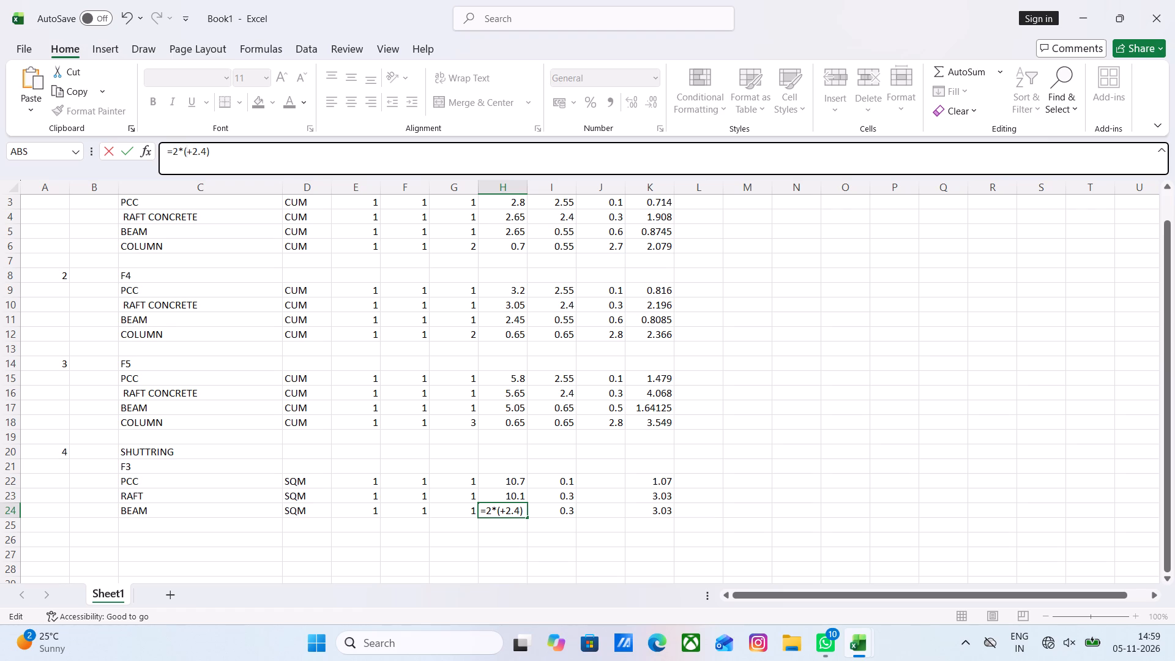
type("53050")
key("BackSpace")
key("BackSpace")
key("BackSpace")
key("BackSpace")
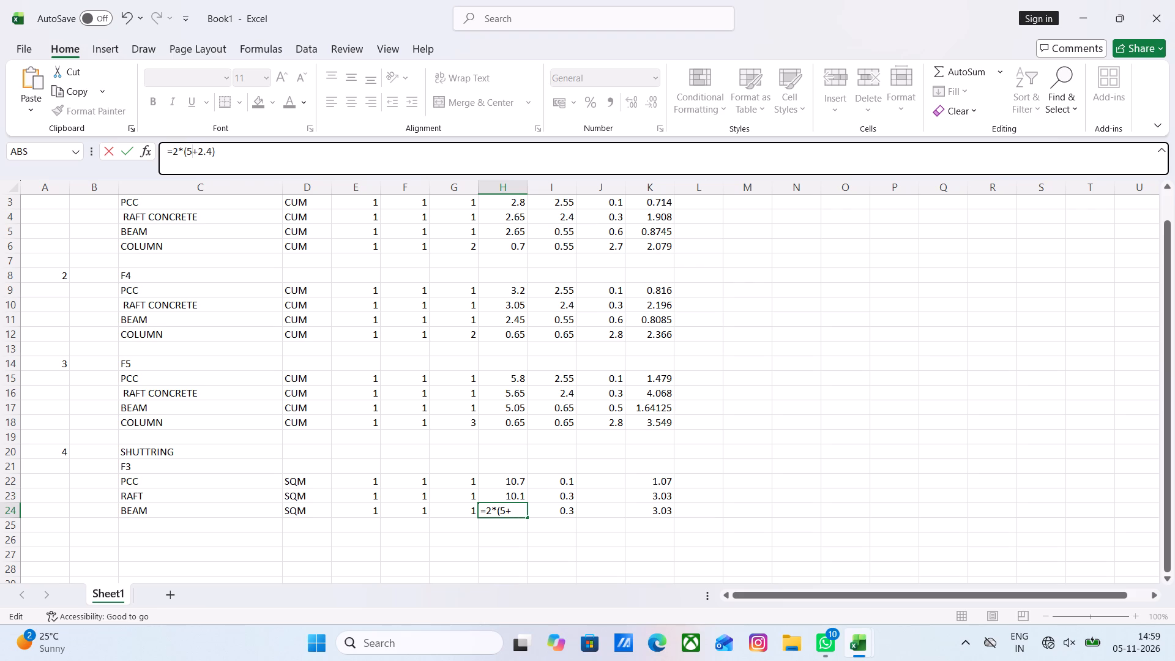
key("period")
type("050")
key("Right")
key("Right")
key("Right")
key("Right")
key("BackSpace")
key("BackSpace")
key("BackSpace")
type("0.")
key("6")
type("50")
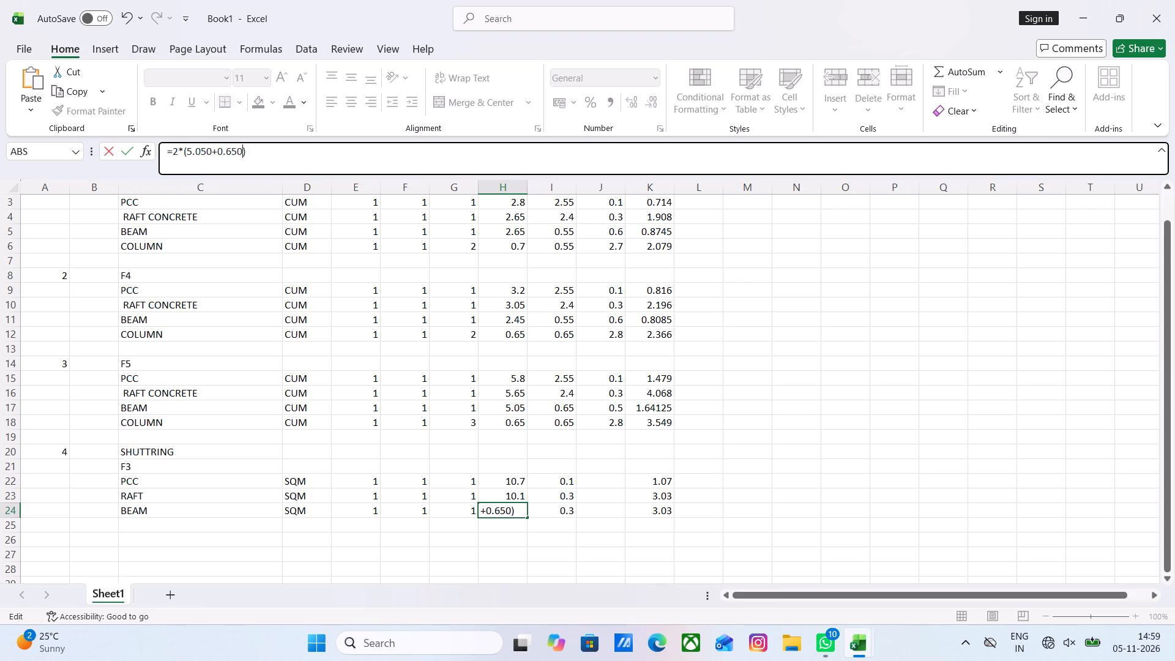
left_click(536, 547)
Set the BEAM shuttering breadth in I24 to 0.6.
left_click(566, 508)
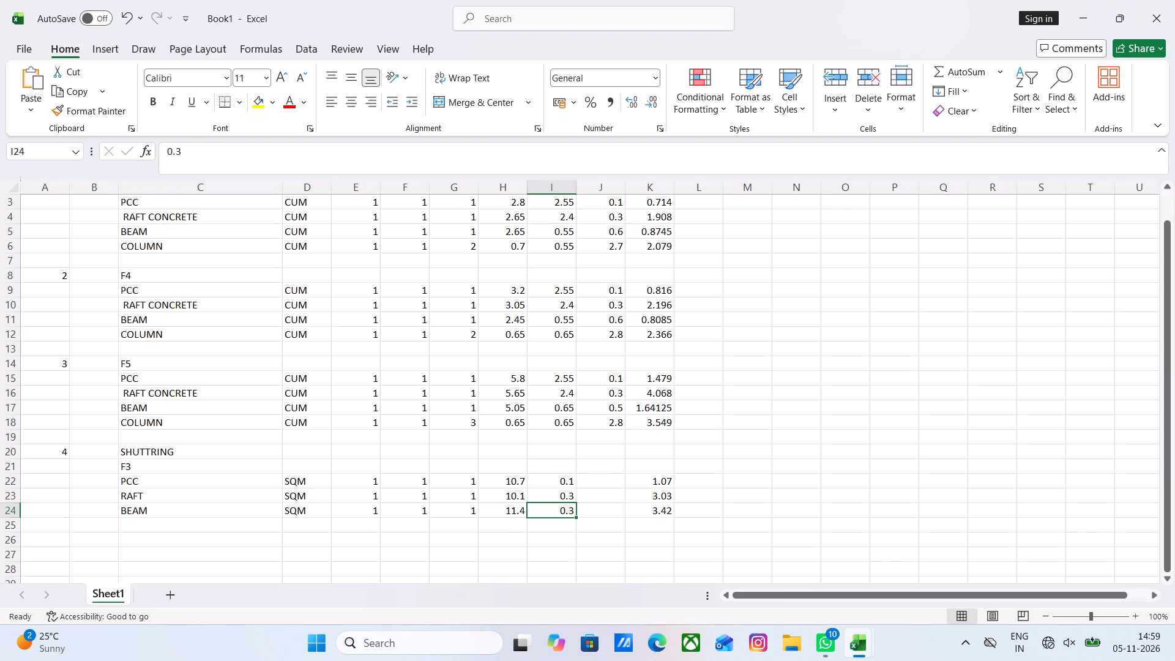
scroll(637, 404, "up", 3)
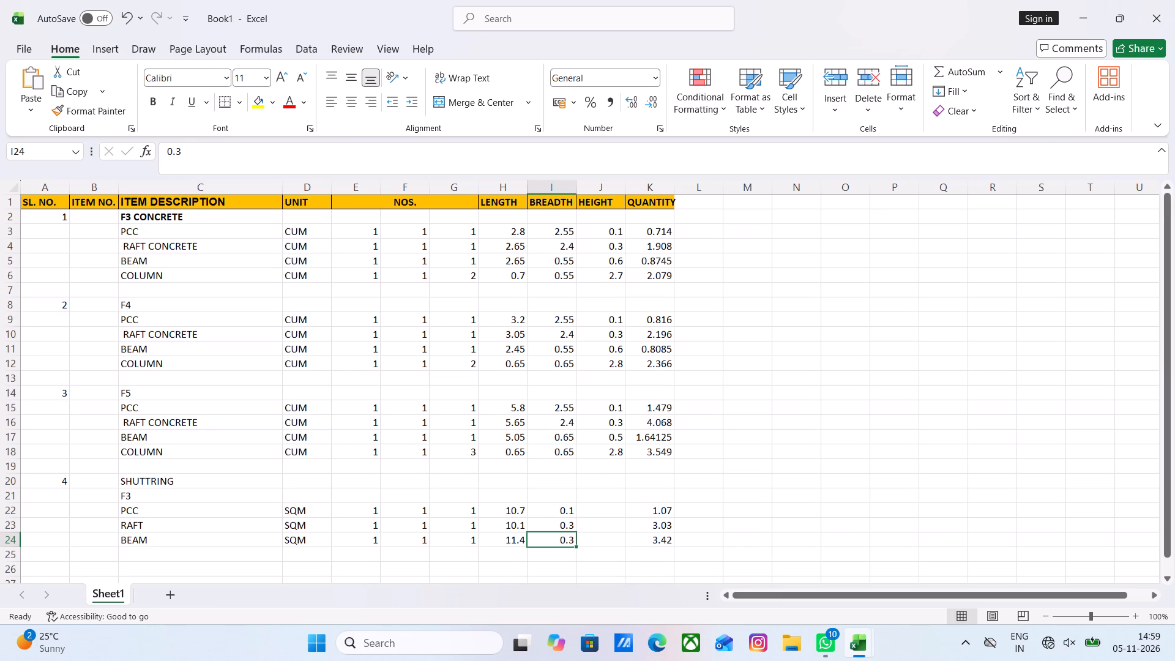
scroll(637, 404, "down", 1)
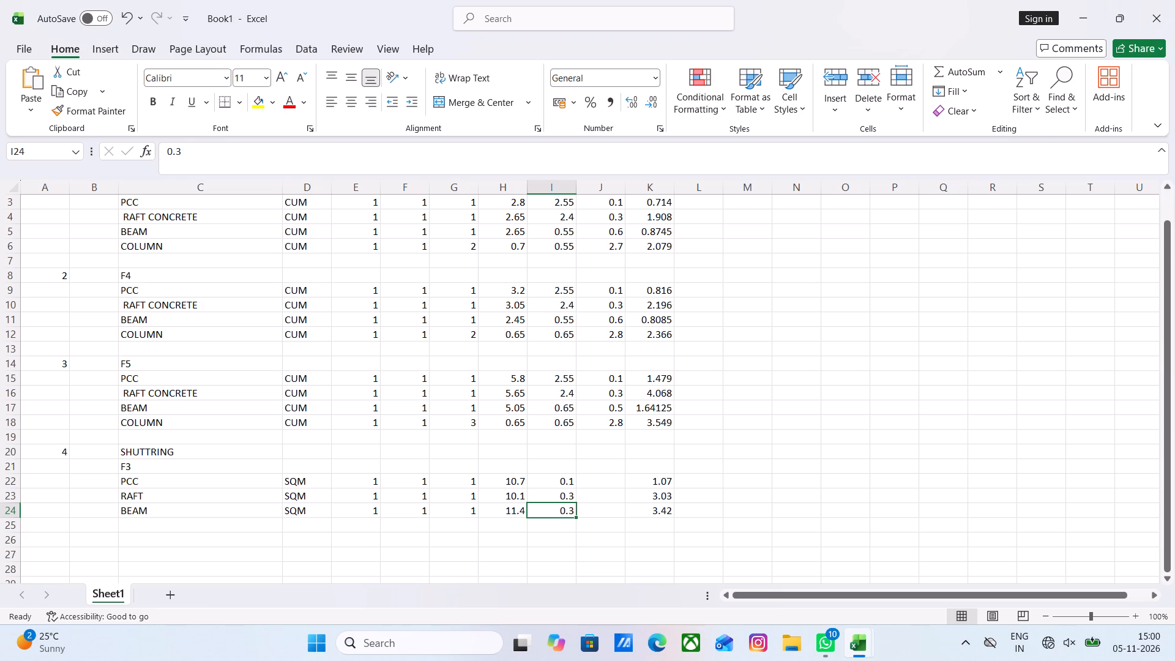
left_click(560, 512)
type("0.")
key("6")
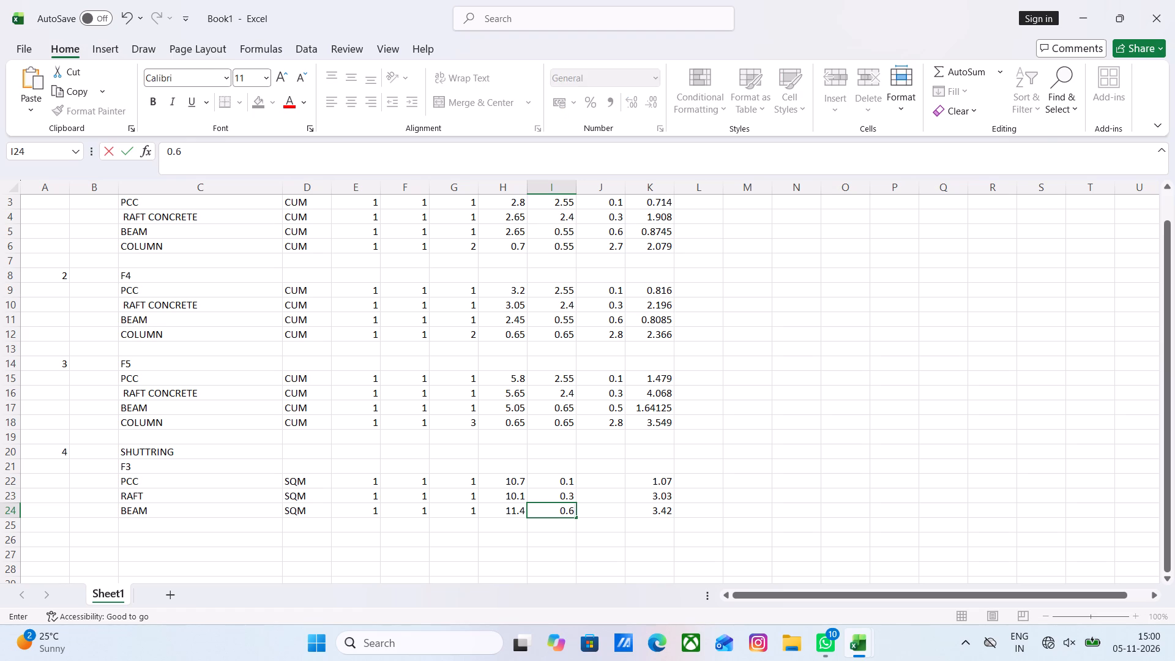
left_click(547, 571)
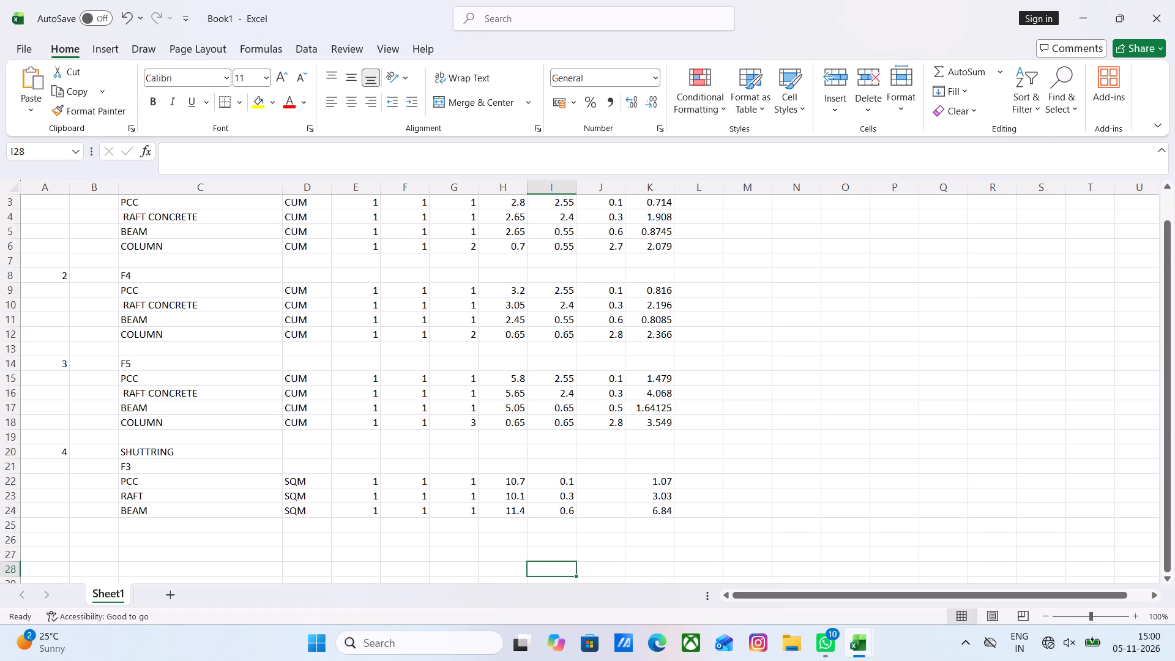
Add a COLUMN row in C25 and fill D25 to K25 down from the BEAM shuttering row.
left_click(150, 527)
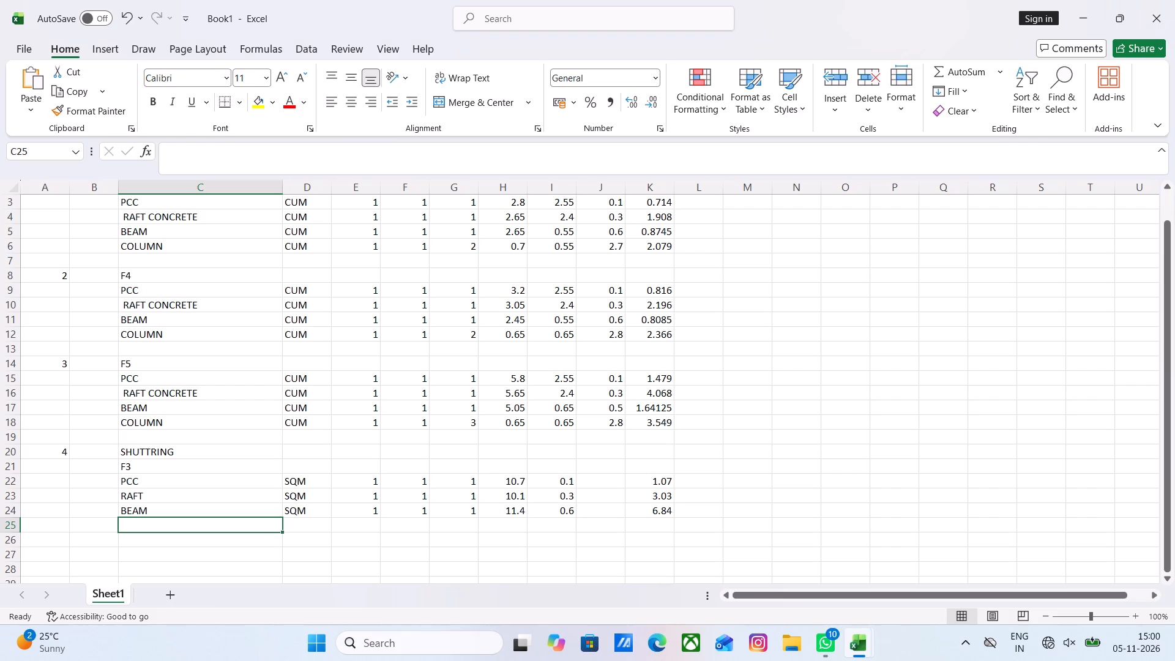
type("COLUMN")
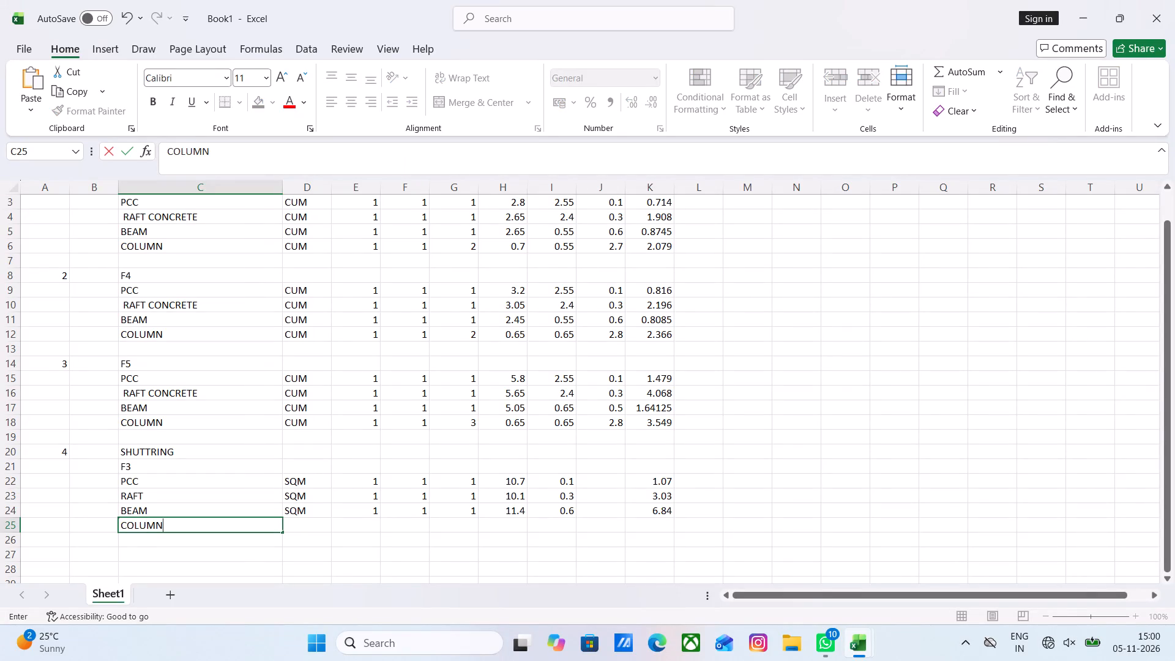
left_click(158, 558)
left_click_drag(302, 529, 654, 517)
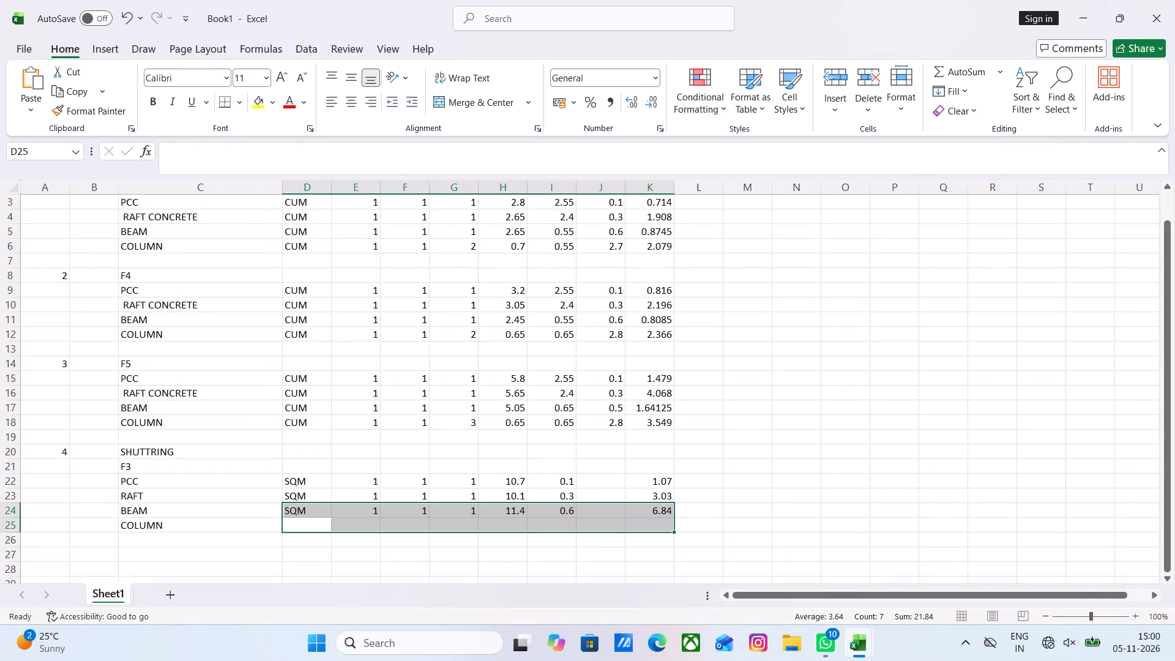
left_click(614, 545)
left_click_drag(307, 526, 575, 528)
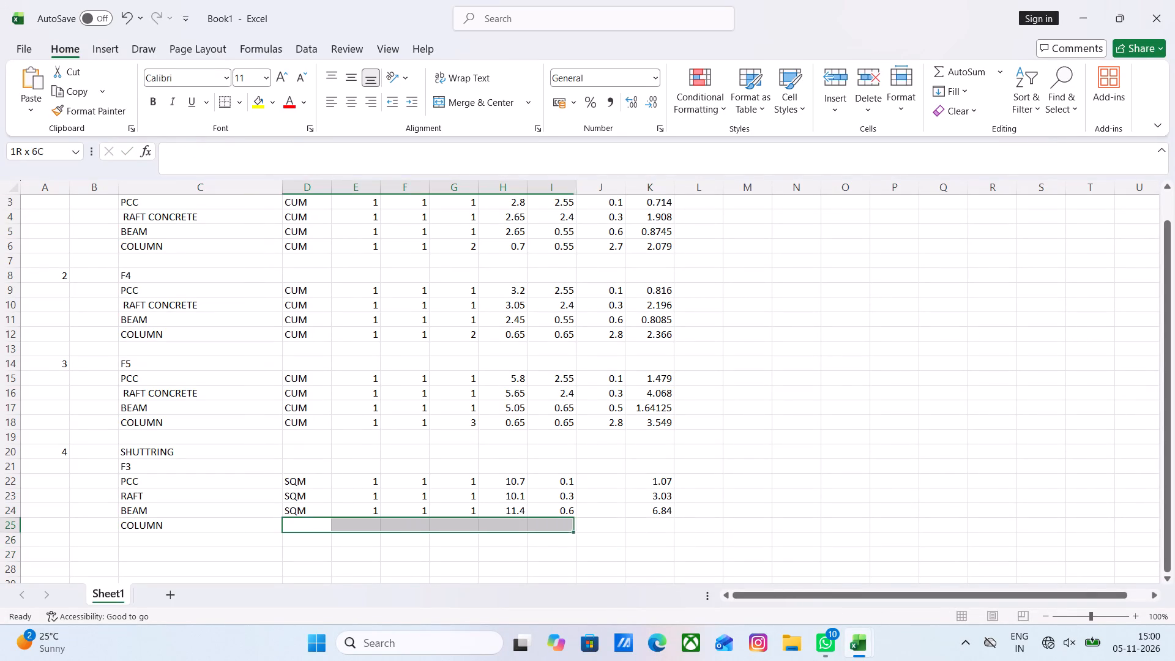
left_click_drag(575, 528, 653, 532)
key("ctrl+d")
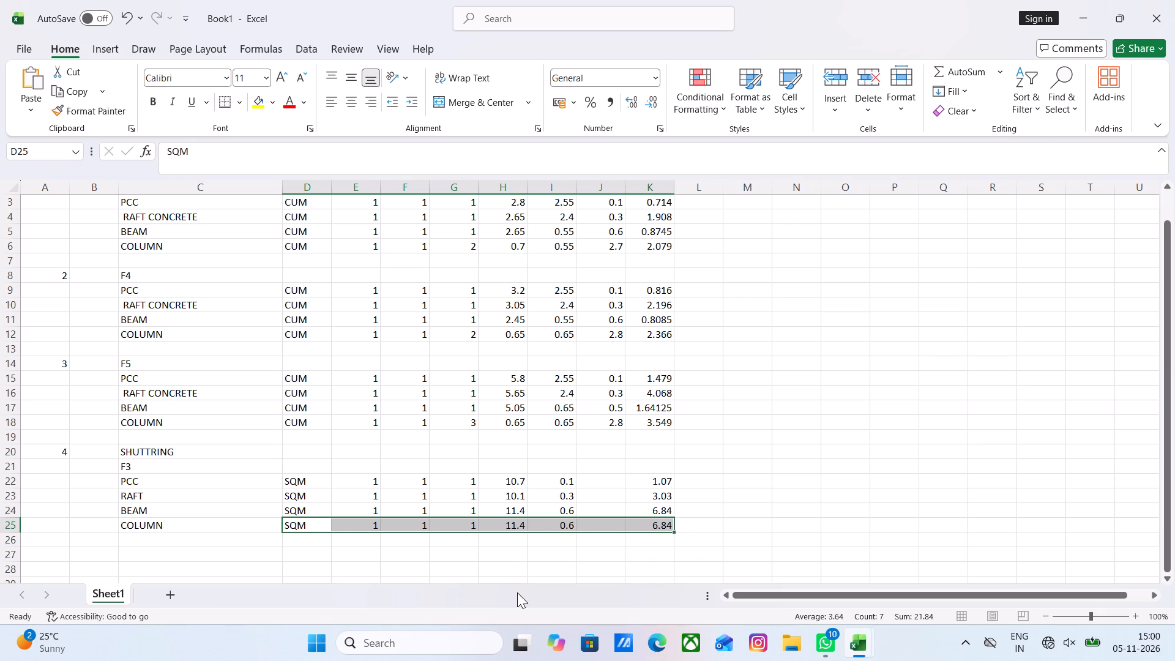
left_click(517, 592)
left_click(512, 570)
key("Escape")
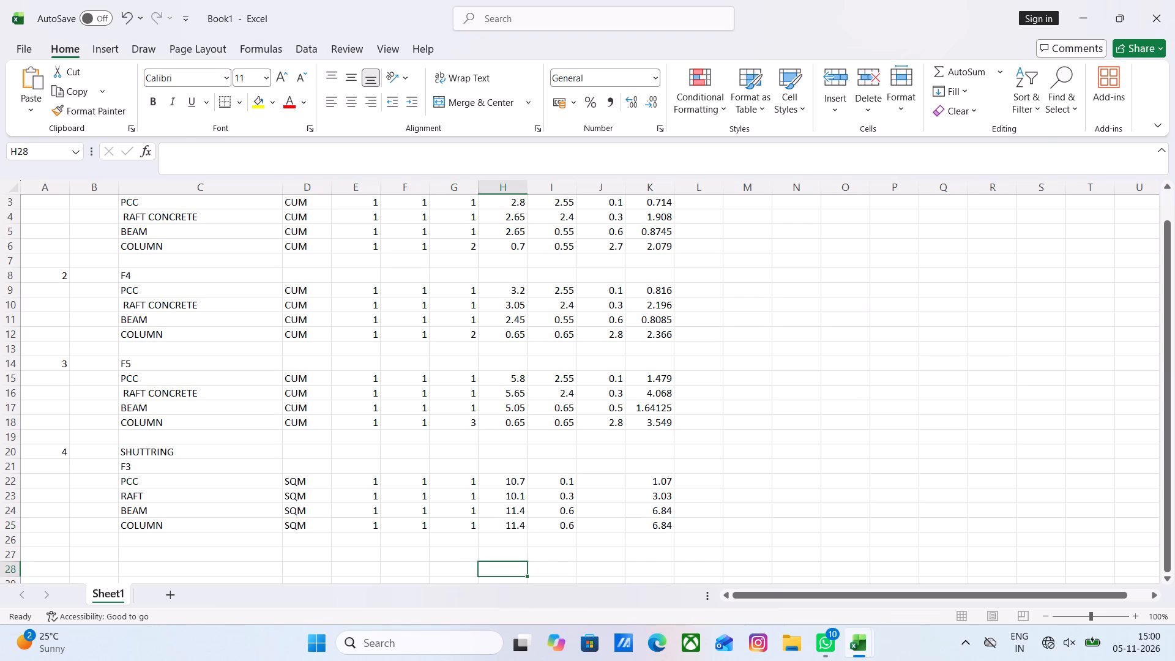
Set the COLUMN shuttering breadth in I25 to 2.7.
left_click(510, 523)
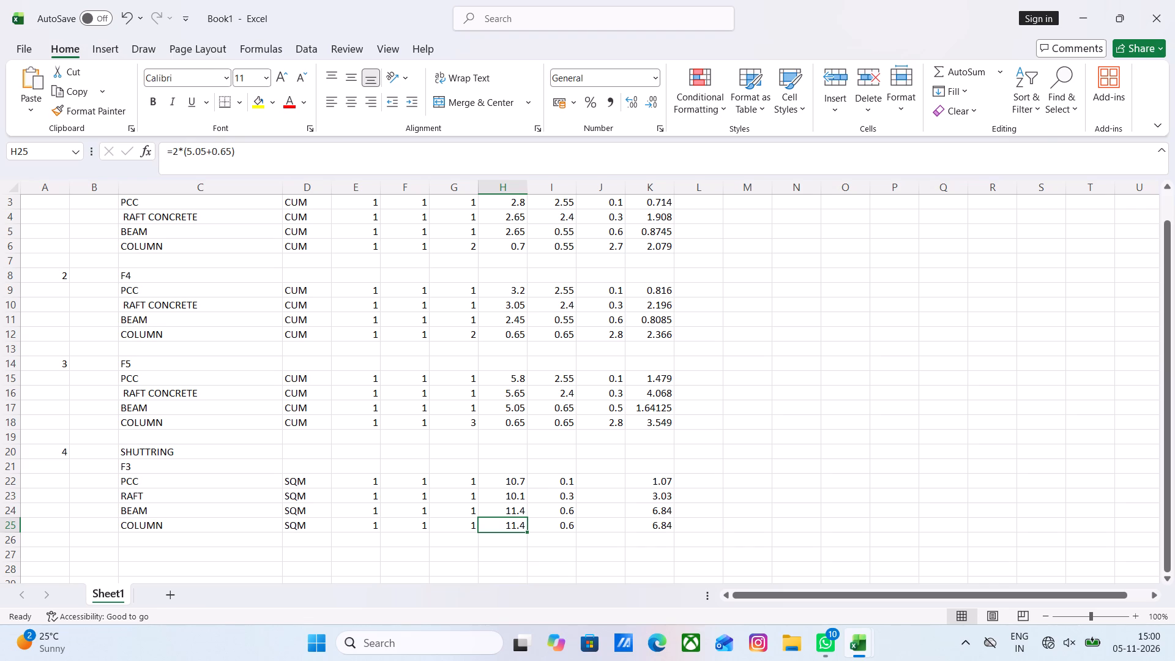
left_click(568, 528)
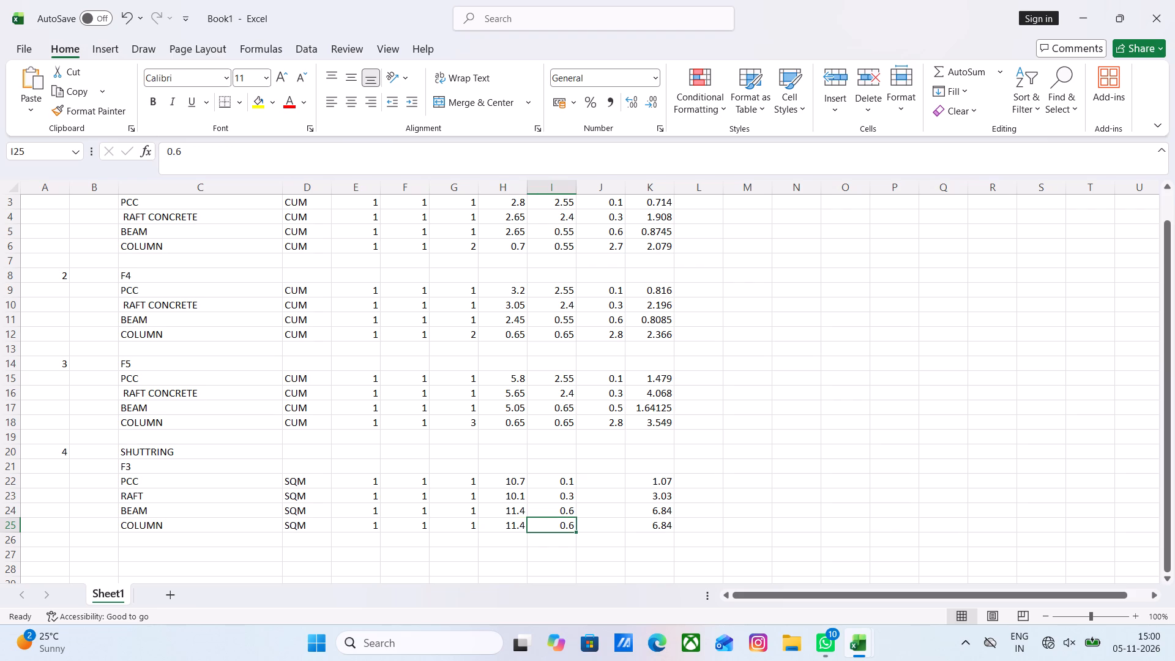
type("2.7")
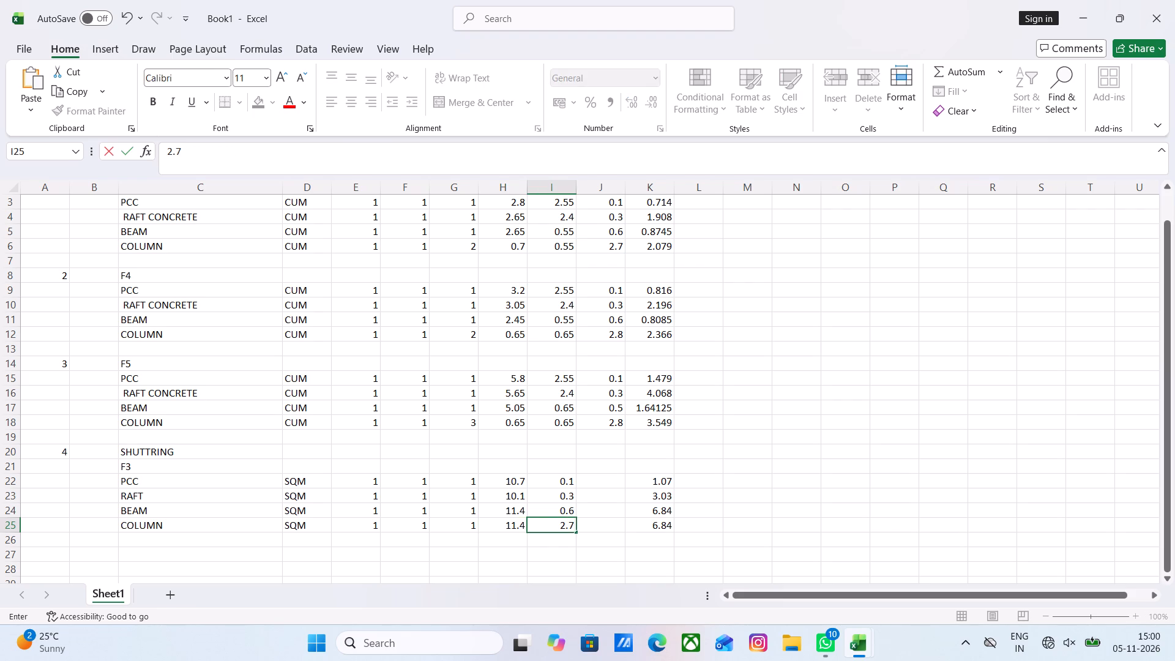
left_click(534, 559)
Change the COLUMN shuttering length formula in H25 to =2*(0.55+0.7).
left_click(512, 528)
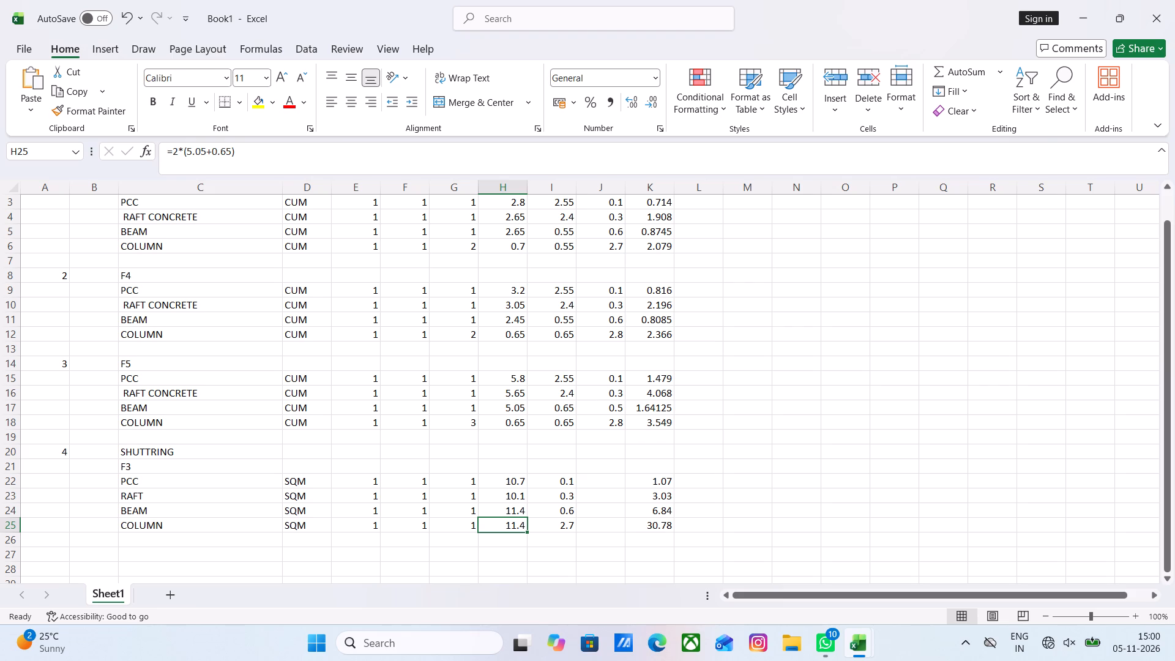
left_click_drag(187, 343, 236, 253)
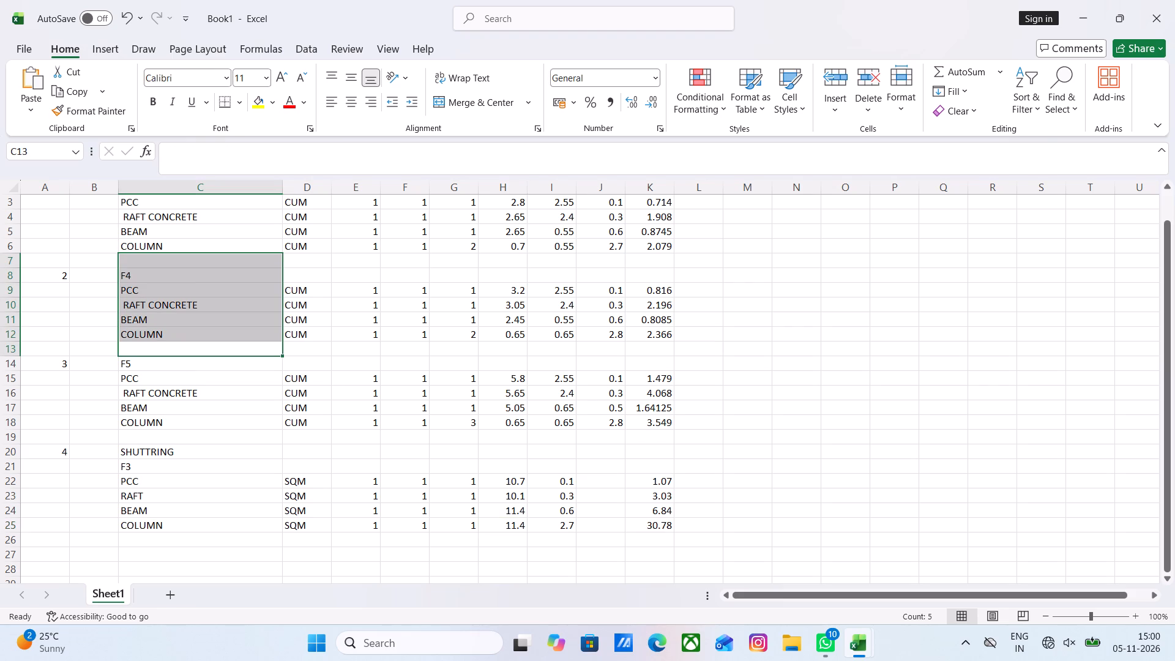
left_click(493, 561)
left_click(505, 528)
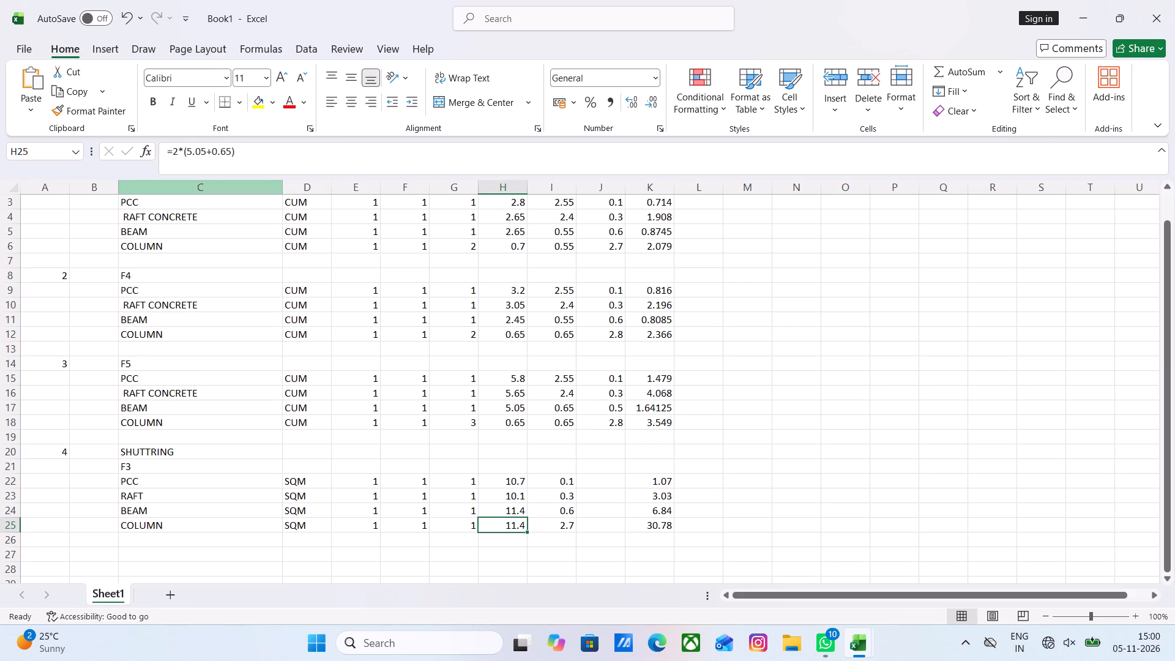
left_click(204, 152)
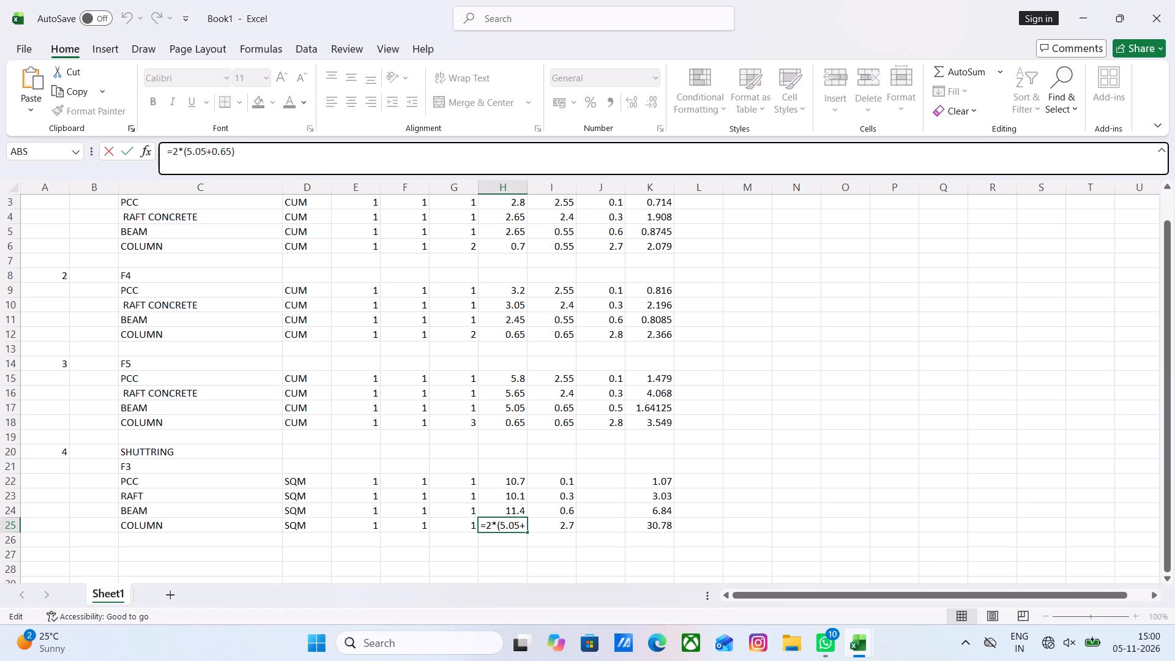
key("BackSpace")
key("BackSpace")
key("BackSpace")
key("BackSpace")
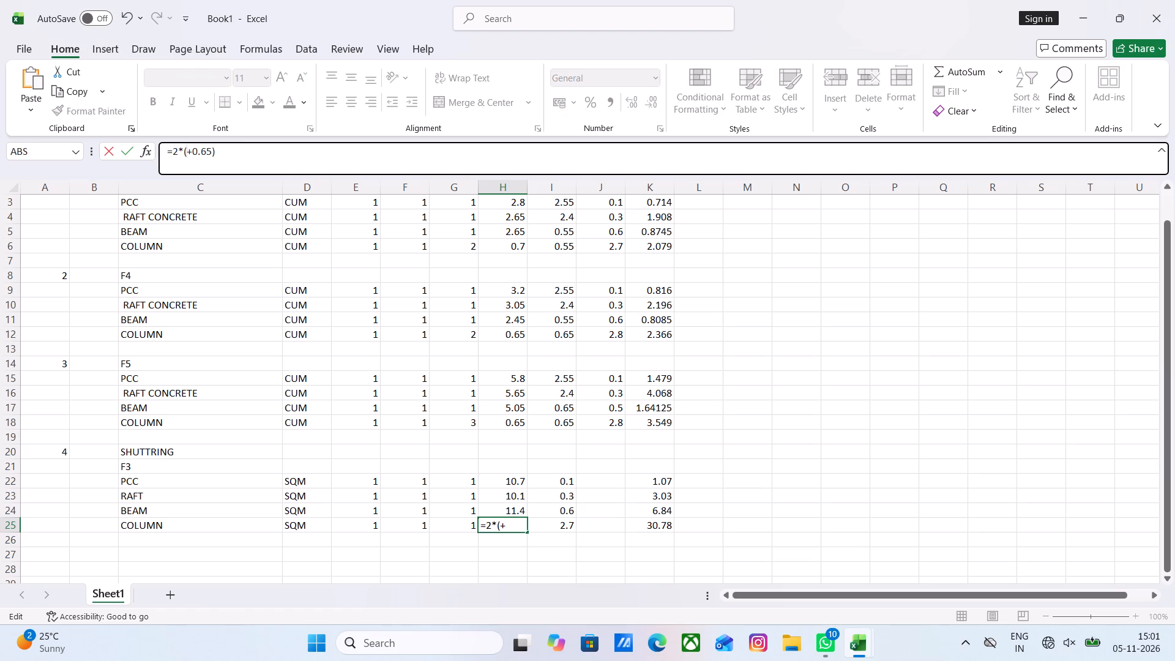
type("0.55")
key("Right")
key("Right")
key("Right")
key("Right")
key("Right")
key("BackSpace")
key("BackSpace")
key("7")
key("Return")
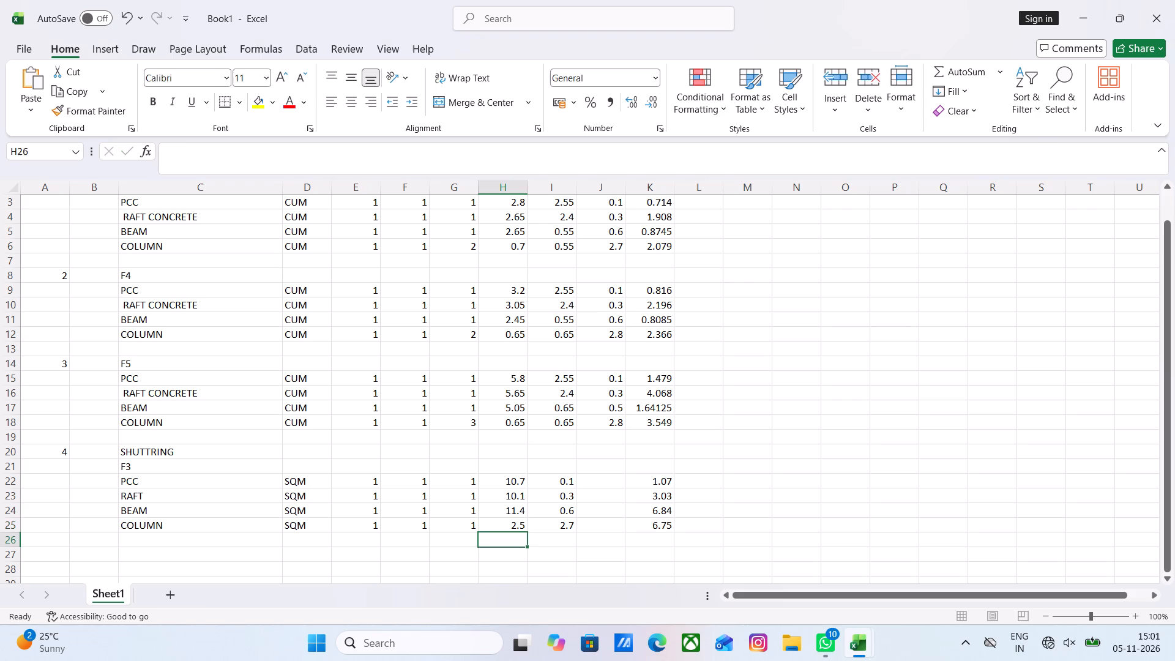
Copy the F3 shuttering block A20:K25 and paste the copy starting at A27.
left_click(555, 525)
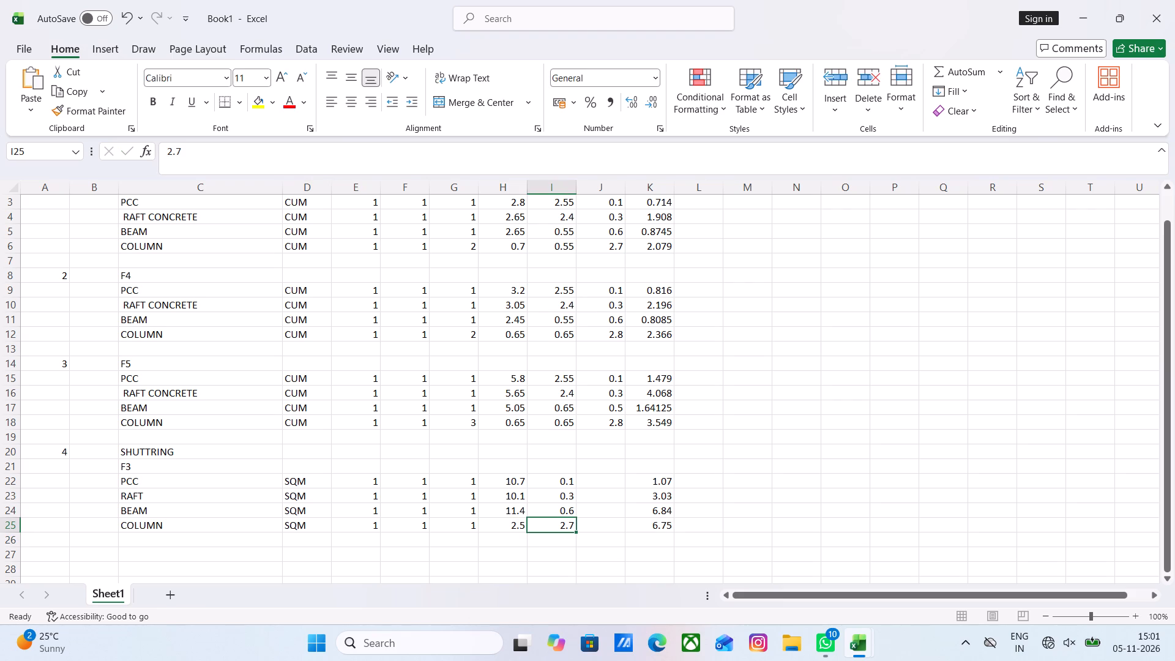
scroll(337, 510, "up", 1)
scroll(337, 510, "down", 1)
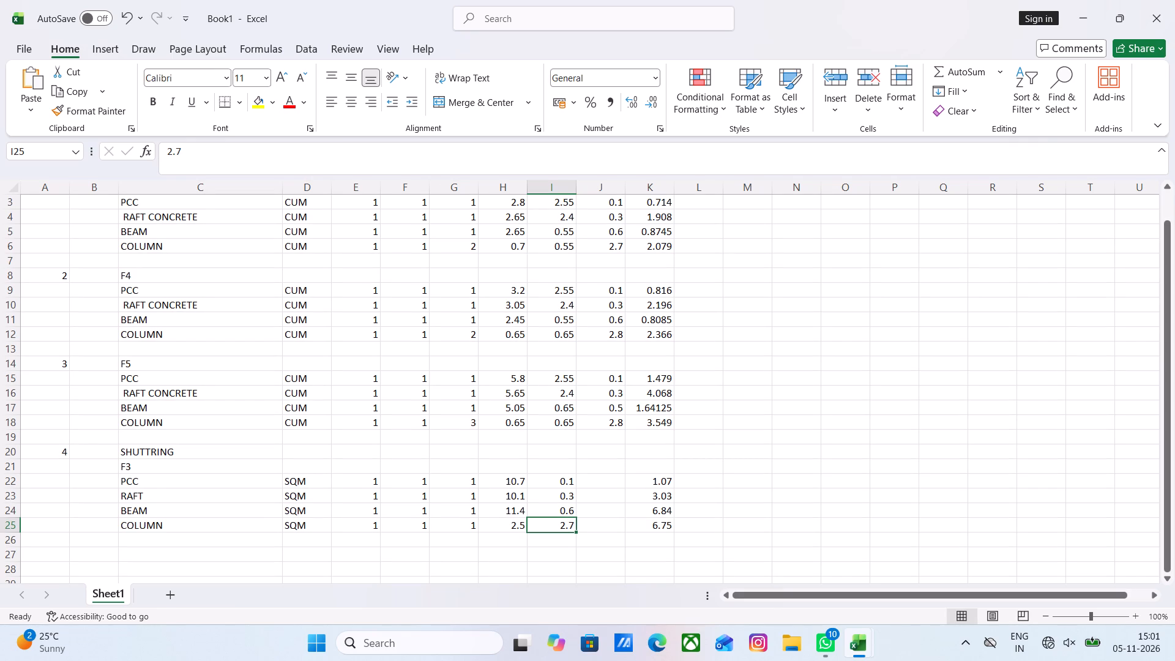
left_click_drag(59, 451, 643, 527)
key("ctrl+c")
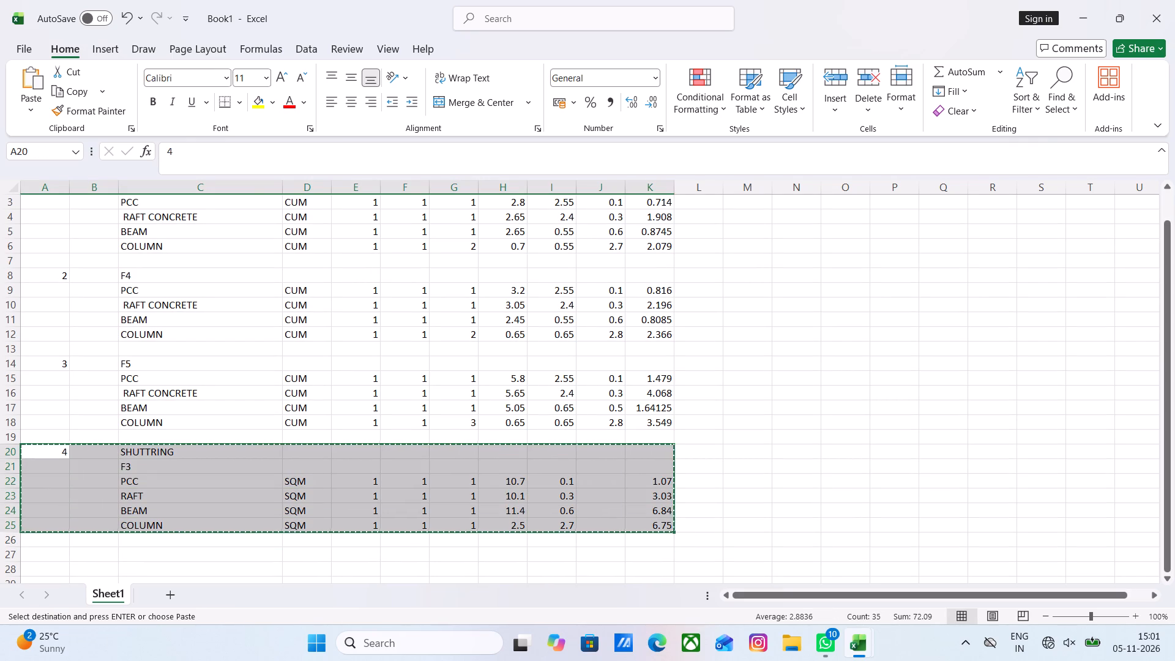
scroll(274, 448, "down", 3)
left_click(39, 461)
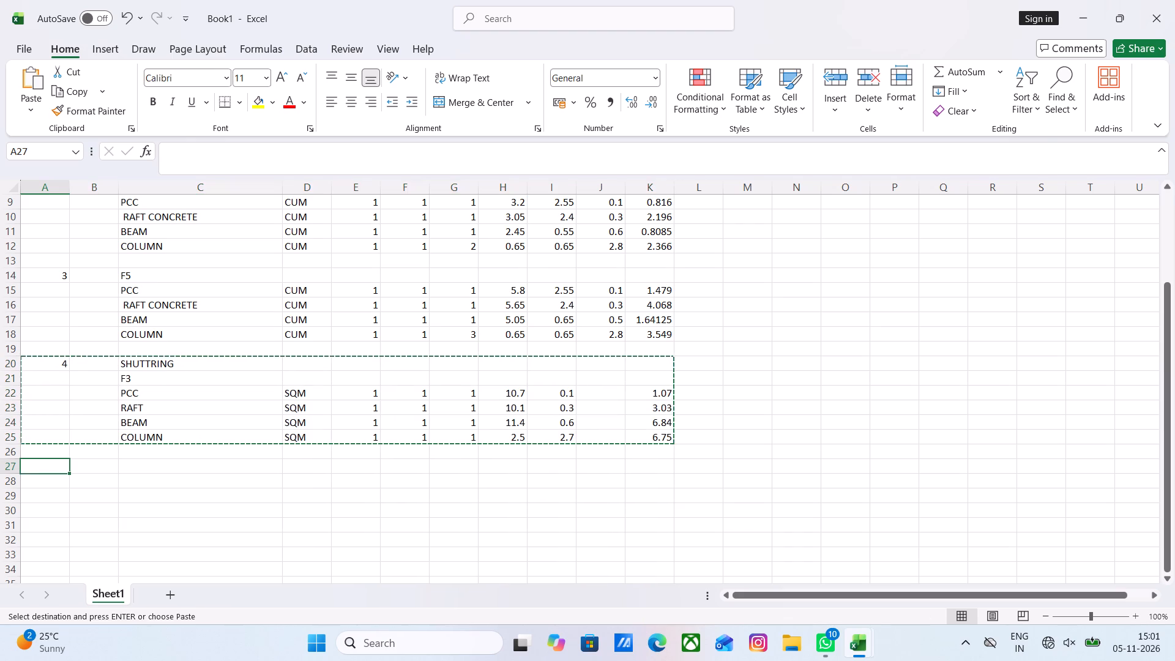
key("ctrl+v")
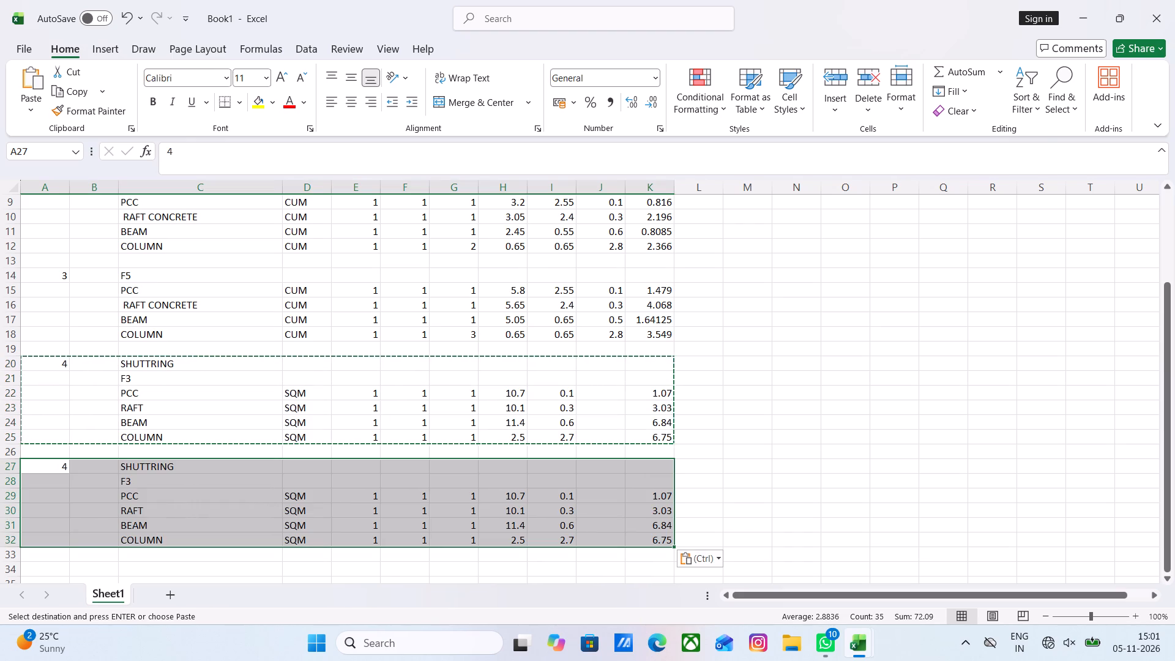
Set the serial number of the copied shuttering block in A27 to 5.
left_click(173, 478)
left_click(67, 465)
key("Escape")
left_click(67, 465)
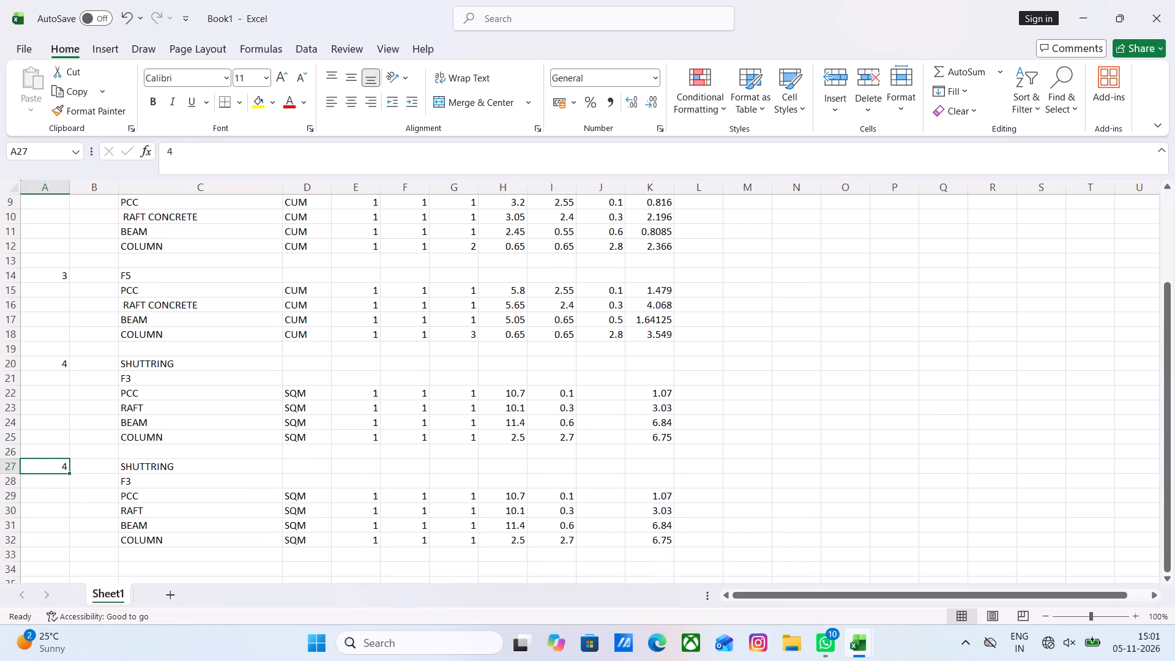
key("5")
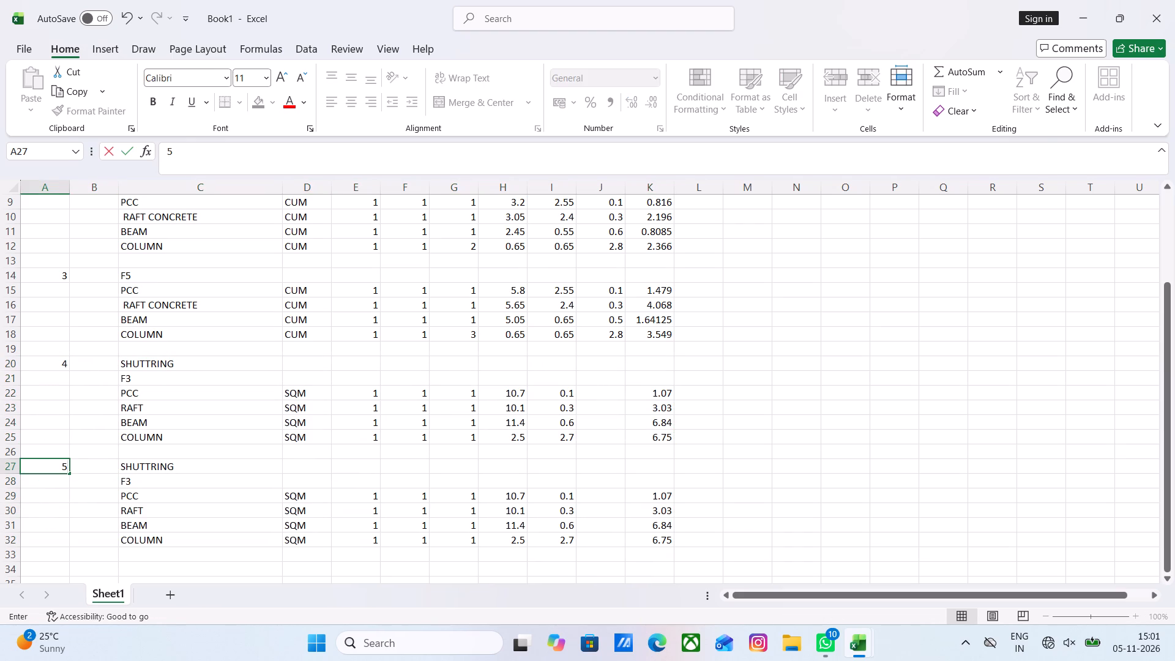
left_click(76, 533)
Change the footing label of the copied shuttering block in C28 to F4.
left_click(162, 482)
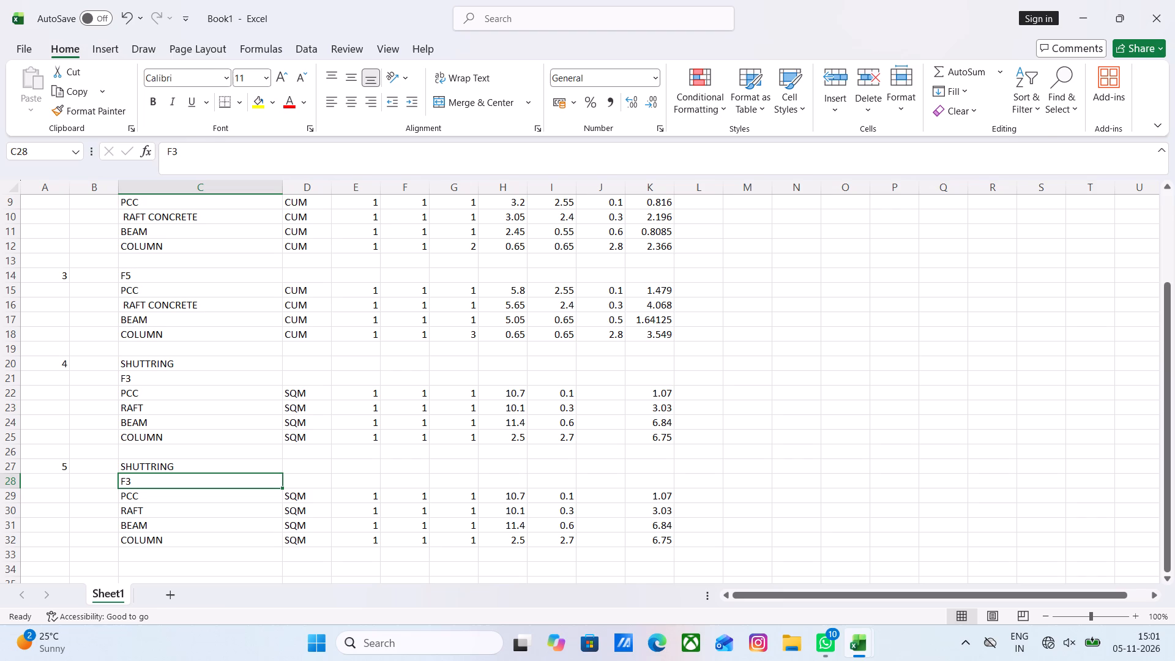
type("F4")
left_click(187, 531)
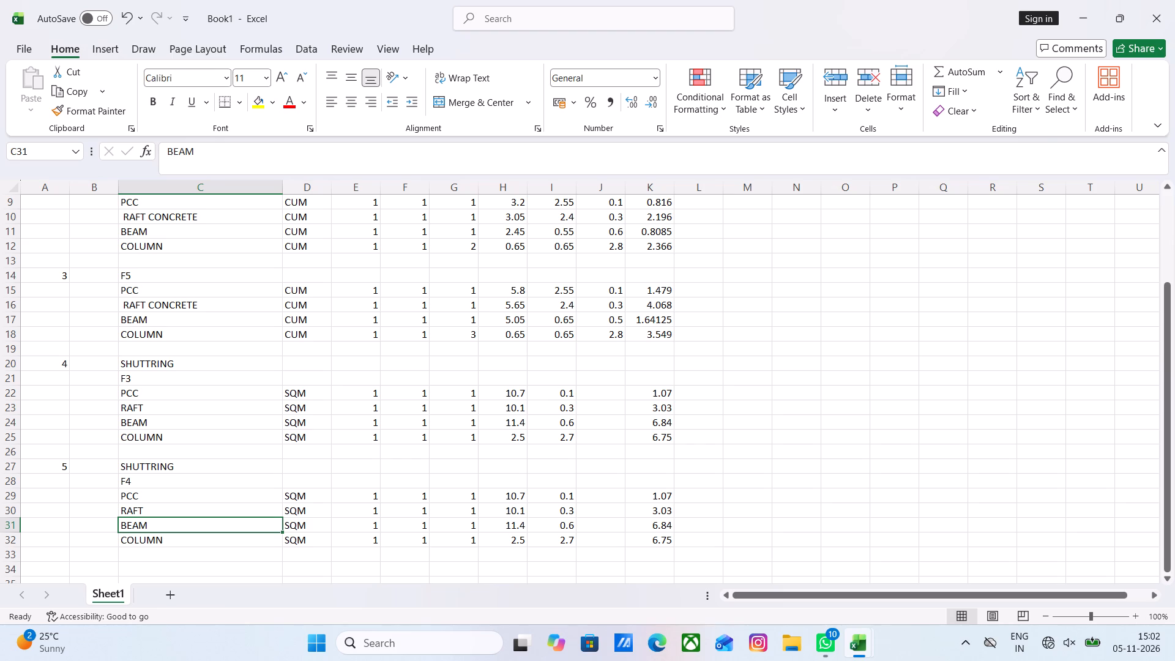
Review the concrete dimensions in the rows above against the copied PCC shuttering length formula in H29.
left_click(296, 500)
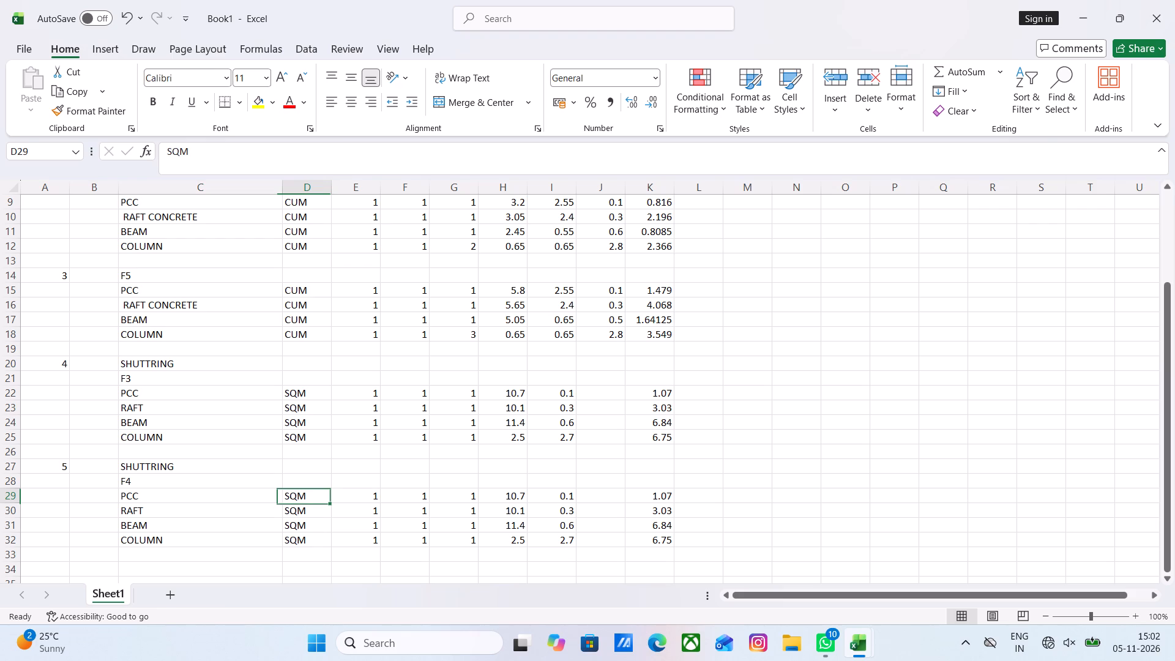
left_click(504, 499)
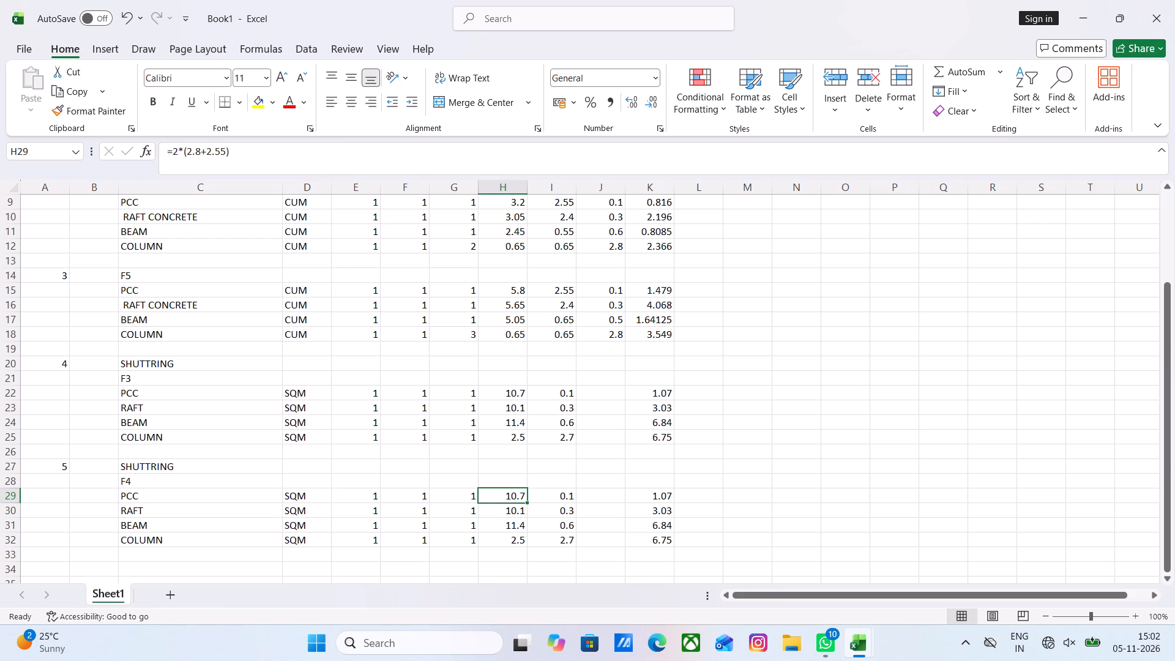
scroll(510, 499, "up", 4)
scroll(510, 499, "down", 2)
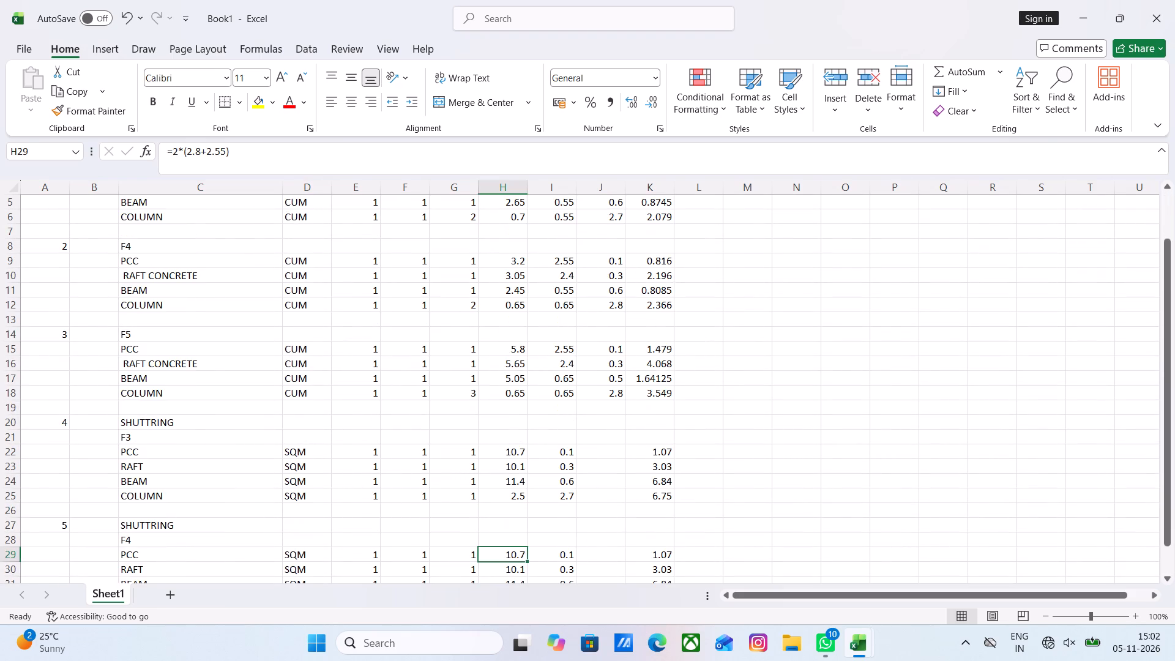
scroll(510, 499, "down", 1)
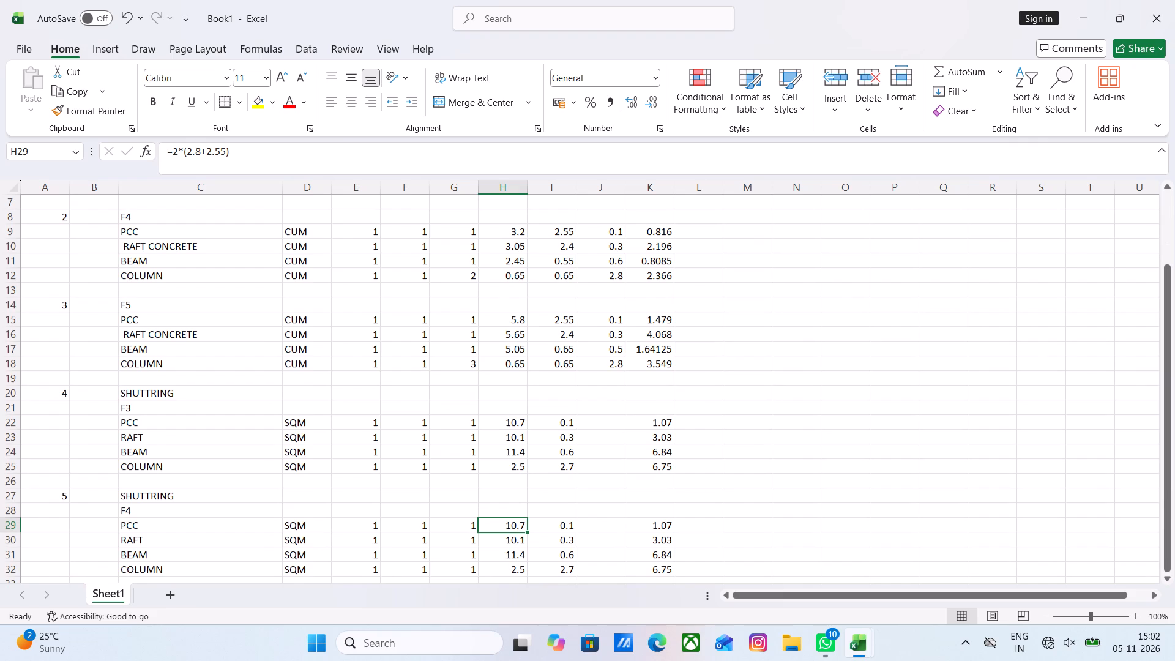
scroll(510, 499, "up", 3)
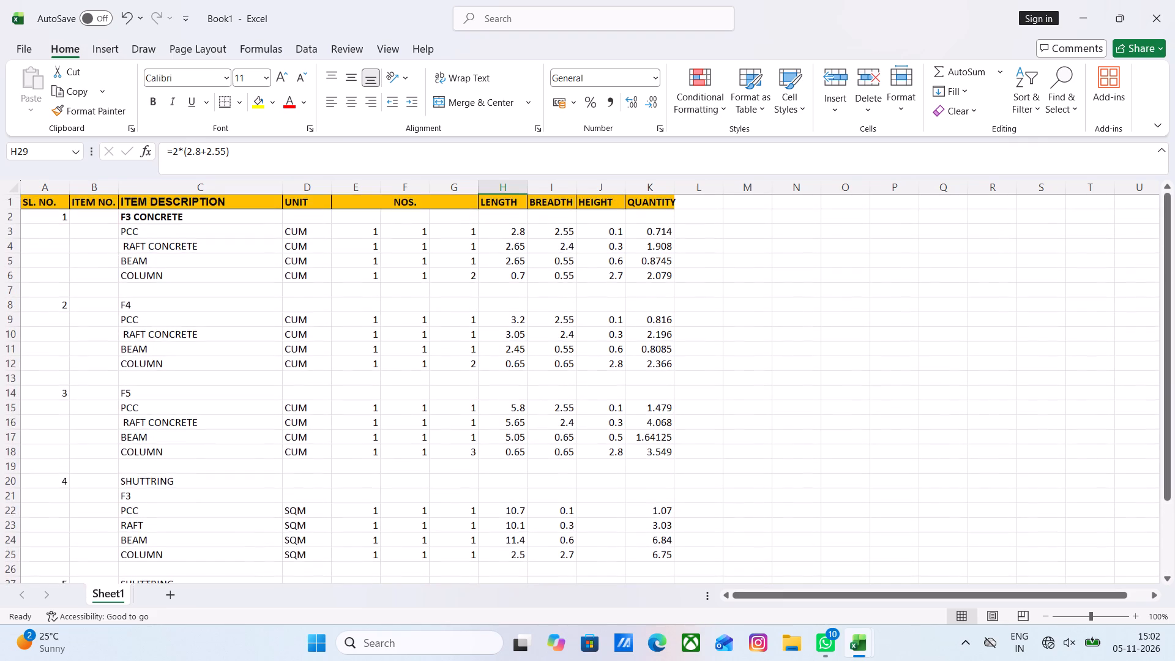
scroll(510, 499, "down", 2)
scroll(510, 499, "up", 1)
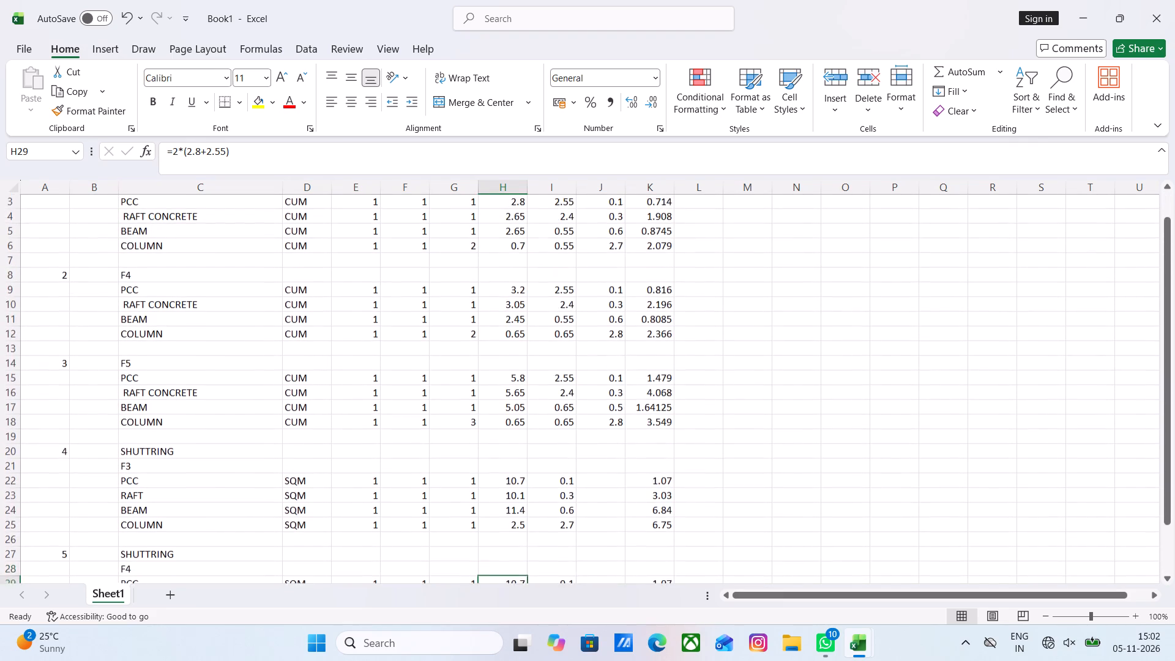
scroll(510, 499, "up", 1)
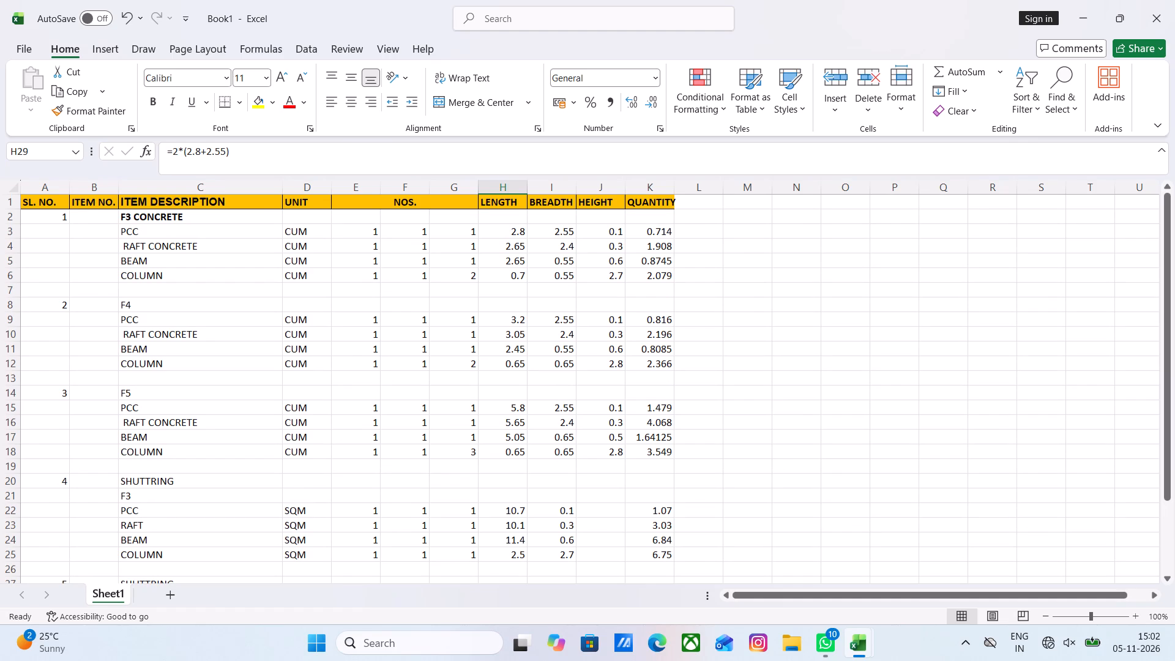
scroll(522, 384, "down", 3)
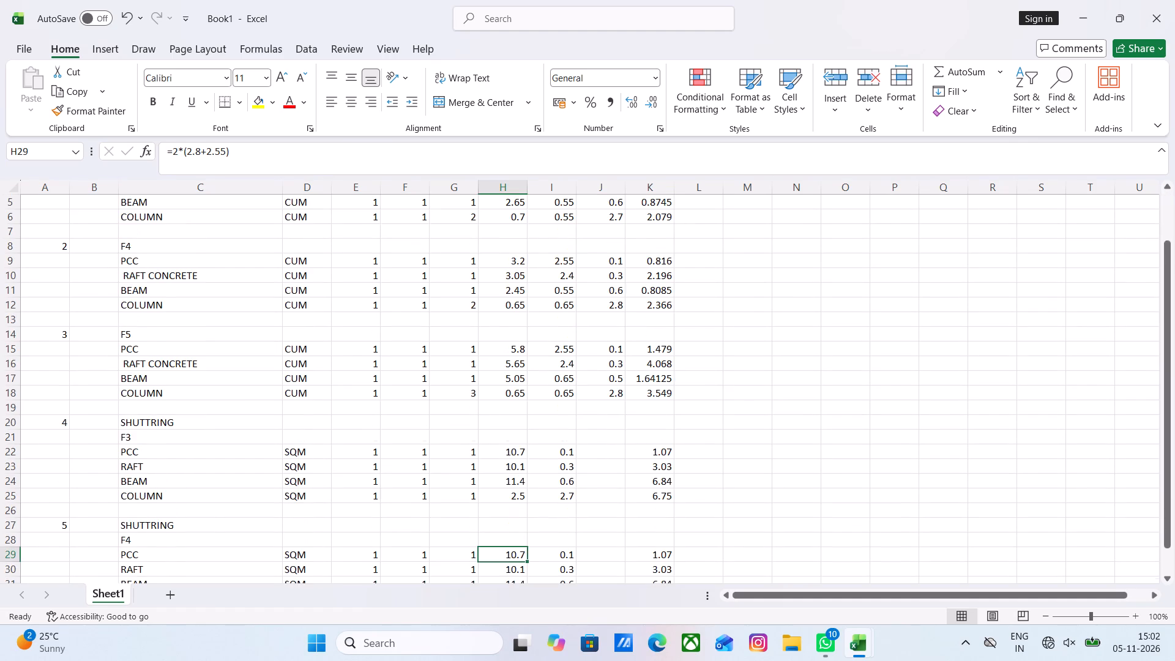
scroll(524, 482, "down", 1)
Change the F4 PCC shuttering length formula in H29 to =2*(3.050+2.4).
left_click(509, 495)
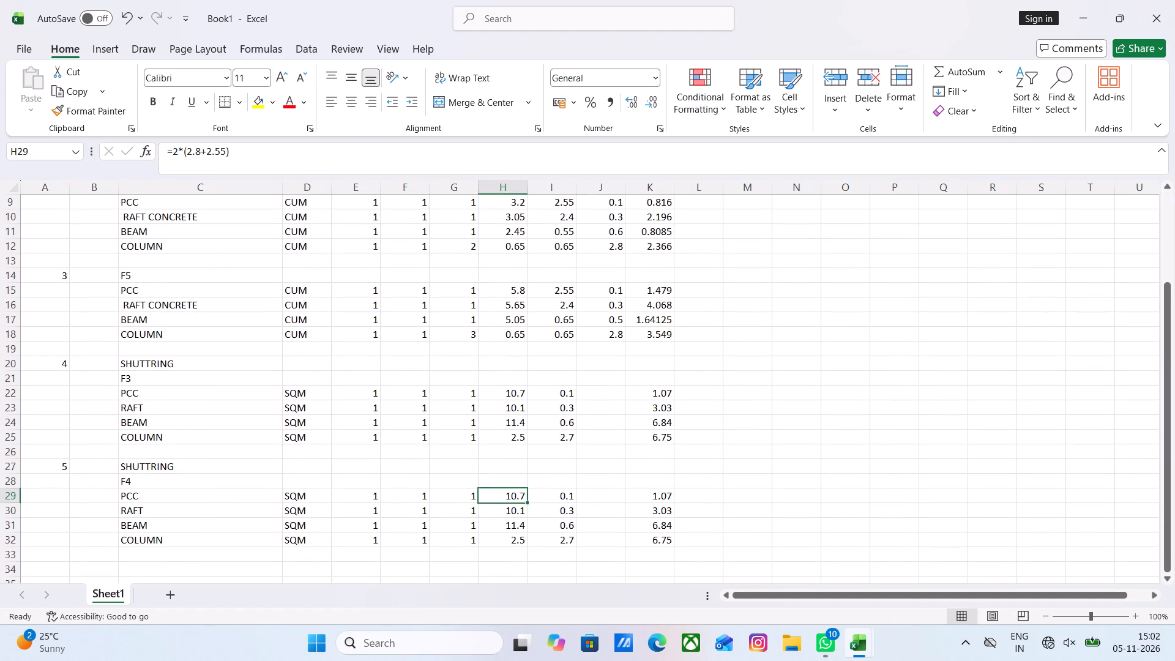
left_click(200, 154)
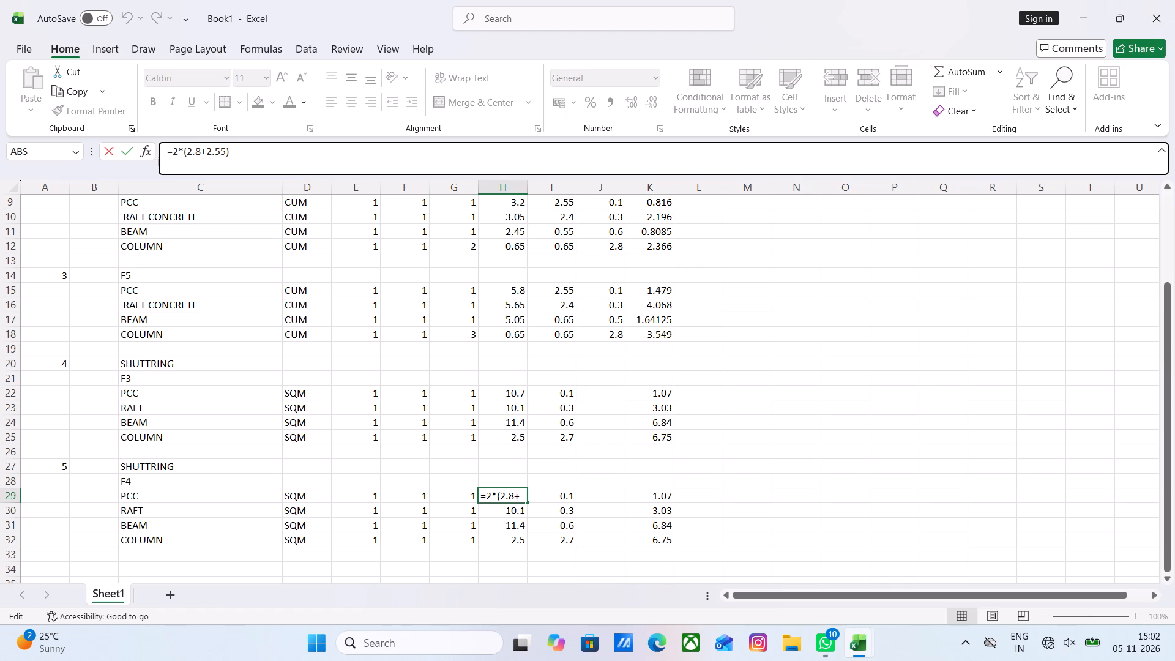
key("BackSpace")
key("BackSpace")
key("BackSpace")
type("3.050")
key("Right")
key("Right")
key("Right")
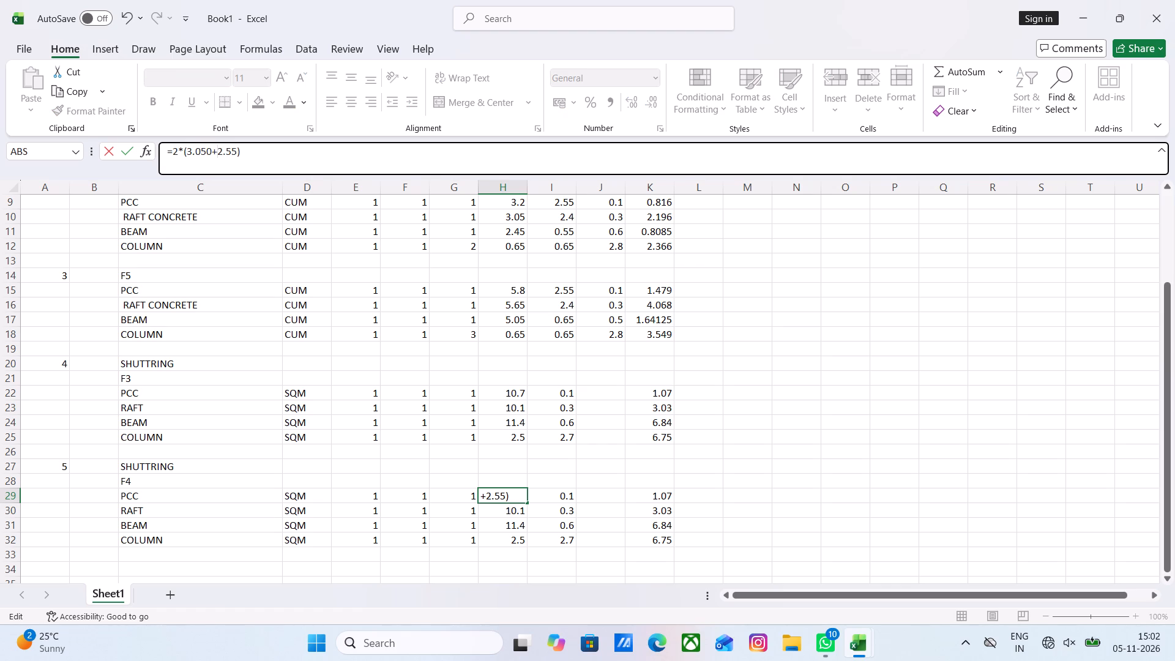
key("Right")
key("Right")
key("BackSpace")
key("BackSpace")
key("BackSpace")
scroll(411, 420, "up", 1)
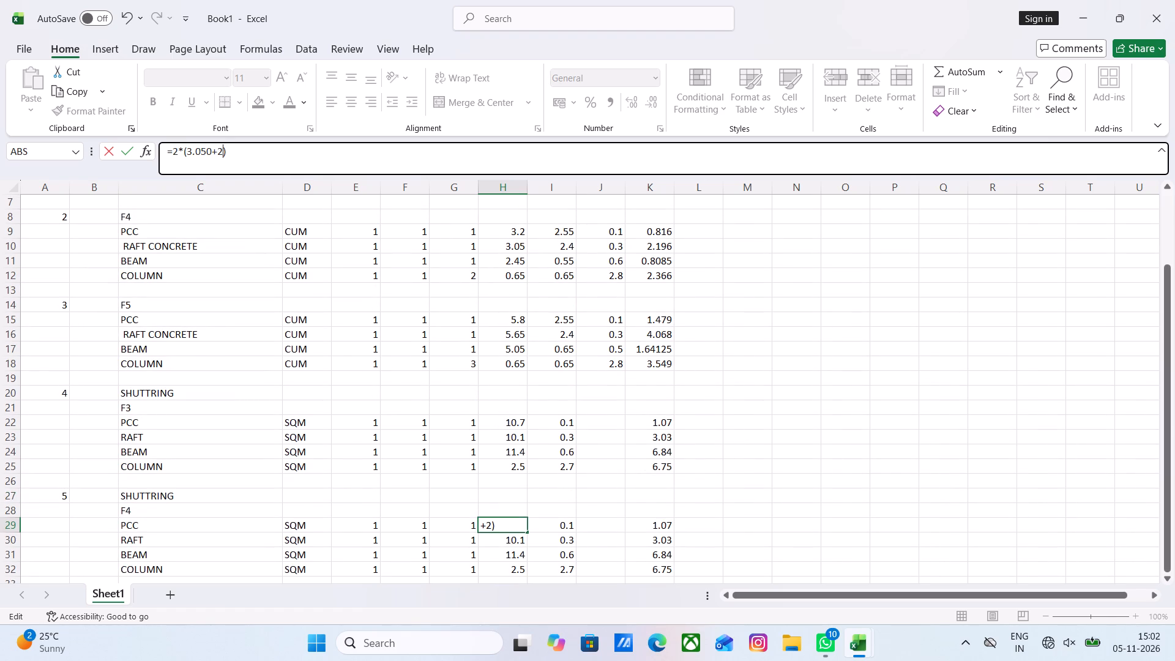
type(".4")
key("Return")
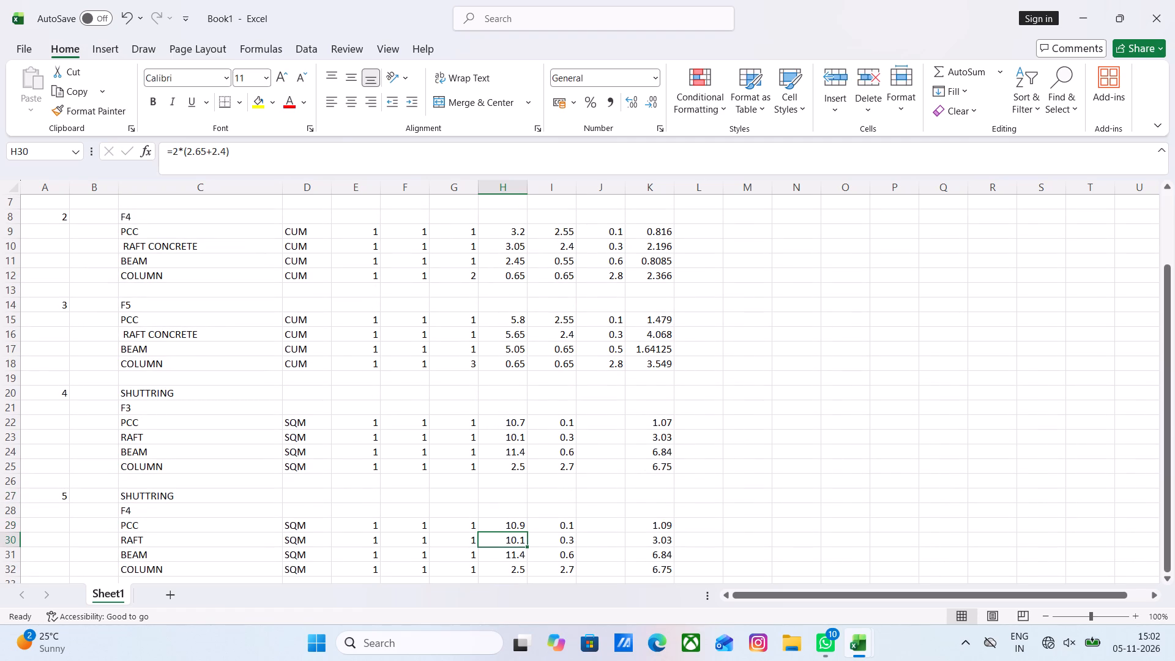
Change the F4 RAFT shuttering length formula in H30 to =2*(3.050+2.4).
left_click(573, 529)
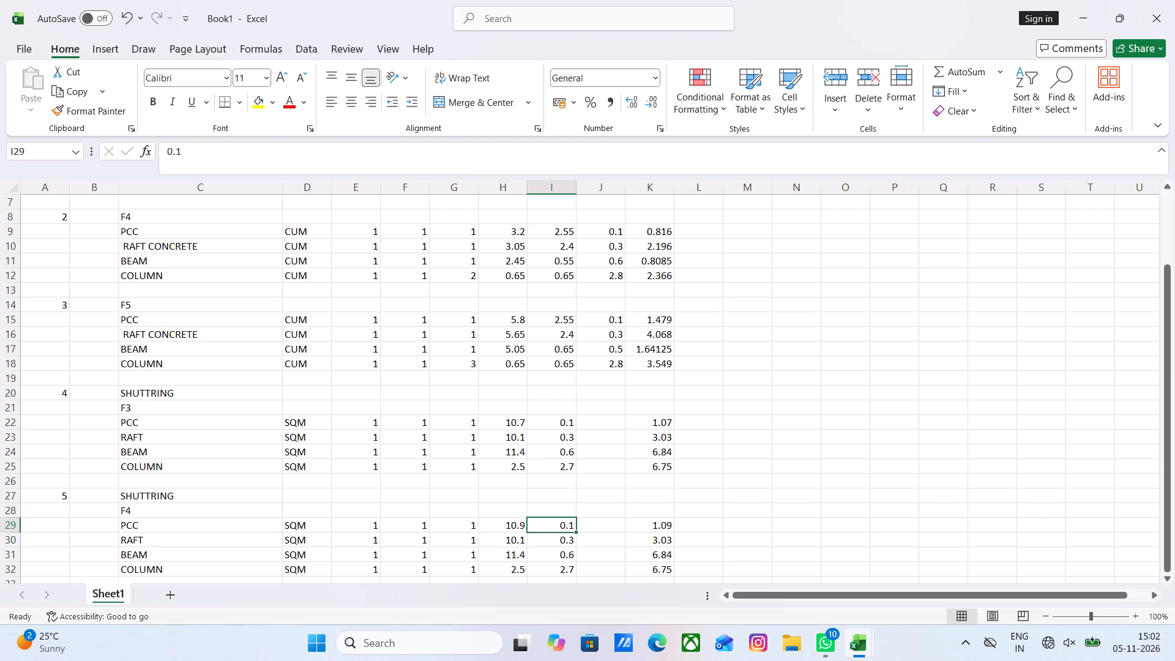
scroll(510, 526, "down", 1)
left_click(517, 512)
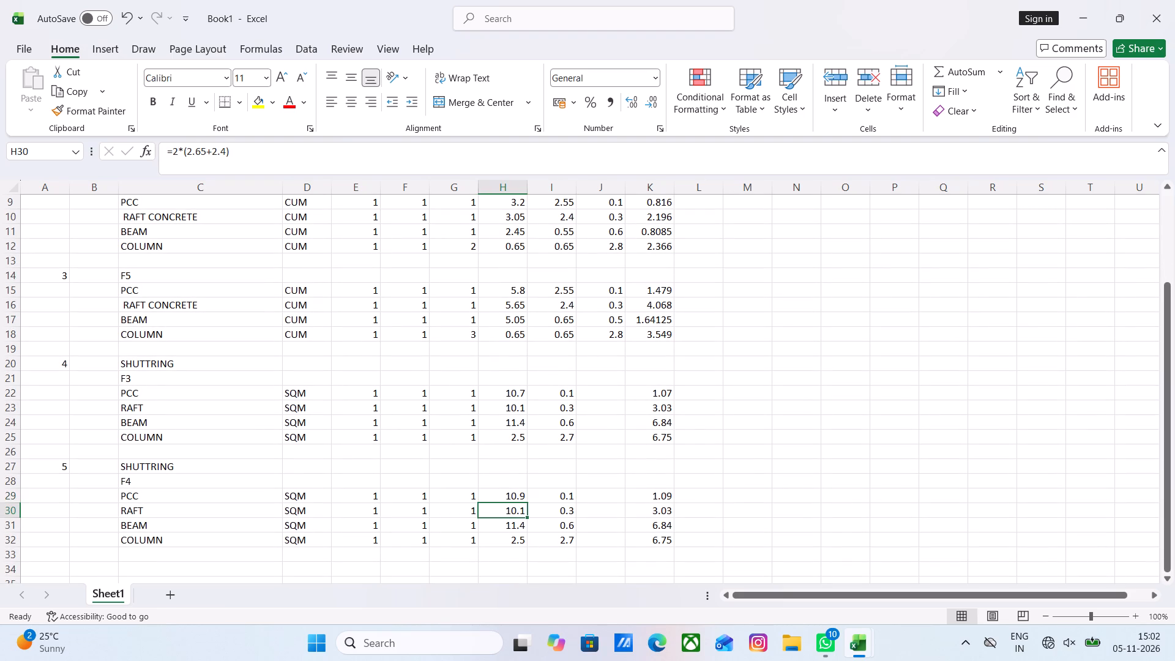
left_click(206, 151)
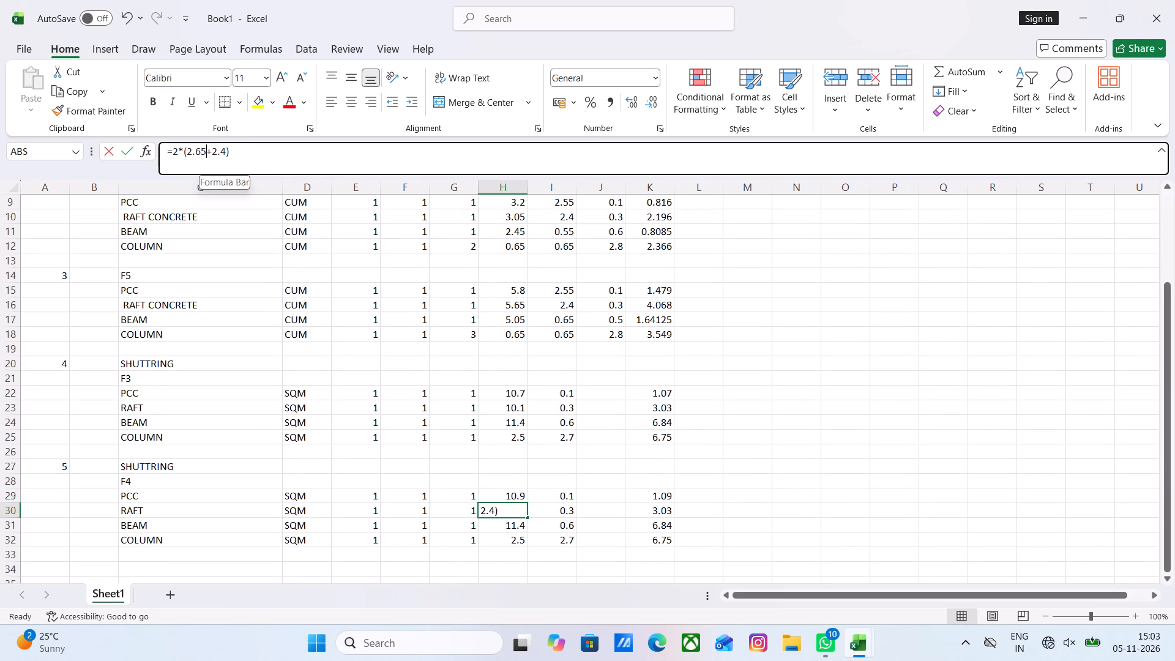
key("BackSpace")
key("BackSpace")
key("BackSpace")
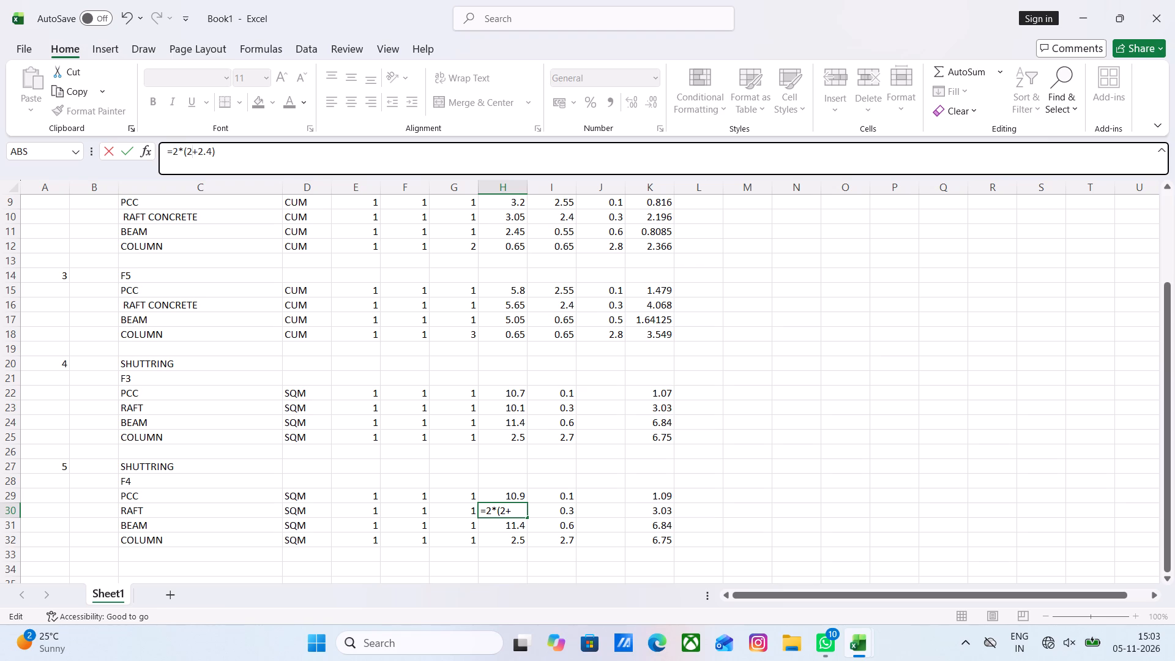
key("BackSpace")
type("3.050")
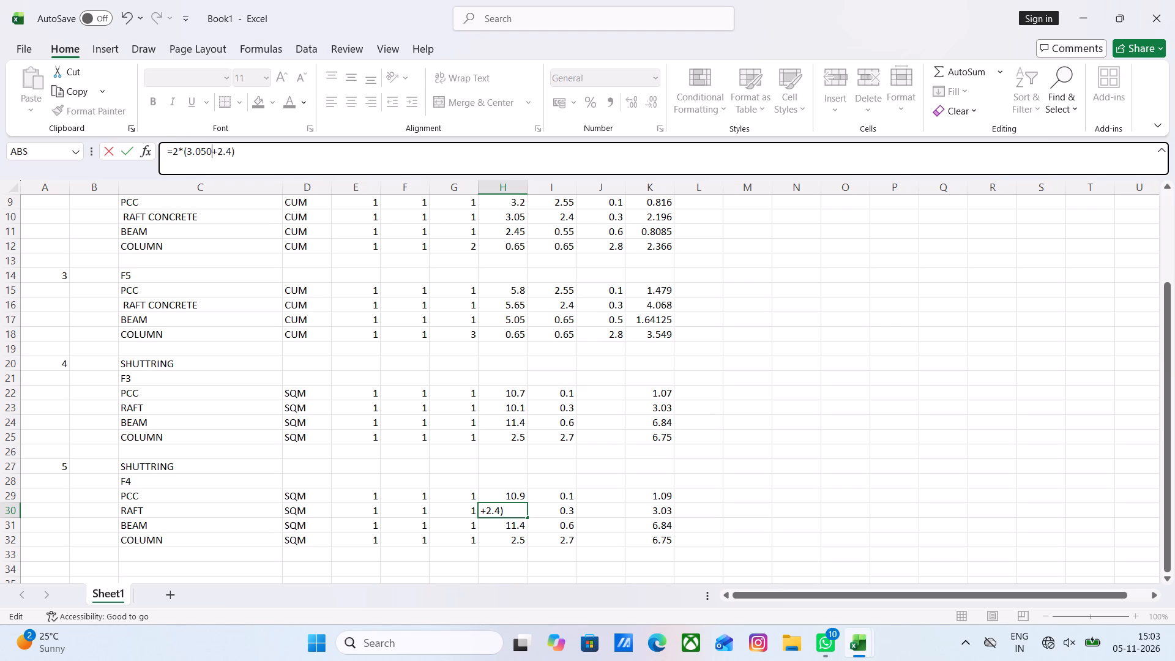
key("Return")
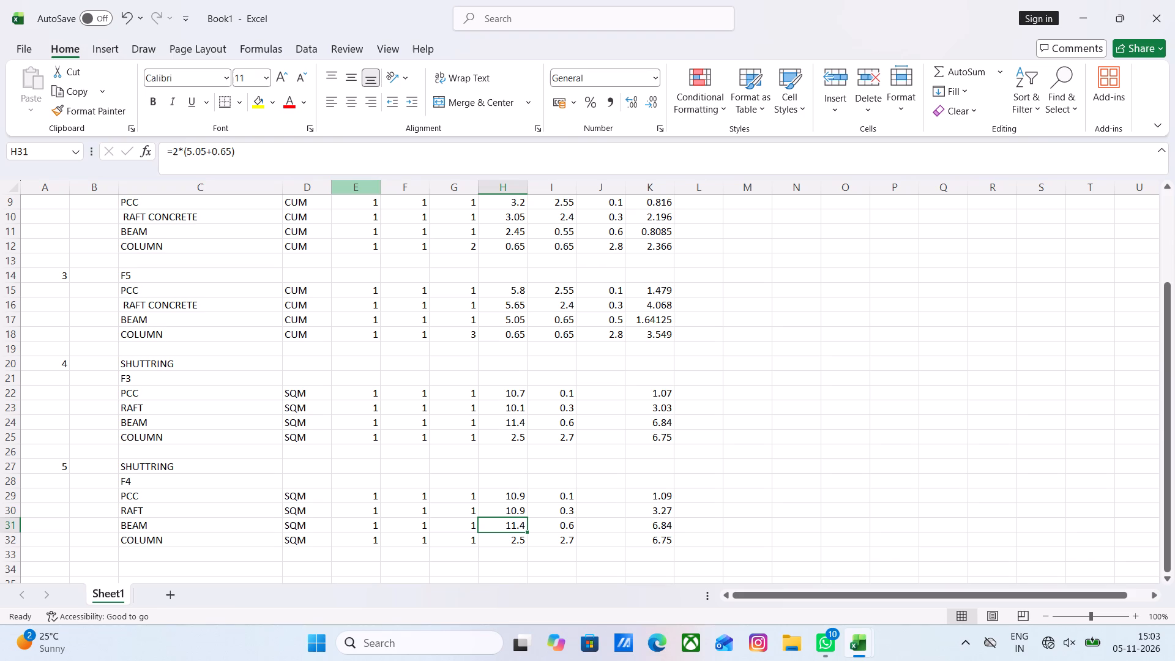
Correct the F4 PCC shuttering length formula in H29 to =2*(3.2+2.4).
left_click(509, 498)
left_click(204, 151)
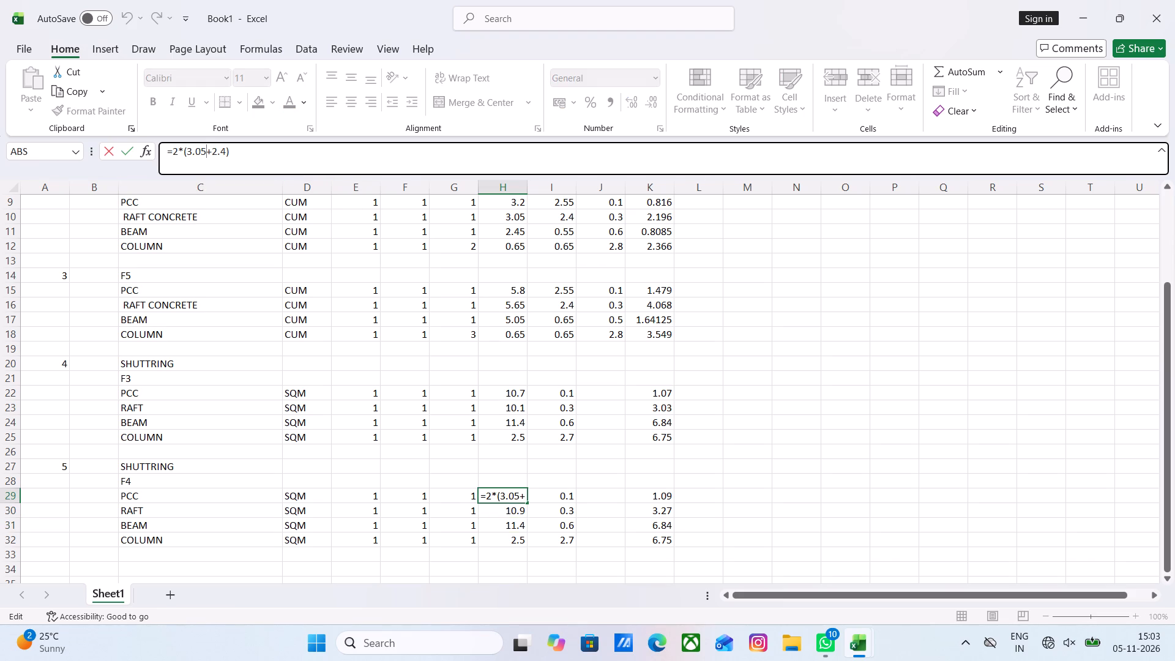
key("BackSpace")
key("BackSpace")
key("2")
key("Return")
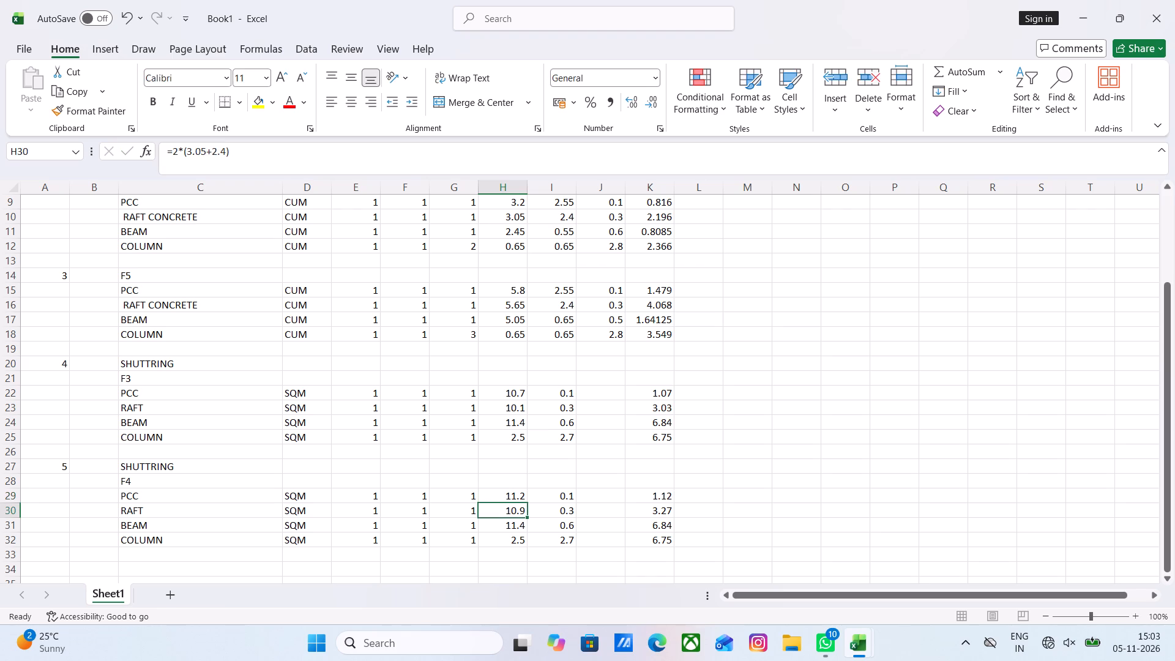
scroll(525, 461, "up", 2)
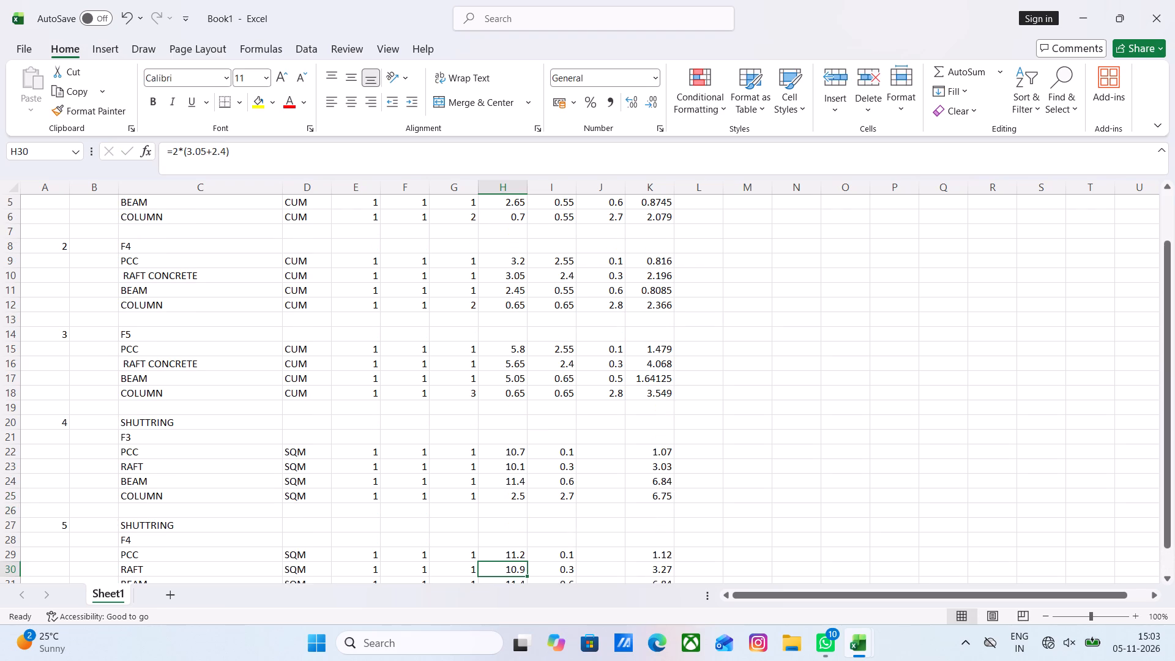
Correct the F4 PCC shuttering length formula in H29 to =2*(3.2+2.55).
scroll(525, 461, "down", 1)
left_click(504, 528)
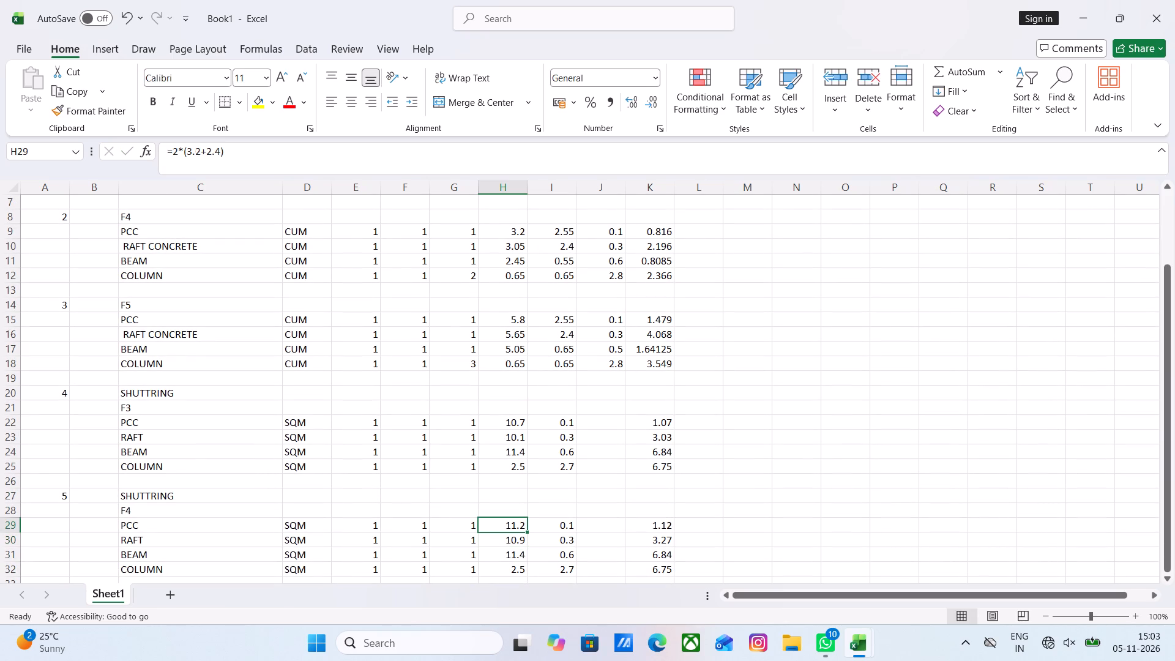
left_click(219, 151)
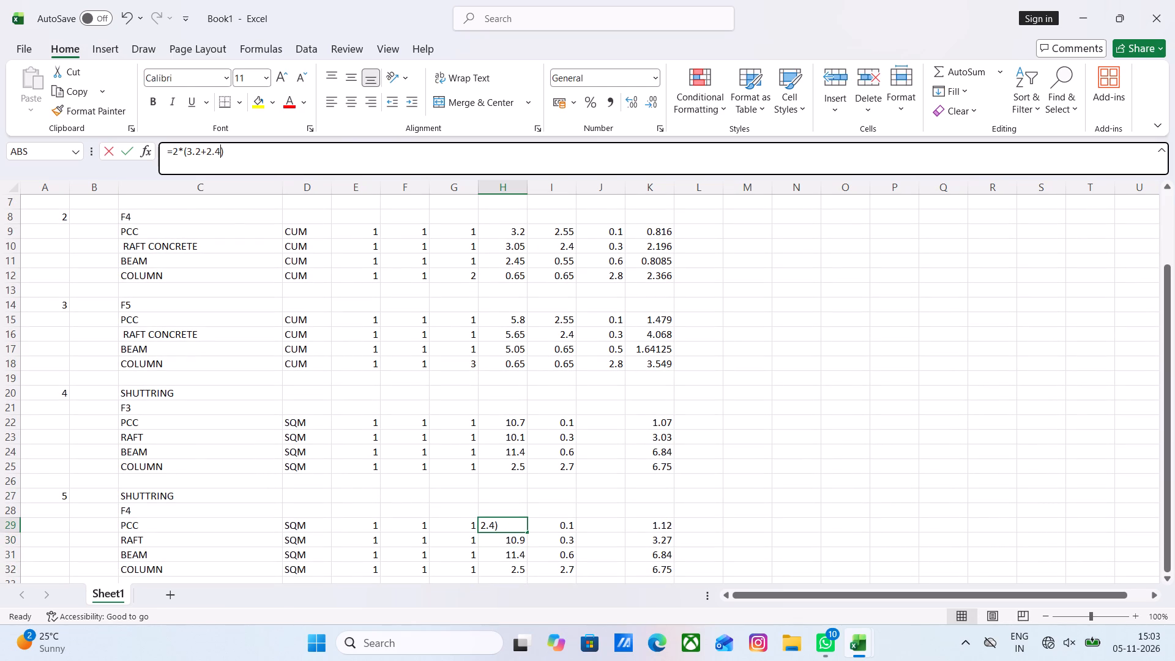
key("BackSpace")
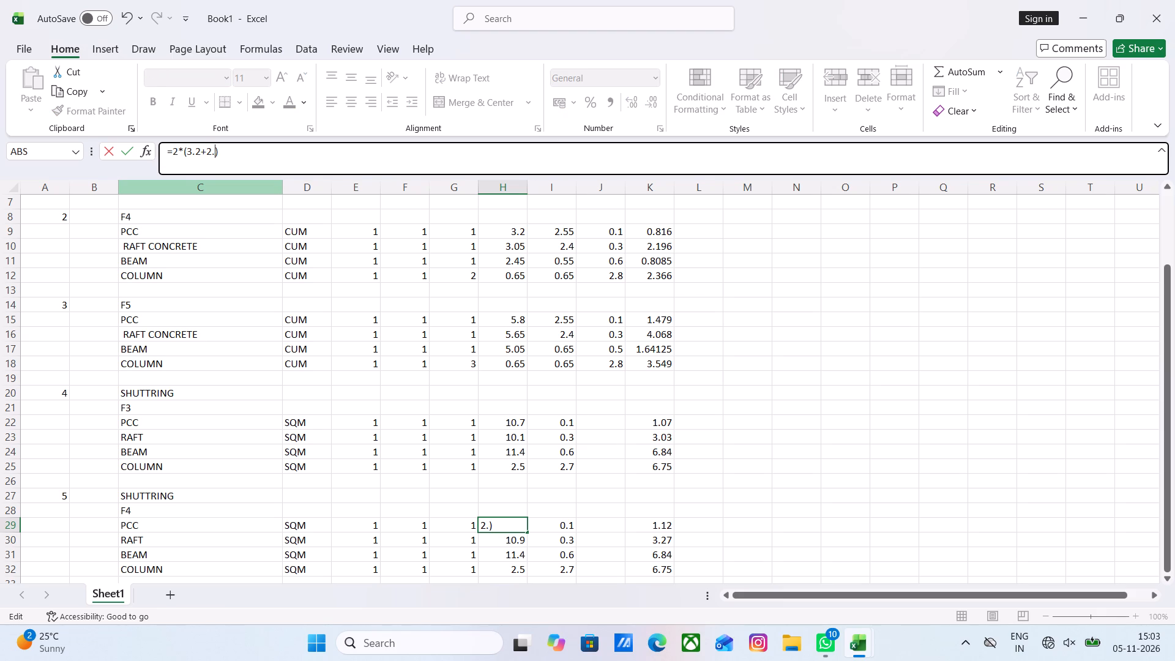
type("55")
key("Return")
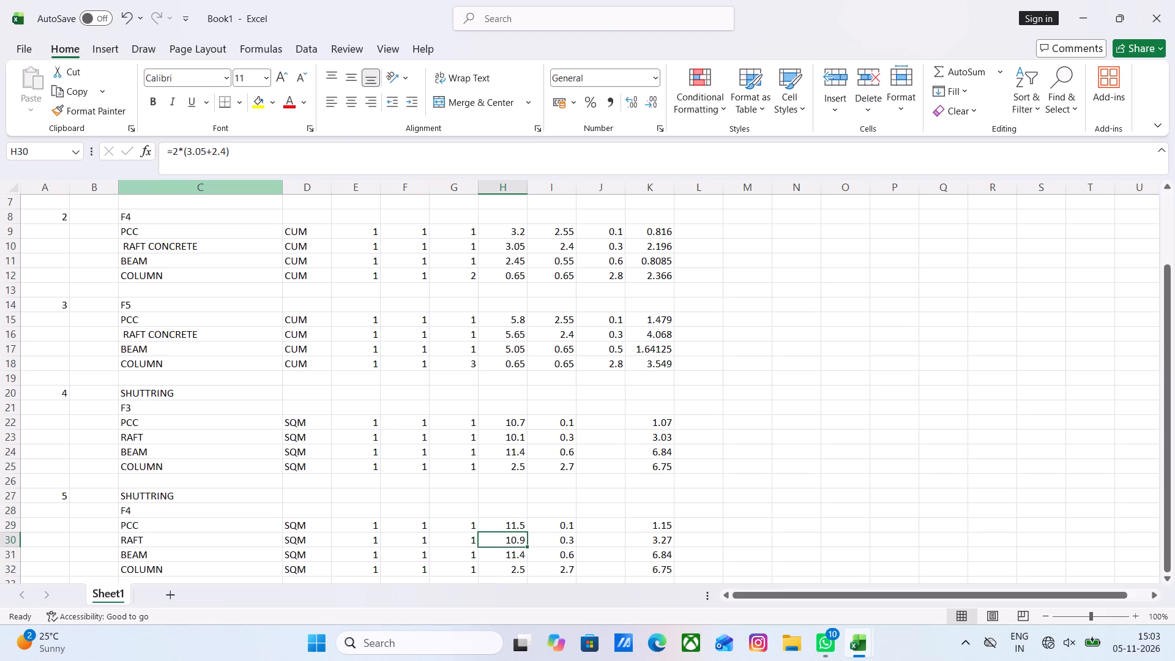
Review the F4 shuttering length formulas in H29 to H31 against the F4 concrete dimensions in the rows above.
left_click(514, 542)
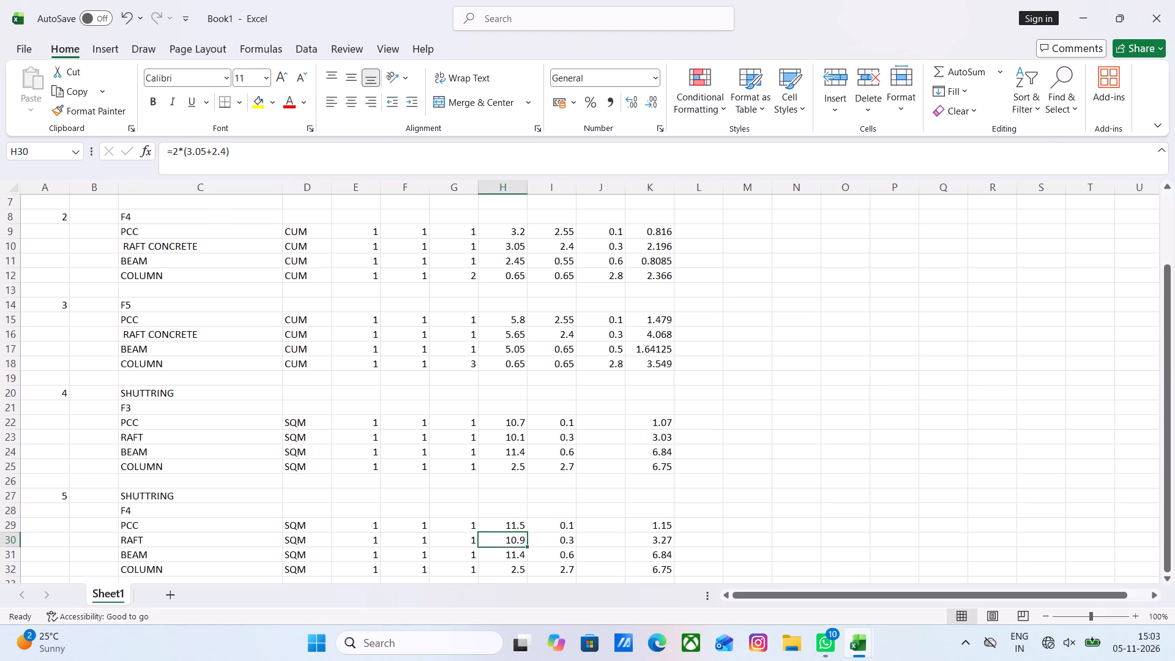
left_click(514, 528)
scroll(520, 493, "down", 1)
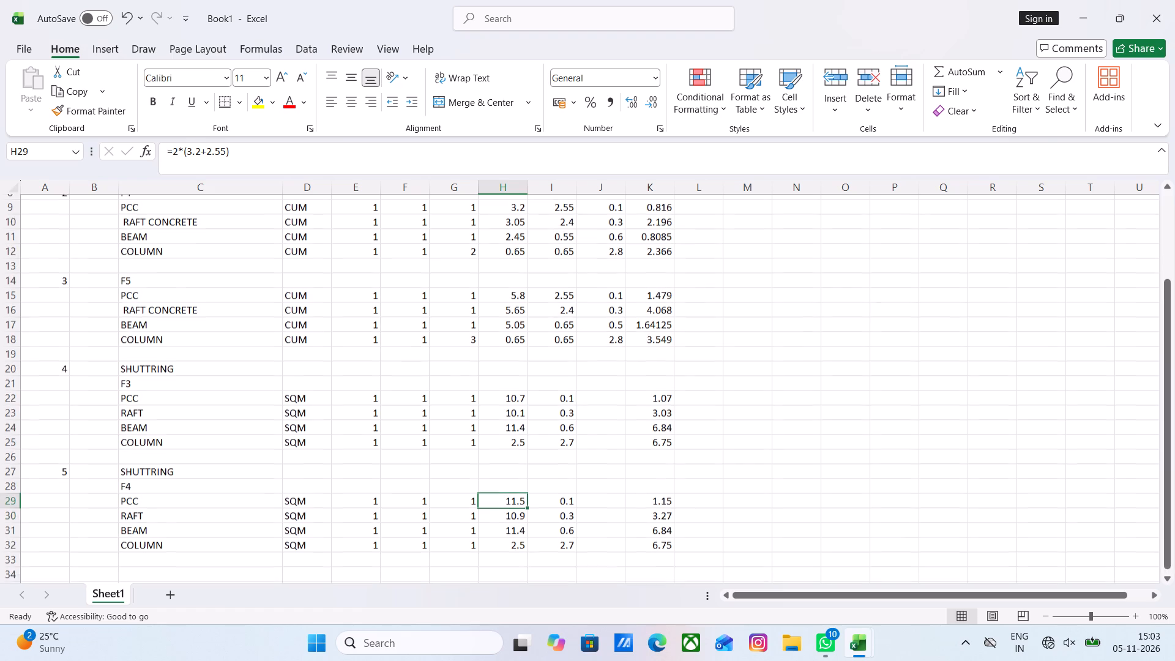
scroll(520, 493, "down", 1)
left_click(513, 481)
scroll(495, 428, "up", 1)
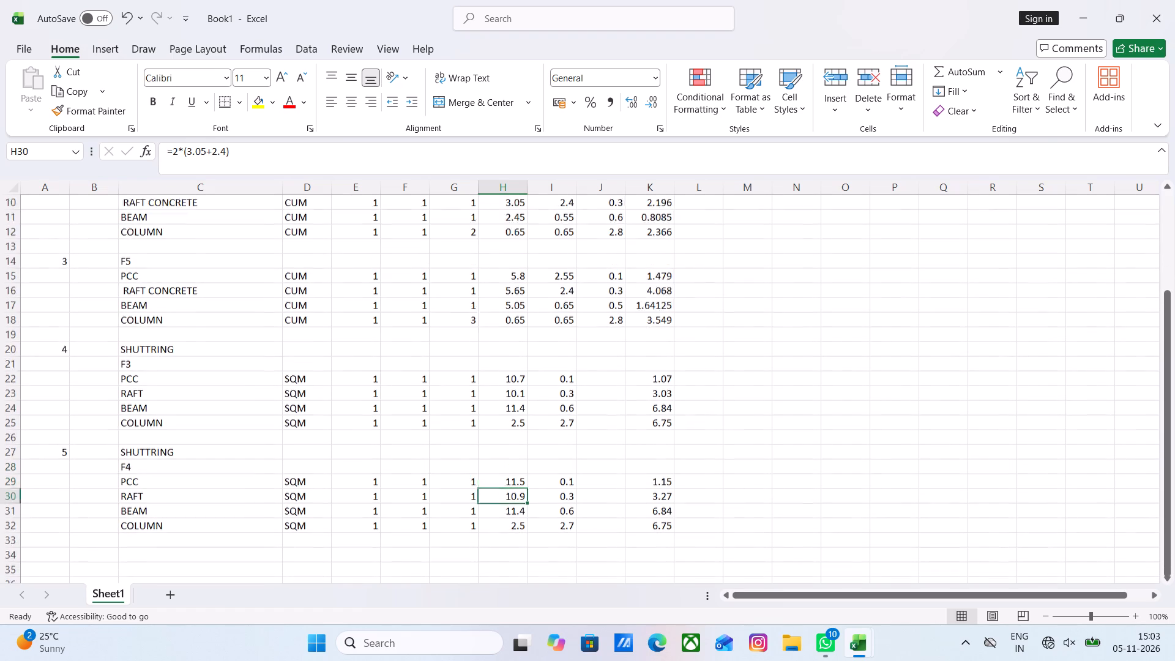
scroll(495, 428, "up", 1)
scroll(495, 428, "down", 1)
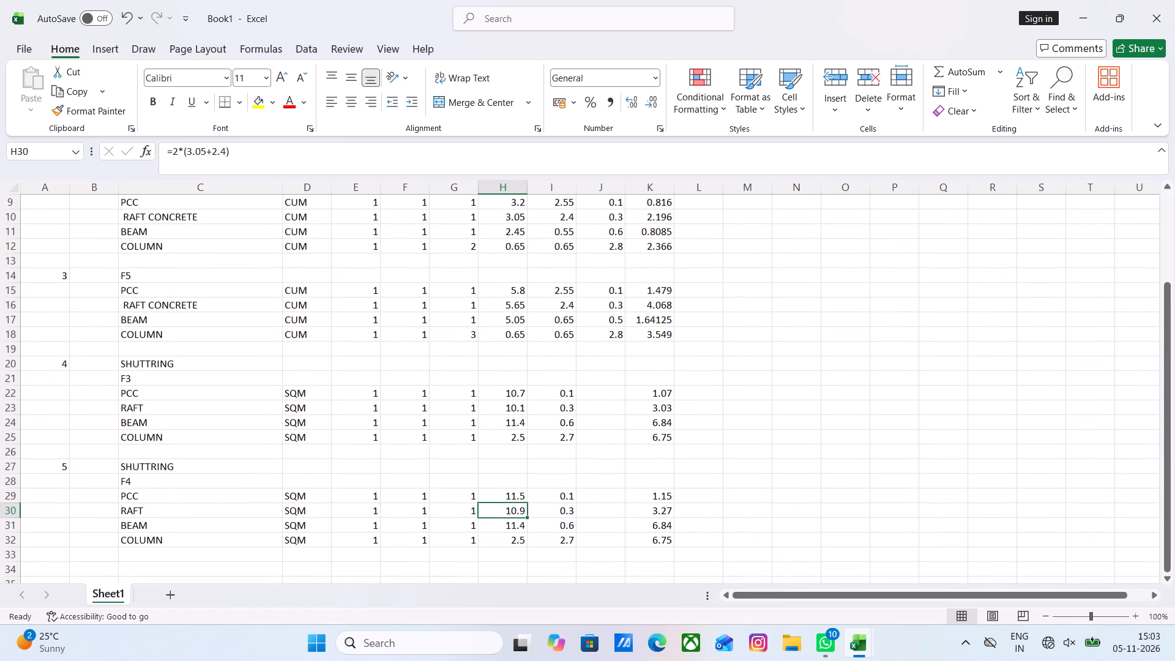
left_click(512, 528)
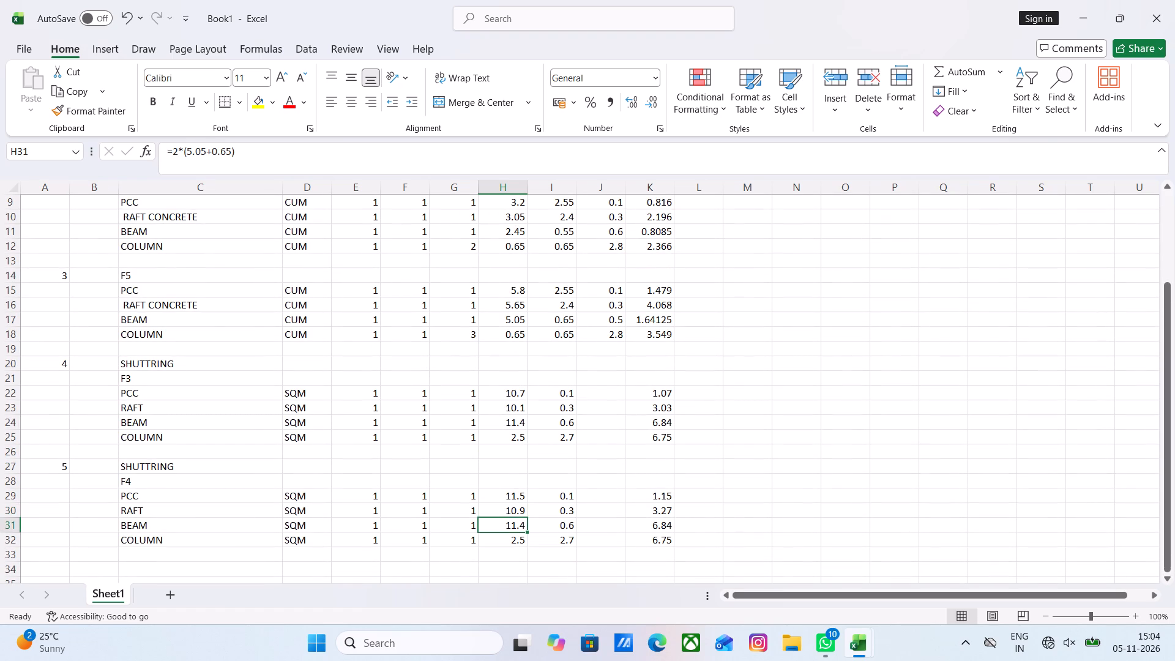
scroll(532, 520, "up", 3)
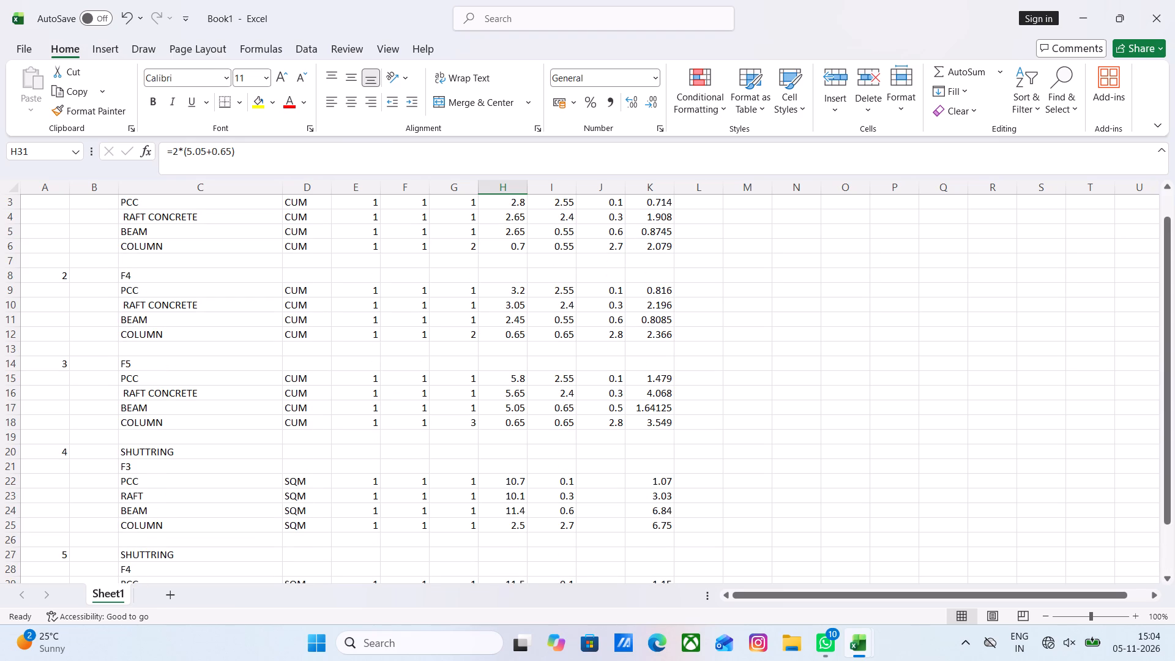
scroll(532, 520, "down", 3)
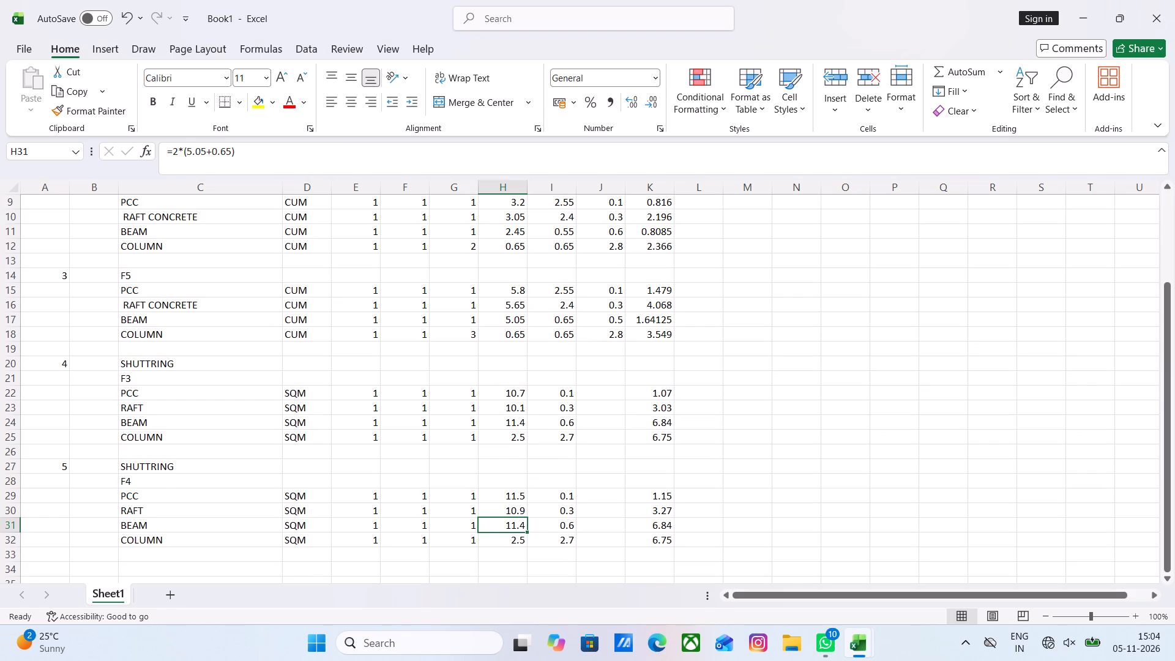
Enter 0 as the F4 concrete BEAM depth in J11 and 0.5 as the F4 COLUMN height in J12.
scroll(538, 437, "up", 1)
left_click(617, 262)
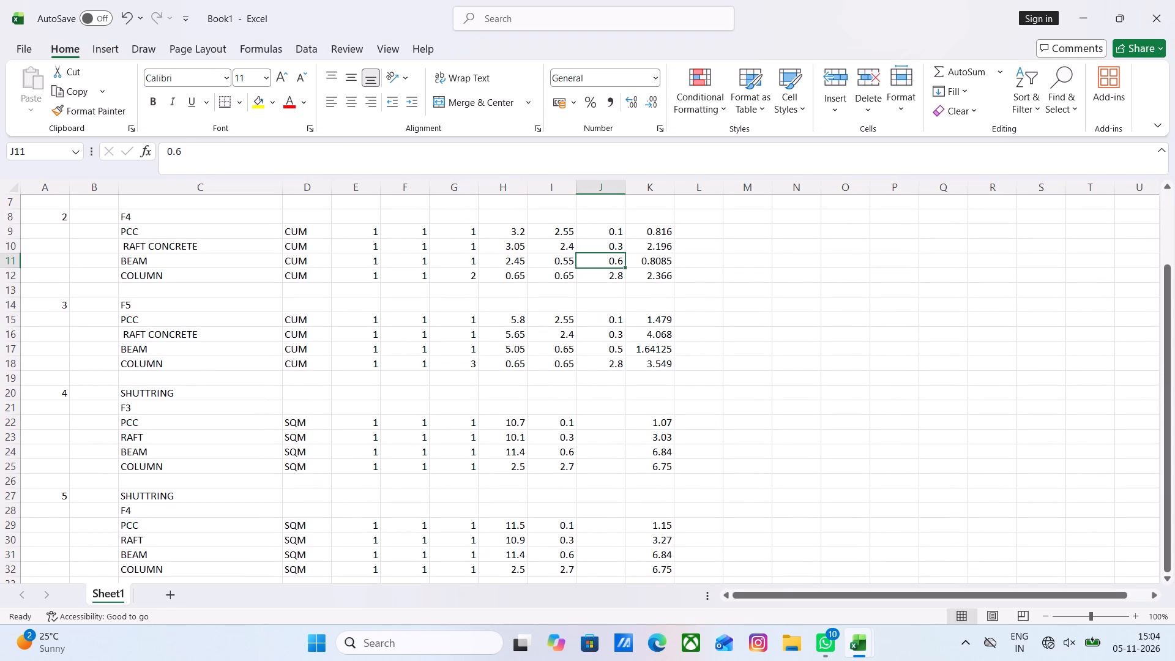
type("0.")
key("Return")
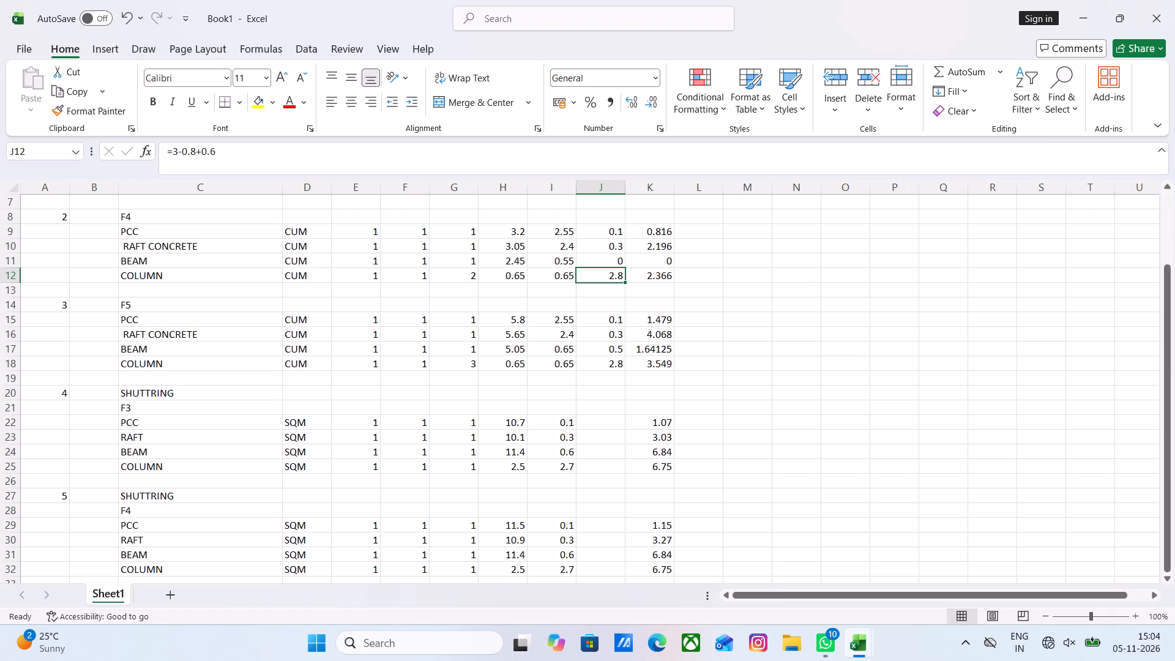
key("BackSpace")
type("0.5")
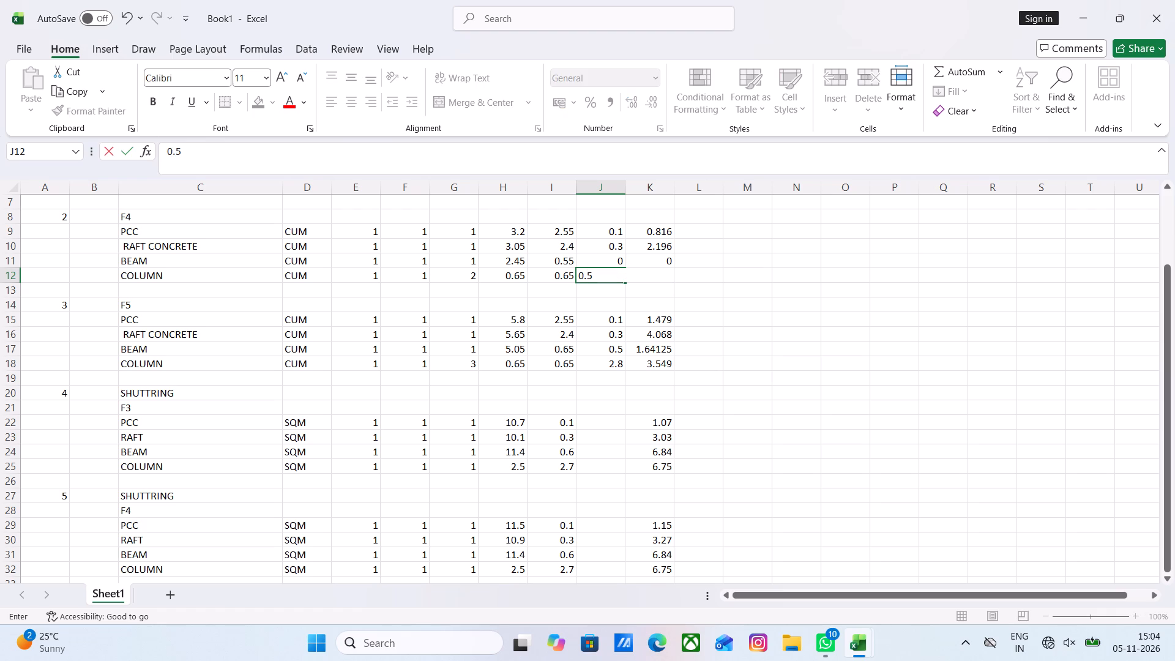
key("Return")
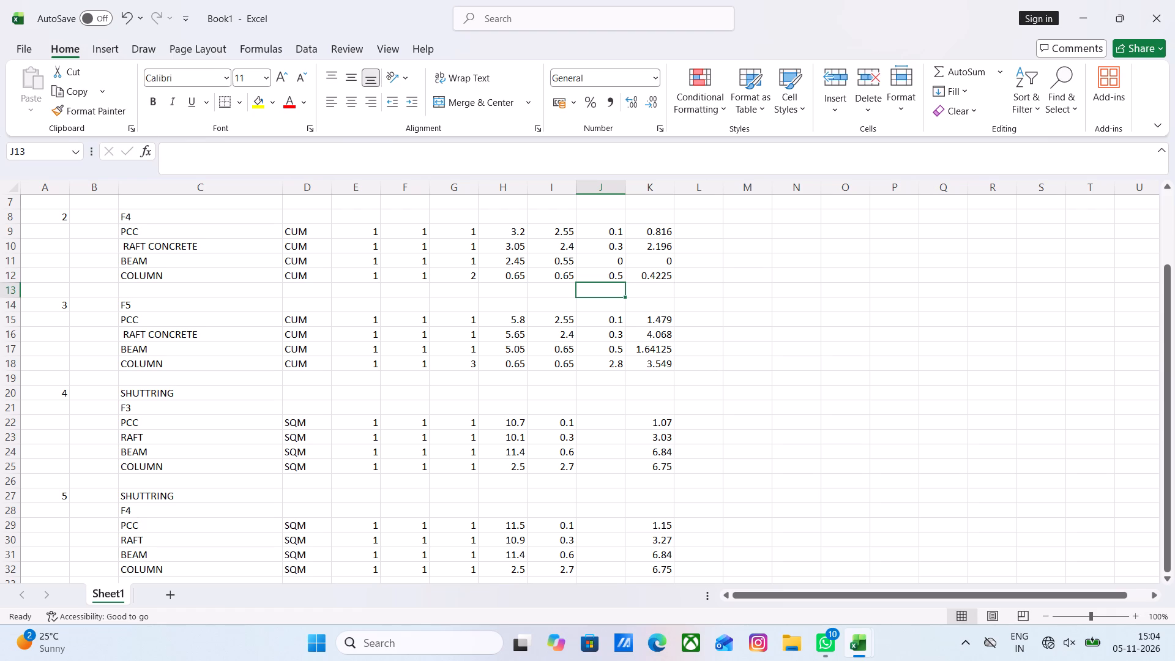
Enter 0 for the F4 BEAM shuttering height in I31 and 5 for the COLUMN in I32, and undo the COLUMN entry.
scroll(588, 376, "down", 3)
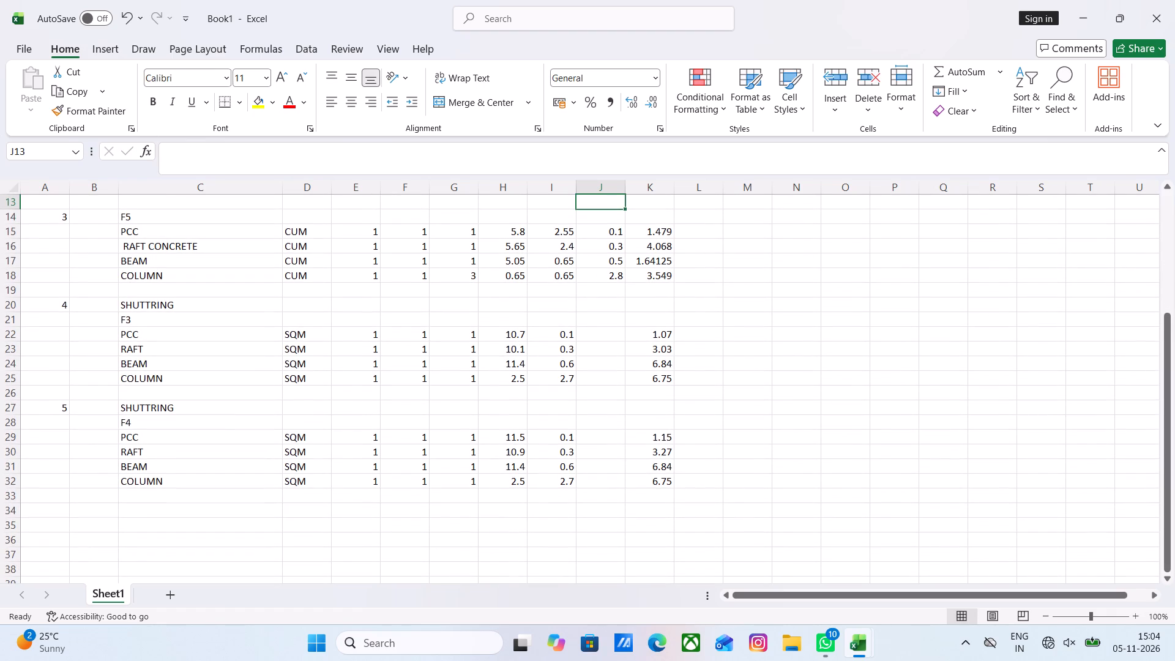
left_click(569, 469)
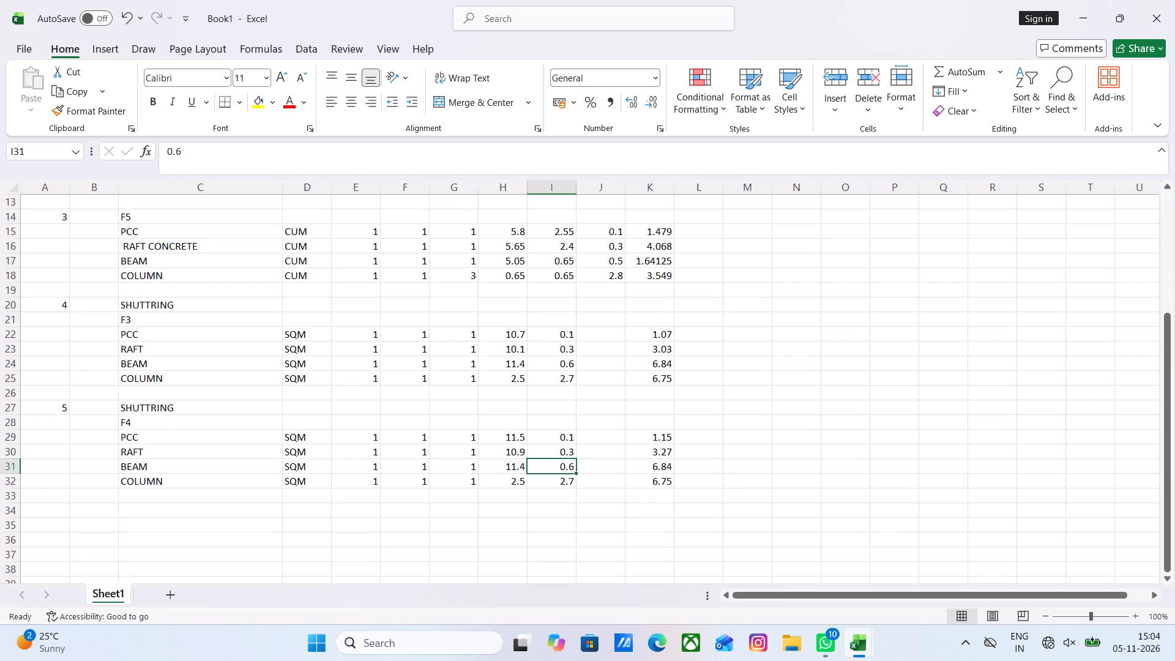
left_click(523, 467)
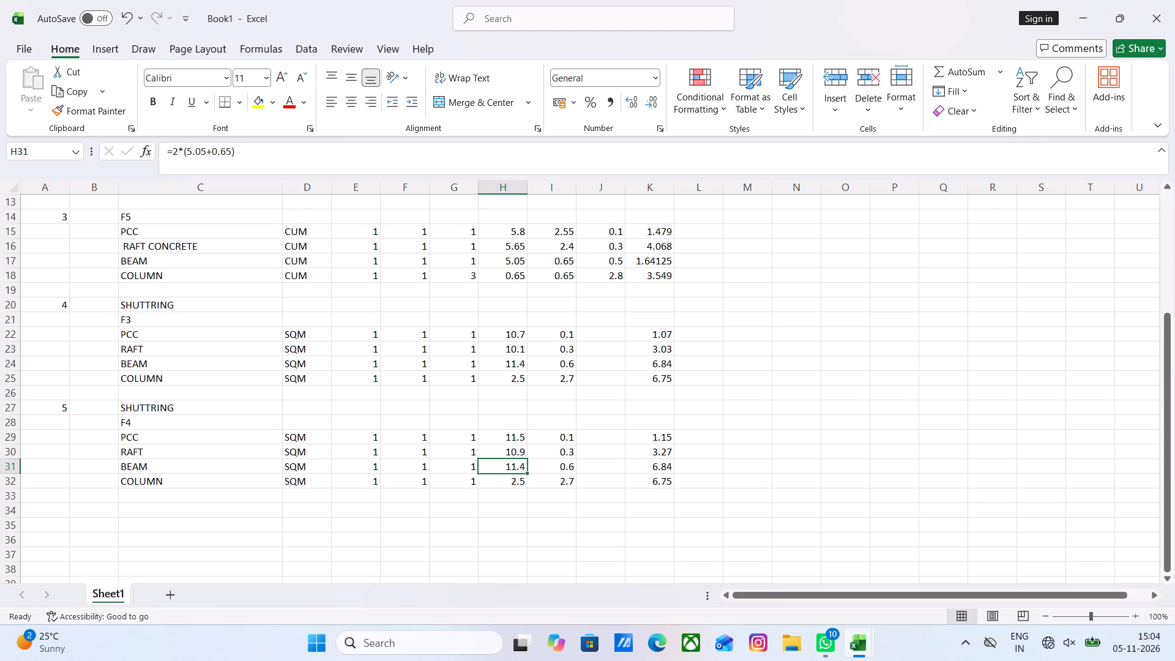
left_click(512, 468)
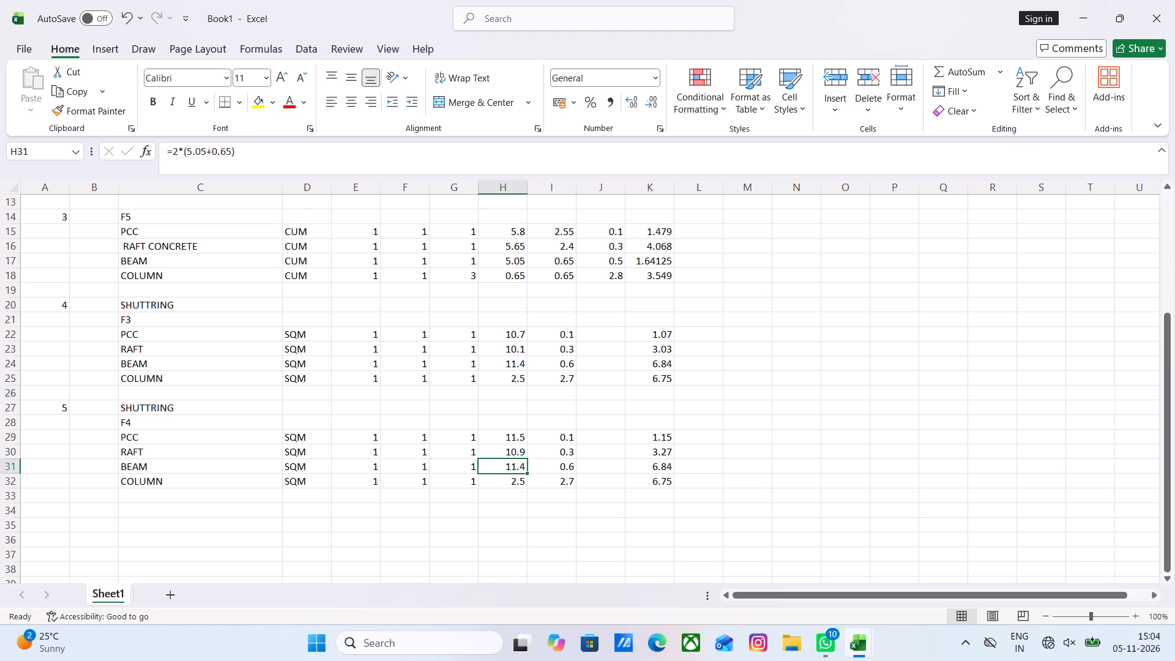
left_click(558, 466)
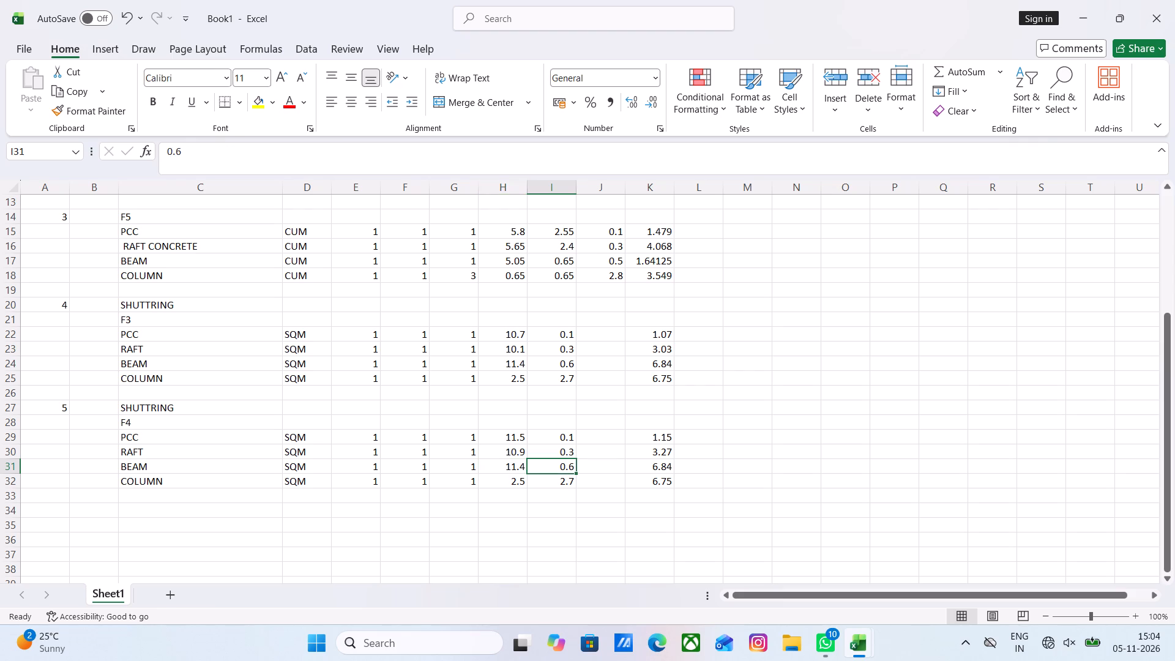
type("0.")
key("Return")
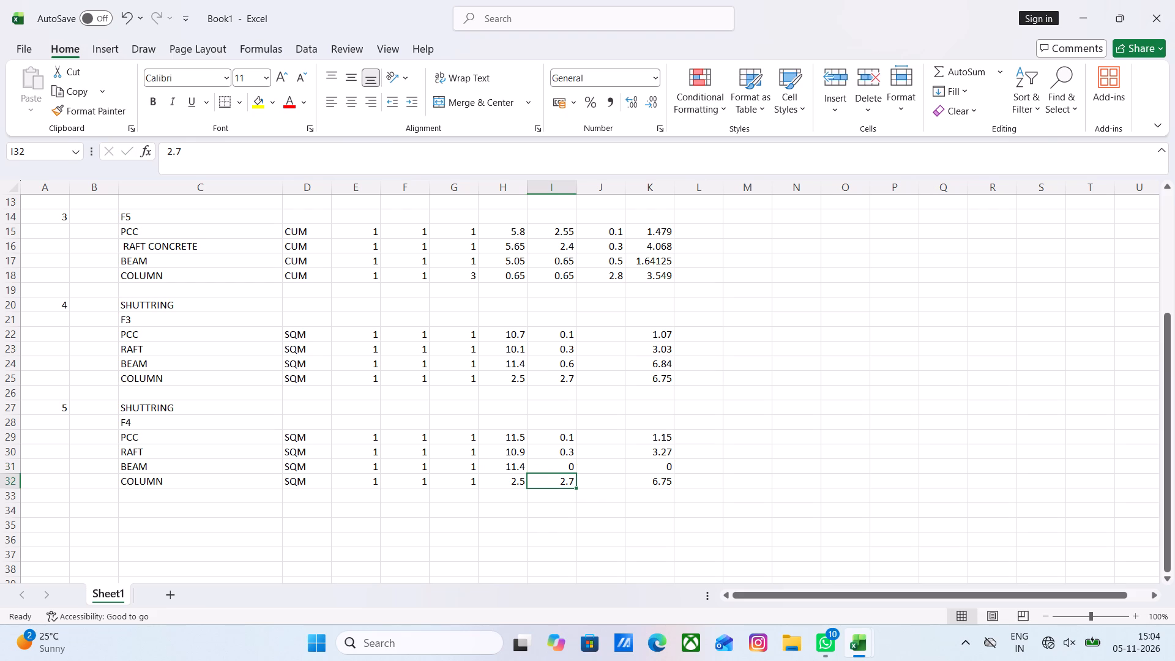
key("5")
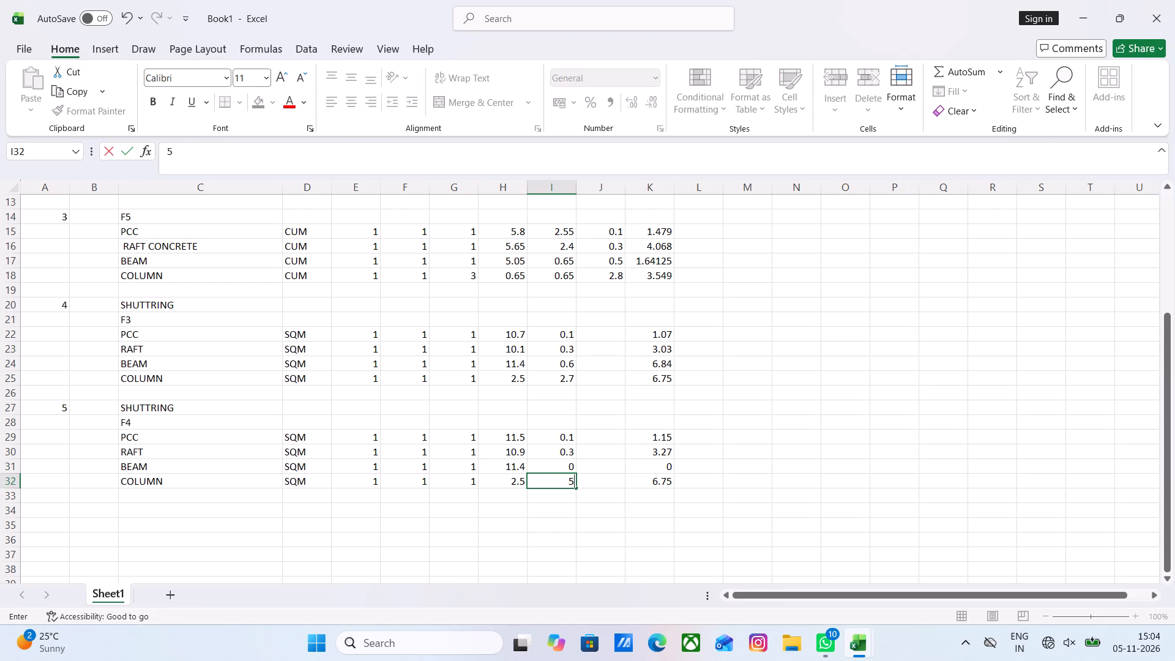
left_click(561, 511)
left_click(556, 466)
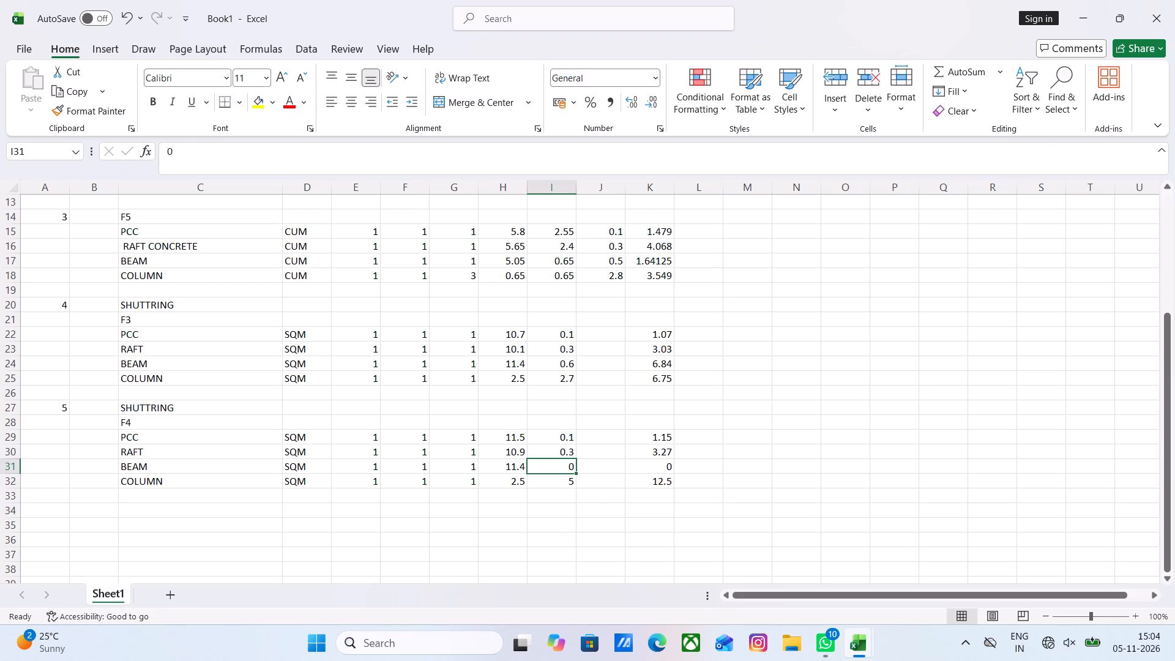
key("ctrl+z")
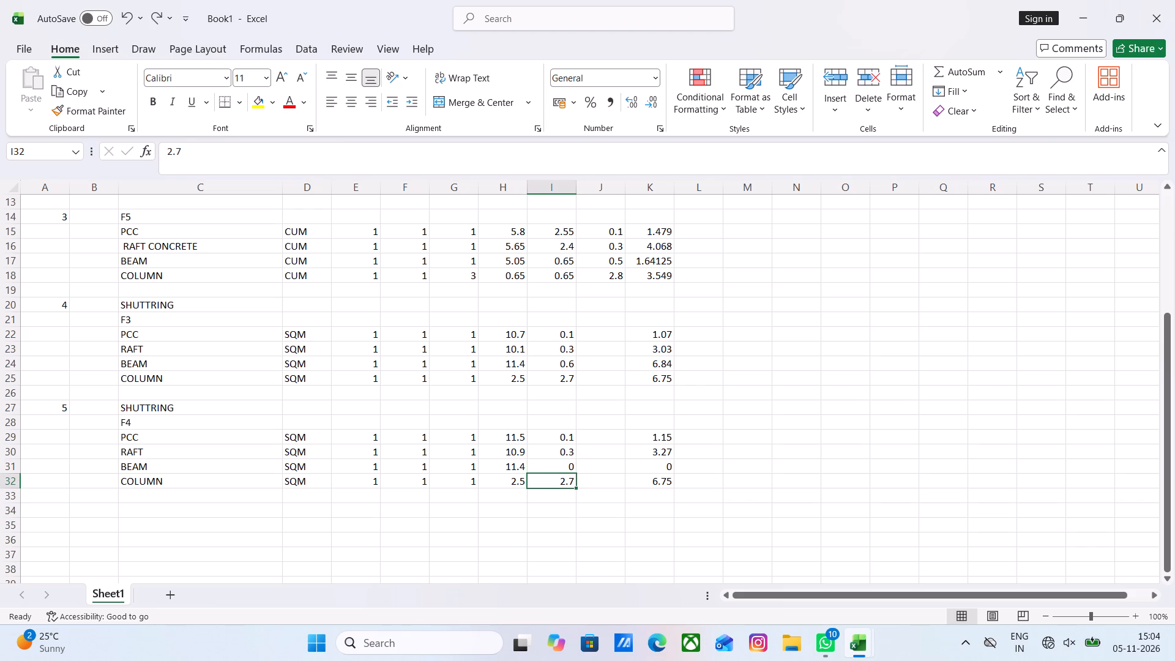
Set the F4 BEAM shuttering height in I31 to 0.5.
left_click(534, 472)
left_click(547, 467)
key("period")
key("BackSpace")
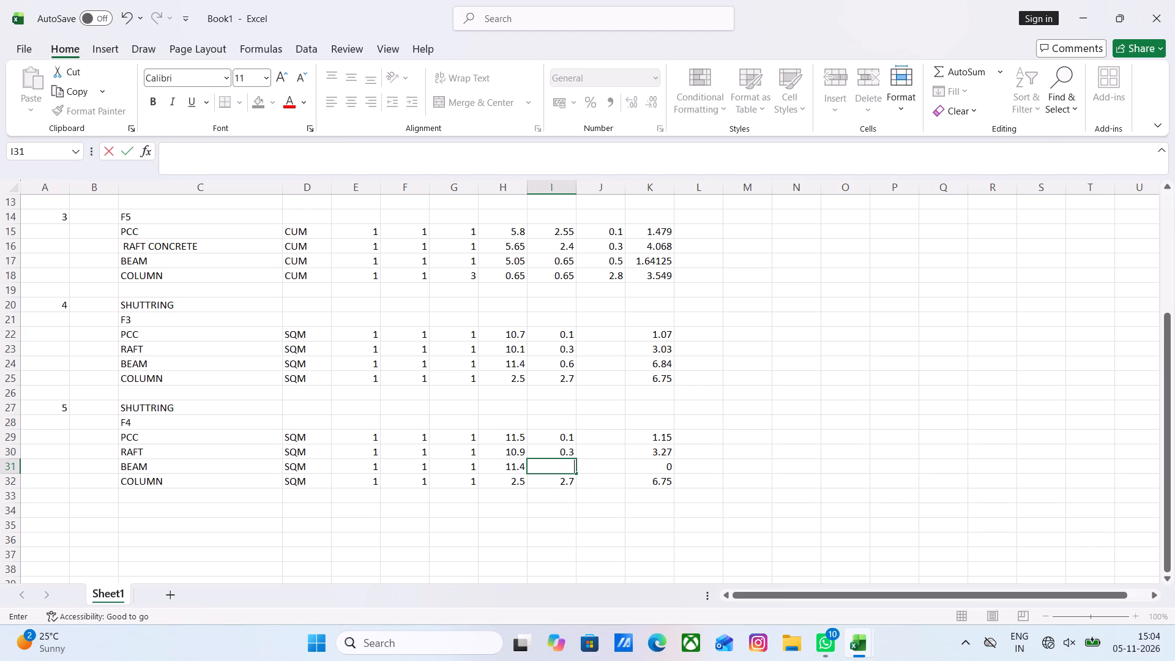
type("0.5")
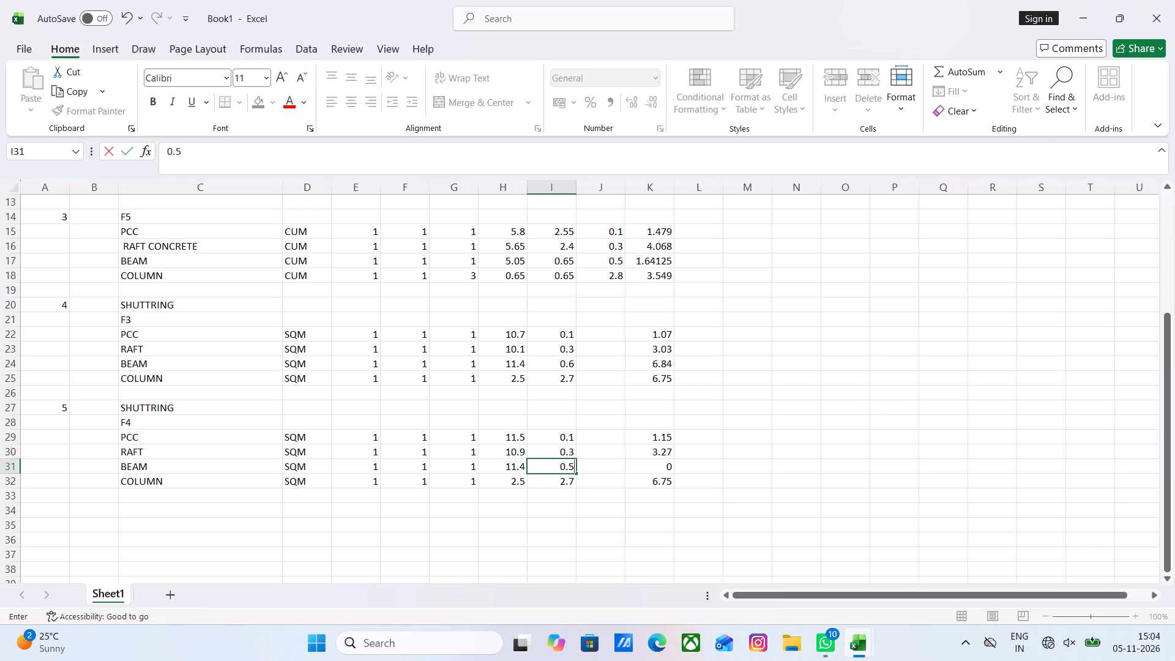
left_click(583, 499)
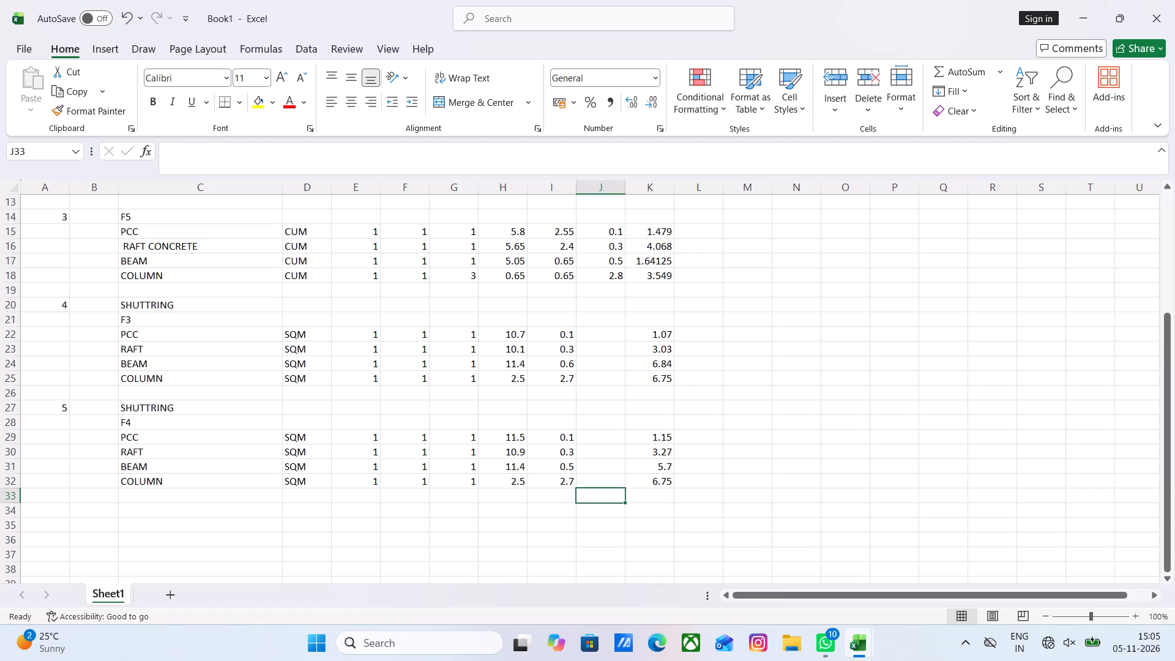
Change the F3 BEAM shuttering length formula in H24 to =2*(2.45+0.55).
left_click(516, 466)
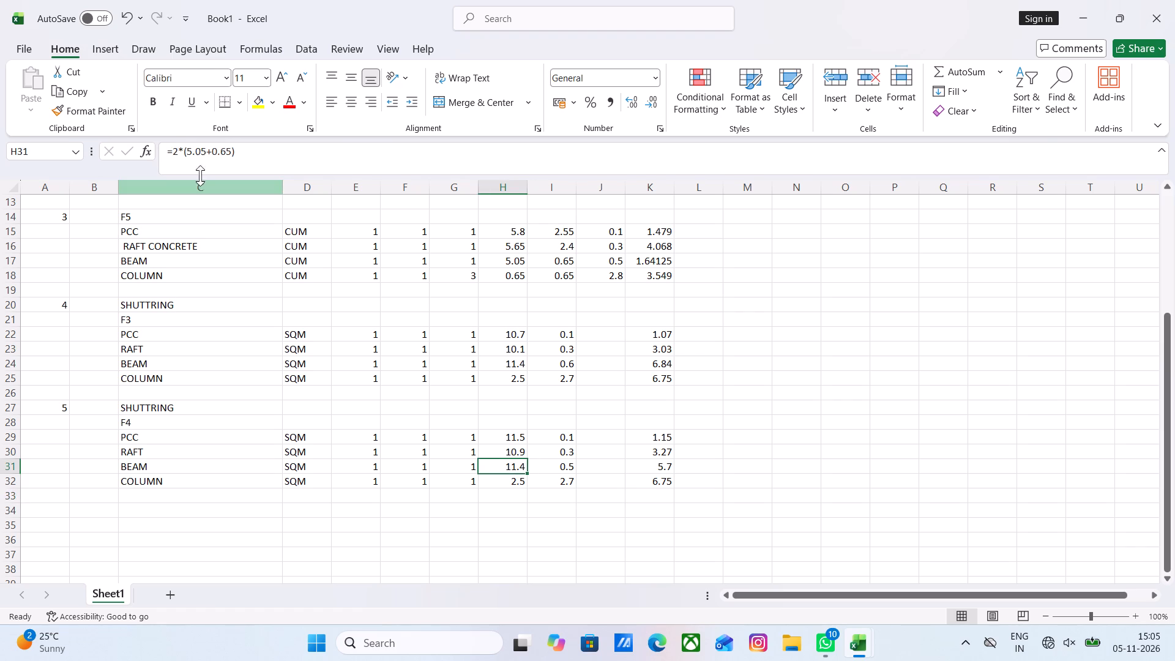
left_click(510, 365)
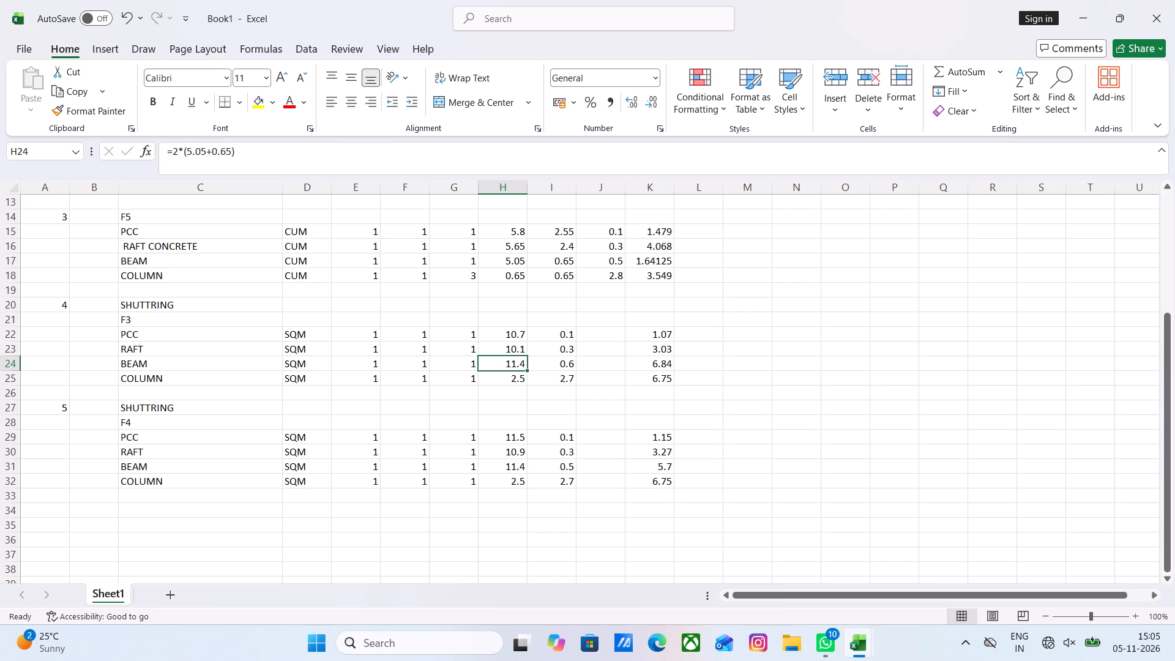
scroll(521, 371, "up", 3)
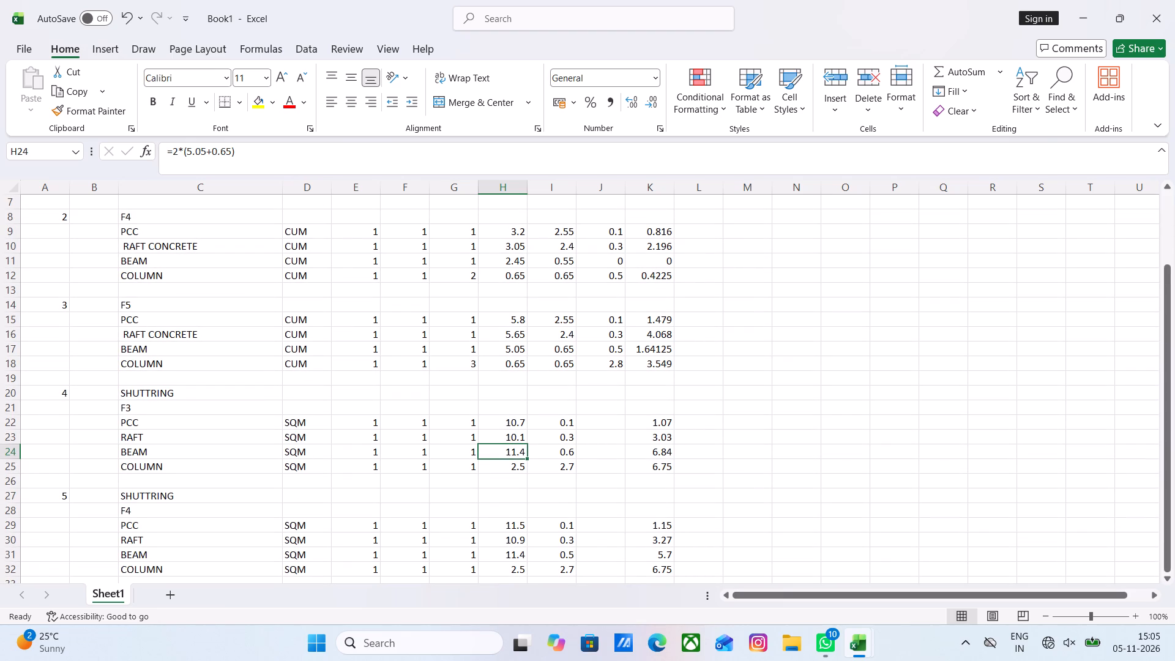
scroll(521, 371, "down", 1)
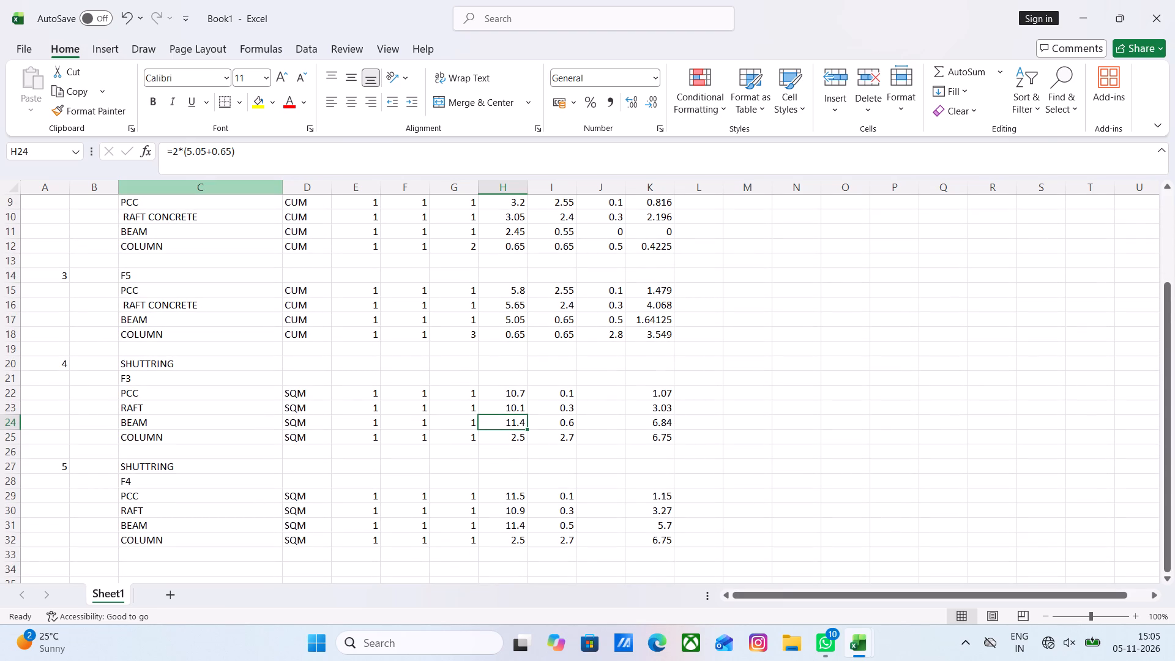
left_click(206, 154)
key("BackSpace")
key("BackSpace")
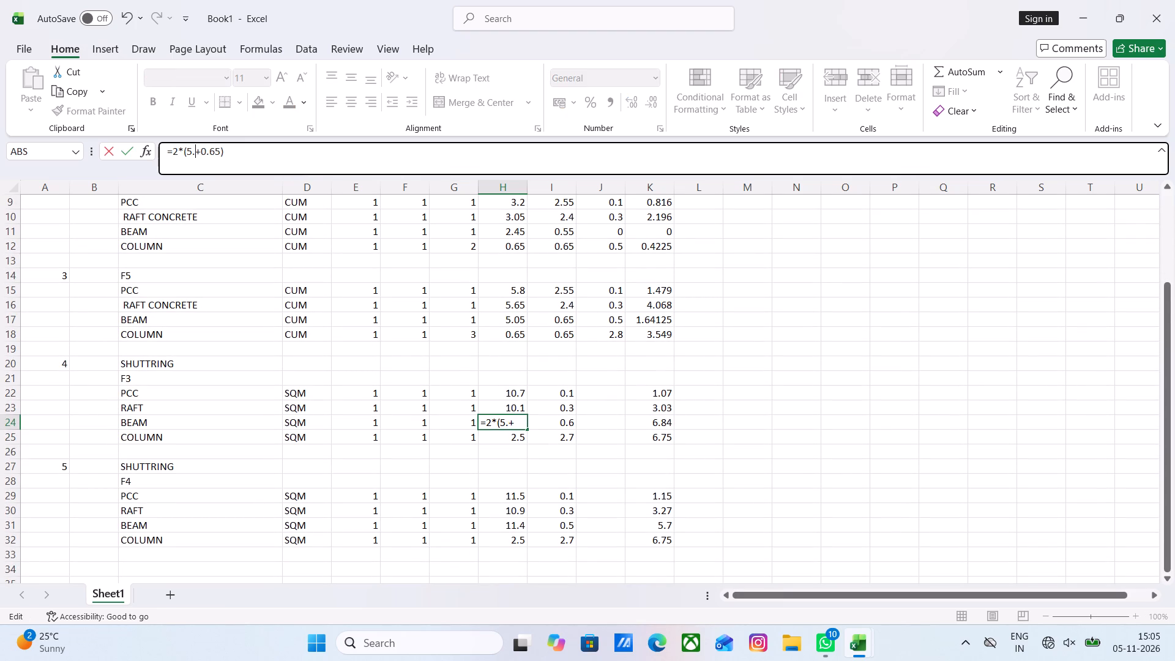
key("BackSpace")
key("BackSpace")
type("2.45")
key("Right")
key("Right")
key("Right")
key("Right")
key("Right")
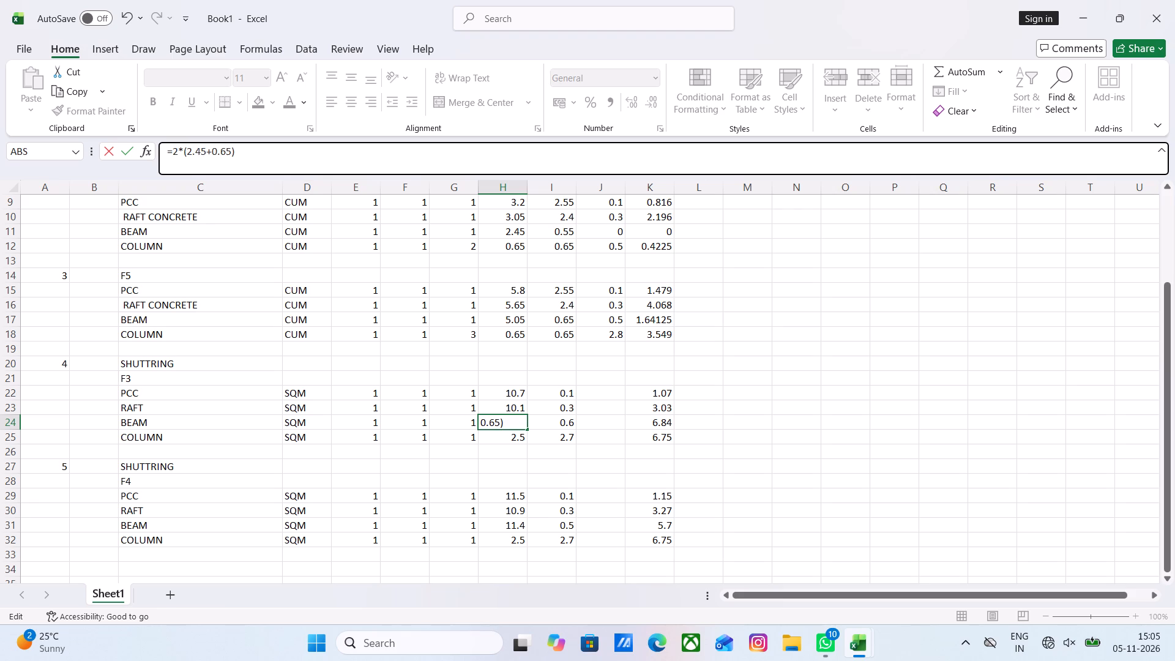
key("BackSpace")
key("BackSpace")
type("55")
key("Return")
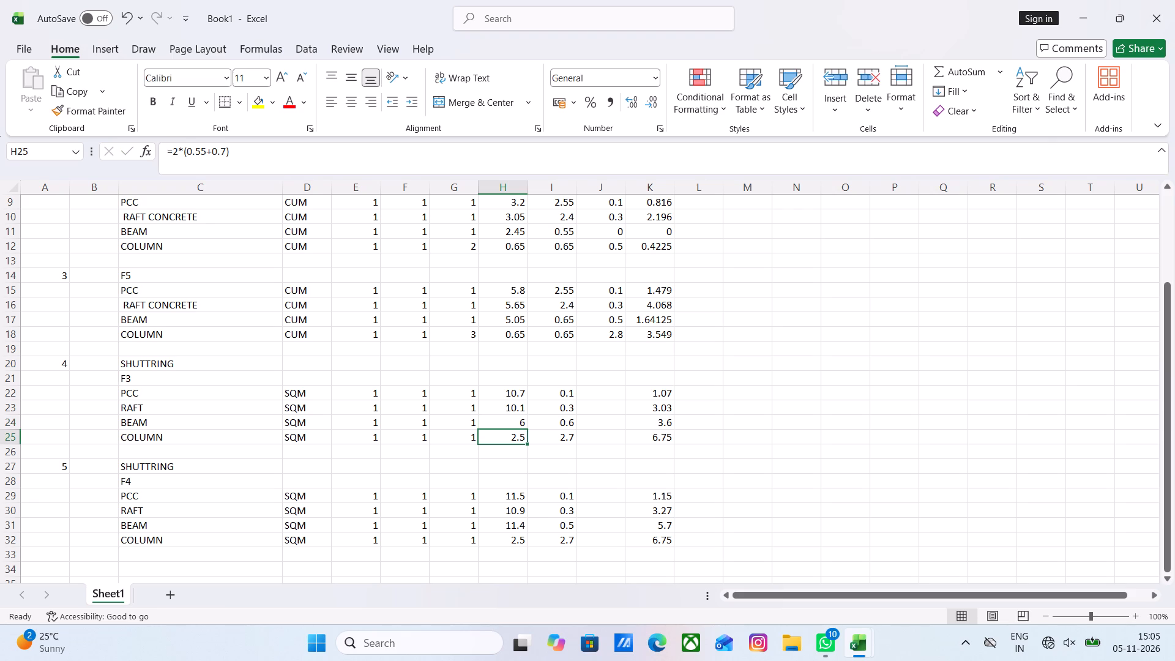
Set the F4 concrete BEAM depth in J11 to 0.5.
left_click(611, 232)
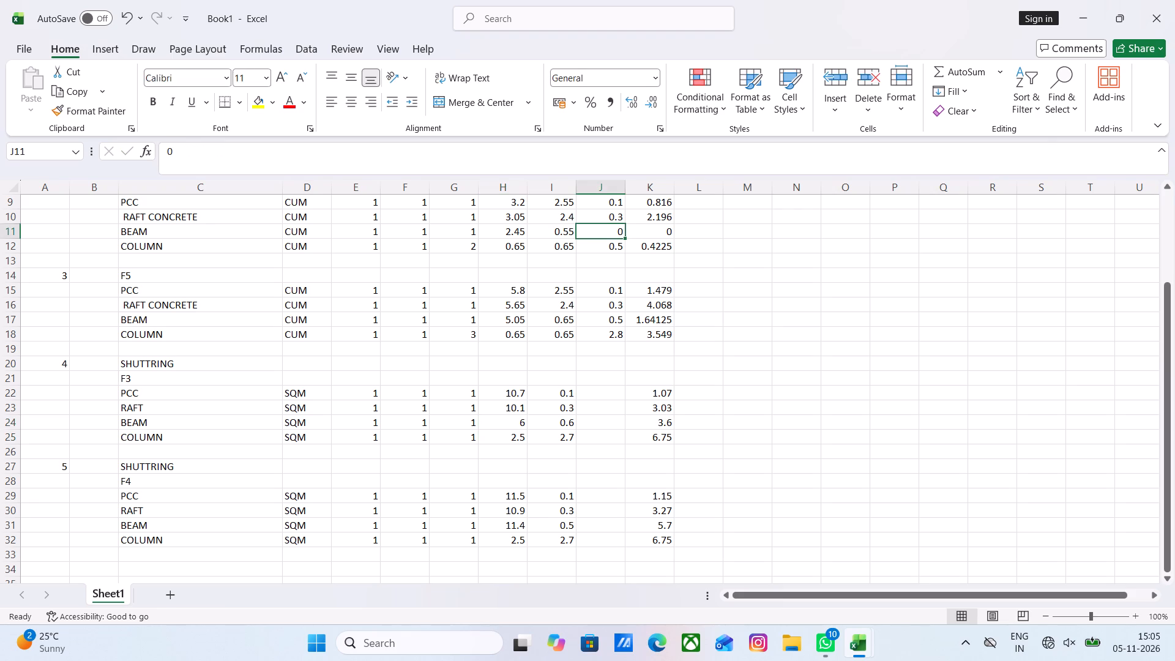
type("0.5")
left_click(777, 269)
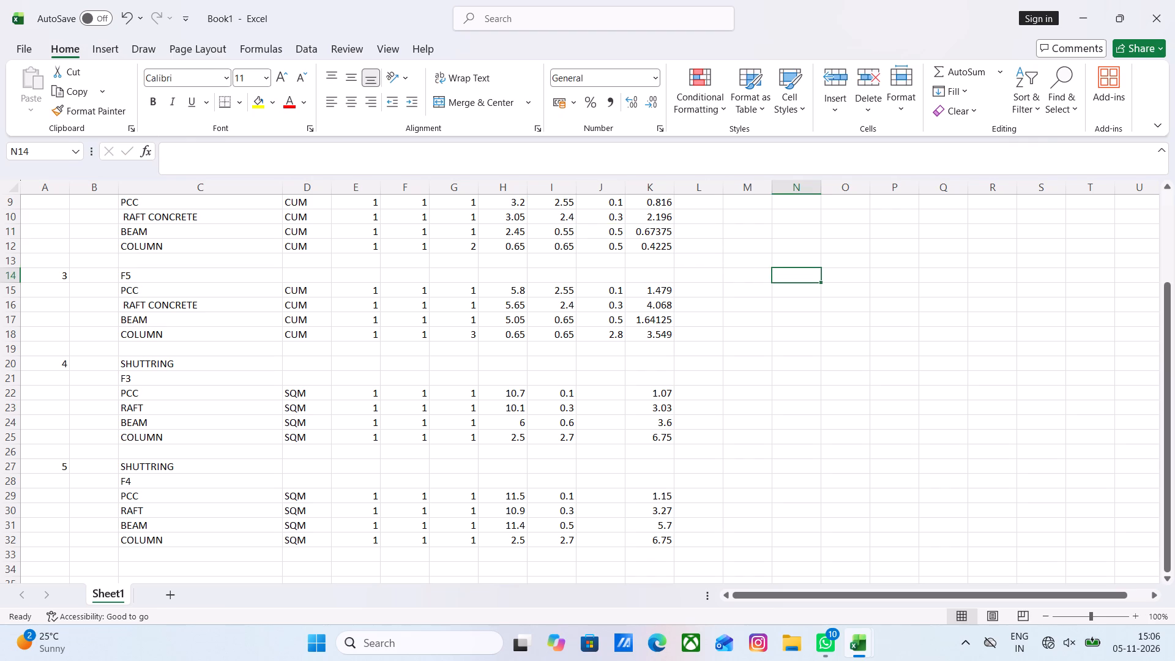
Correct the F3 BEAM shuttering length formula in H24 to =2*(2.65+0.55), matching the F3 concrete BEAM dimensions.
scroll(637, 282, "down", 1)
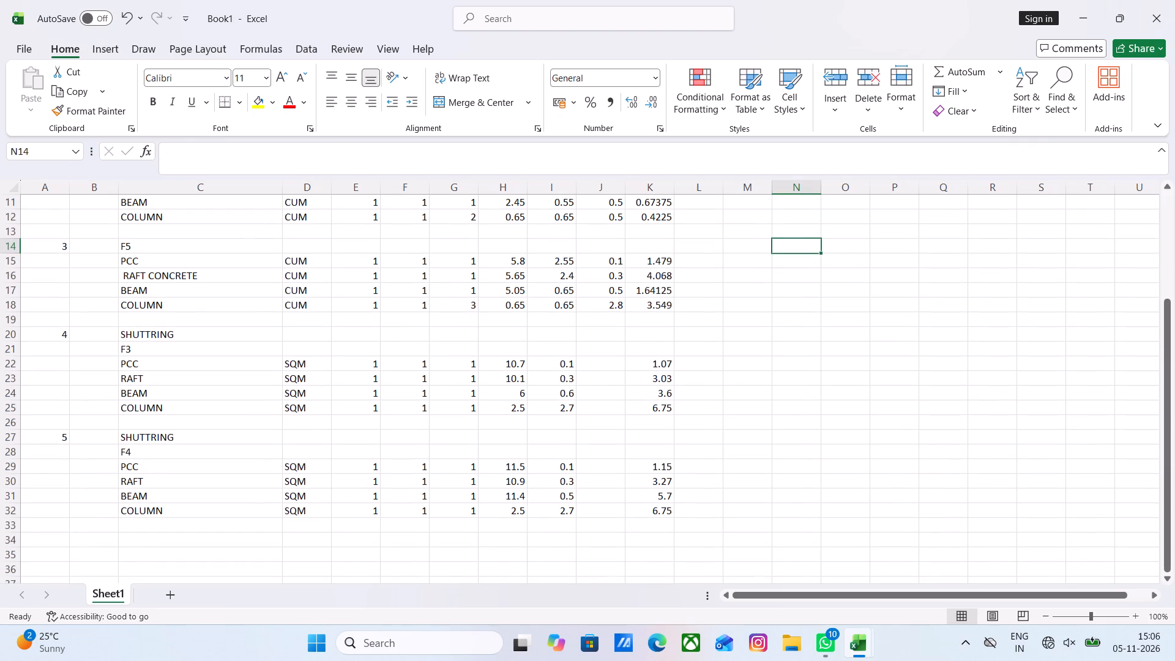
scroll(637, 282, "down", 1)
scroll(637, 282, "up", 4)
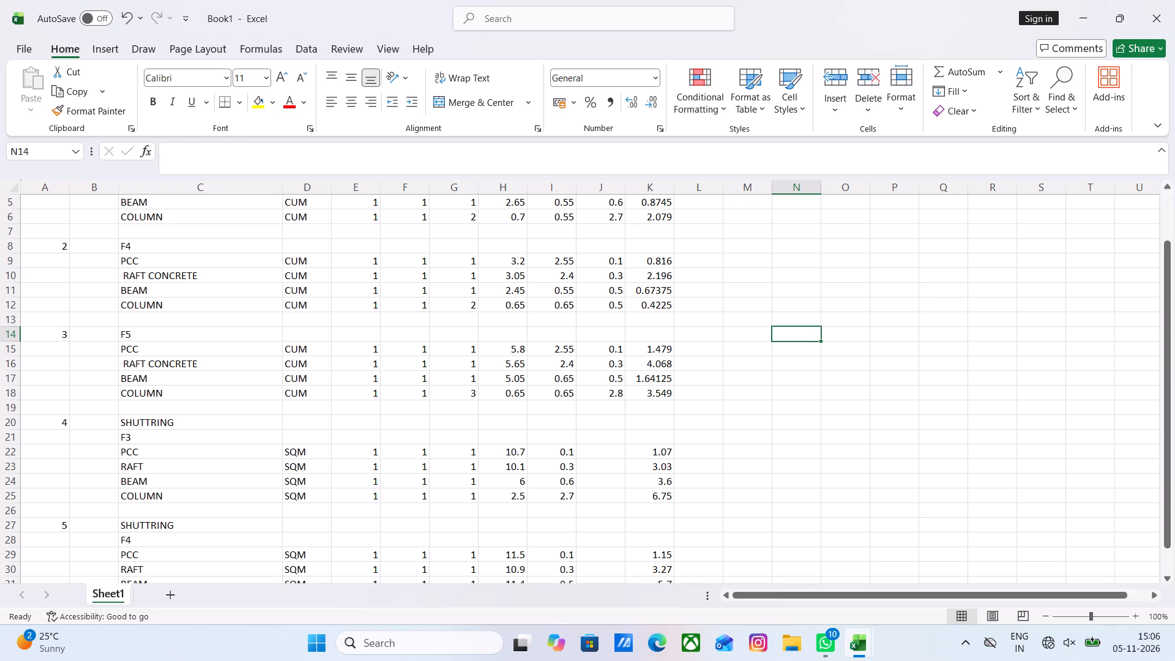
scroll(584, 413, "down", 1)
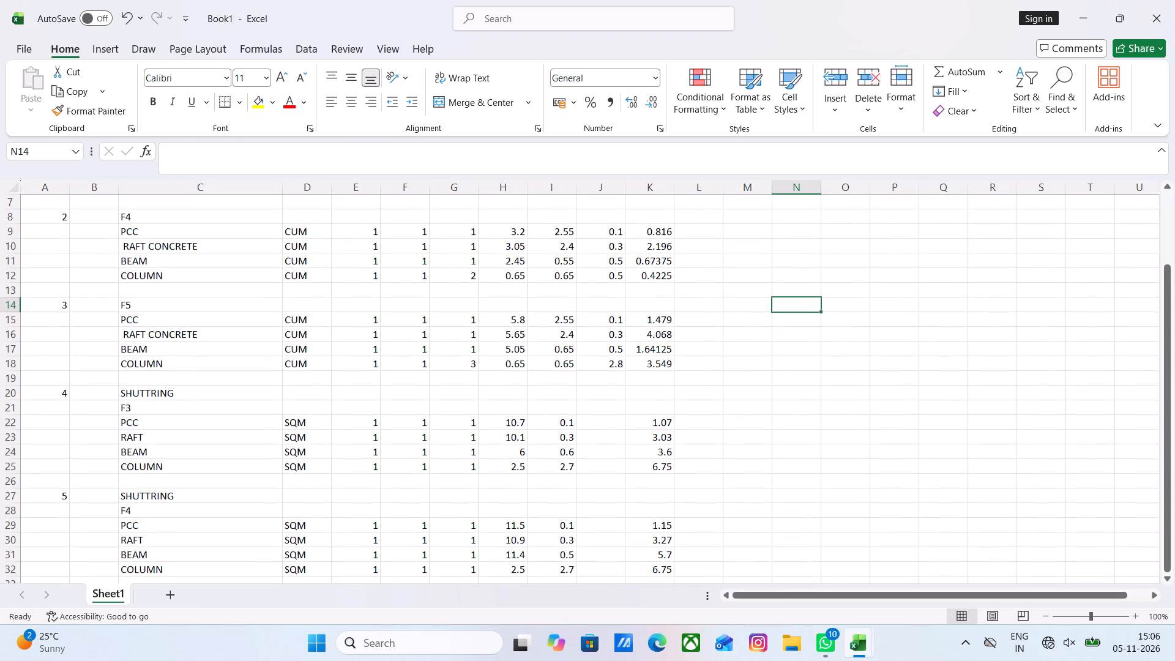
scroll(584, 413, "down", 2)
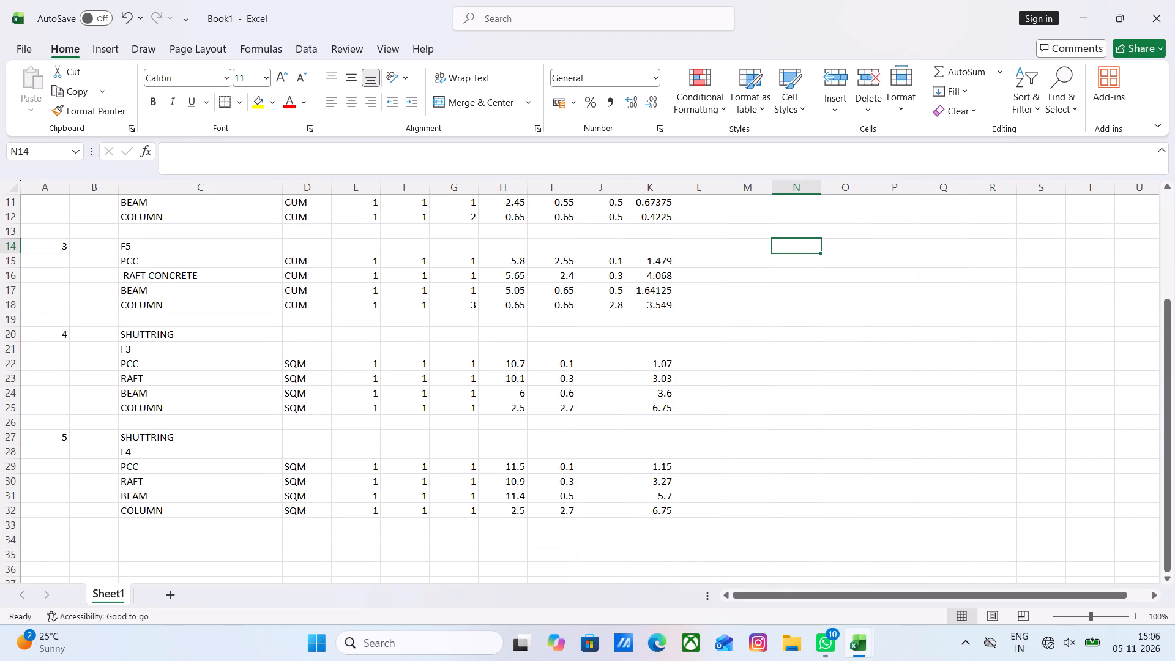
left_click(569, 510)
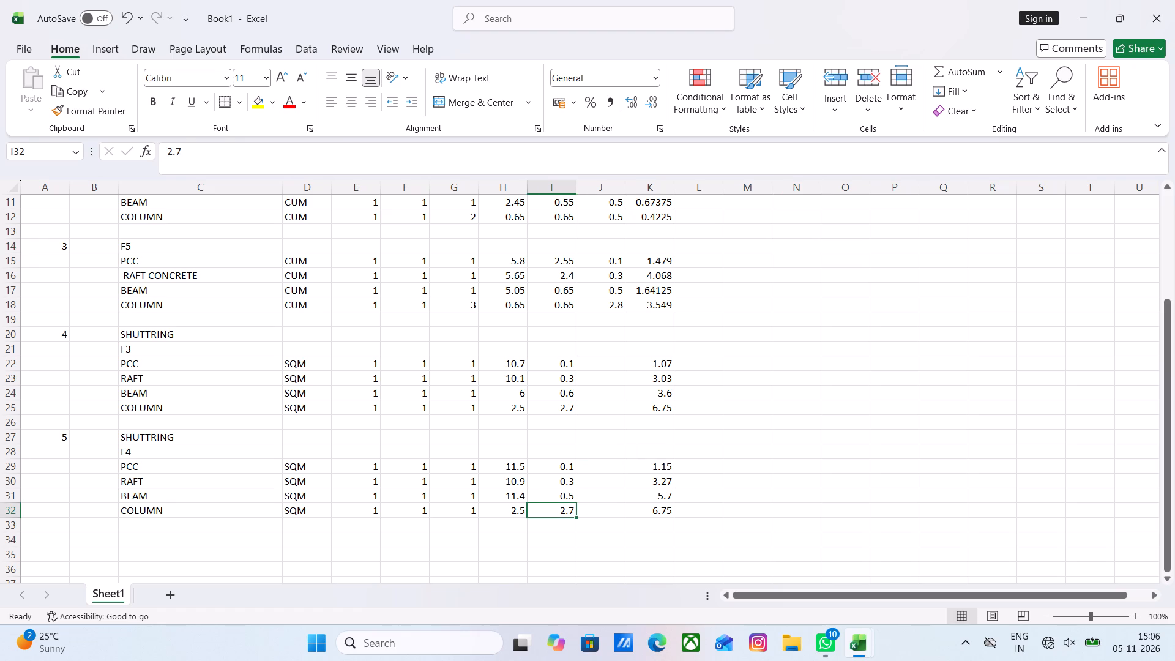
left_click(521, 493)
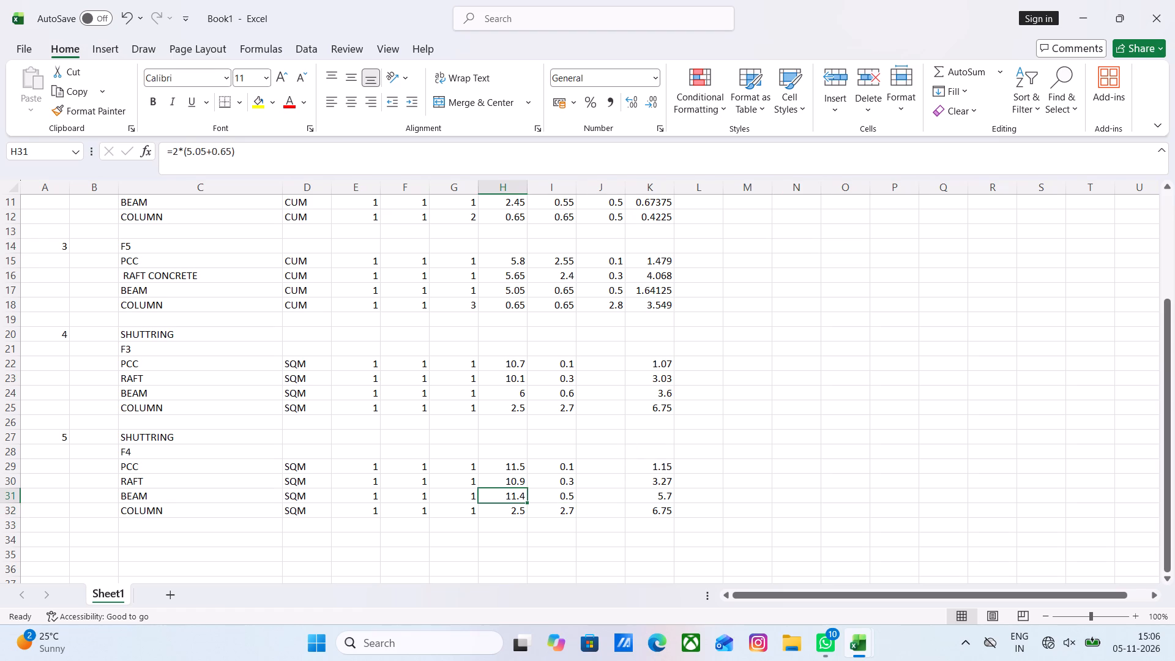
left_click(514, 394)
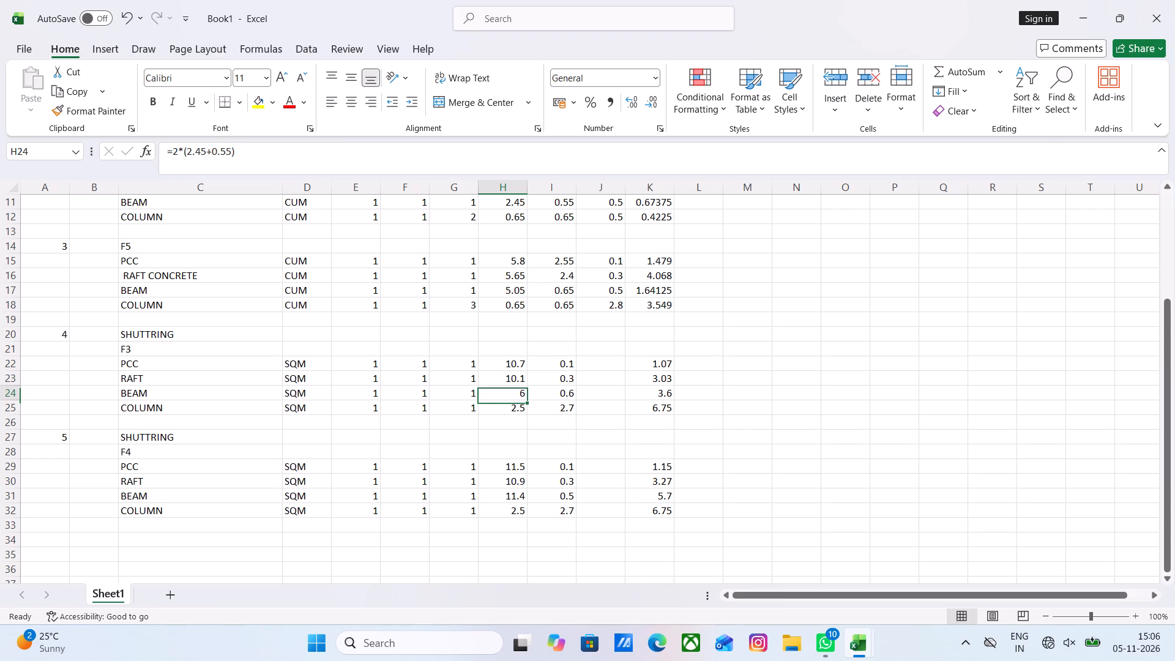
scroll(514, 394, "up", 3)
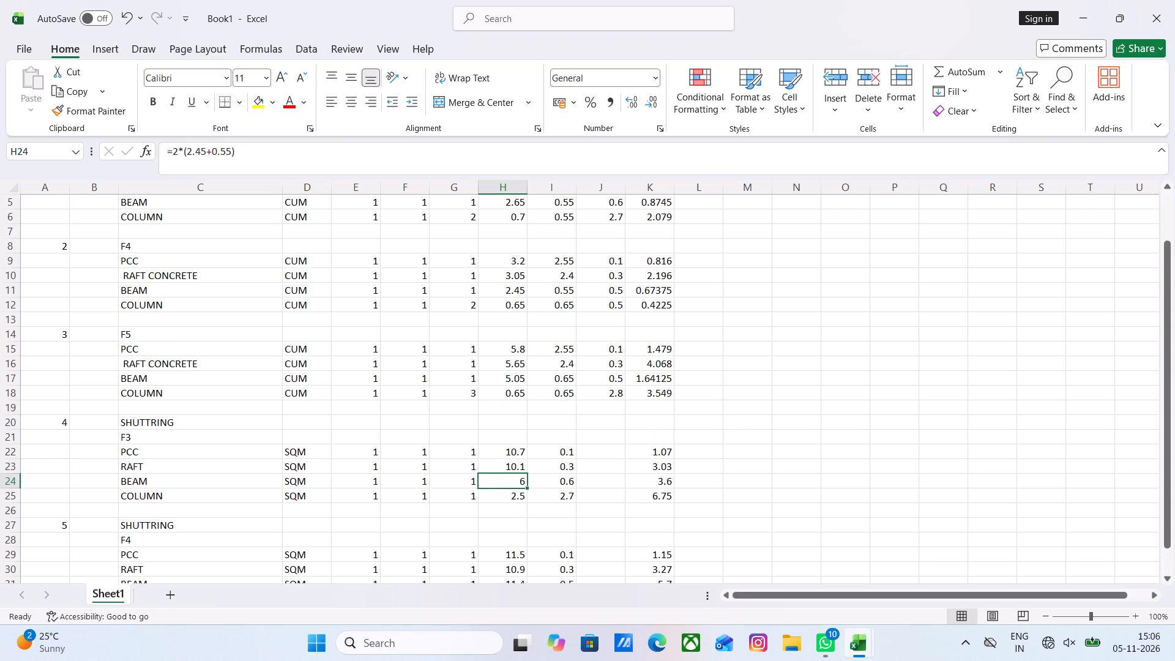
scroll(514, 394, "up", 1)
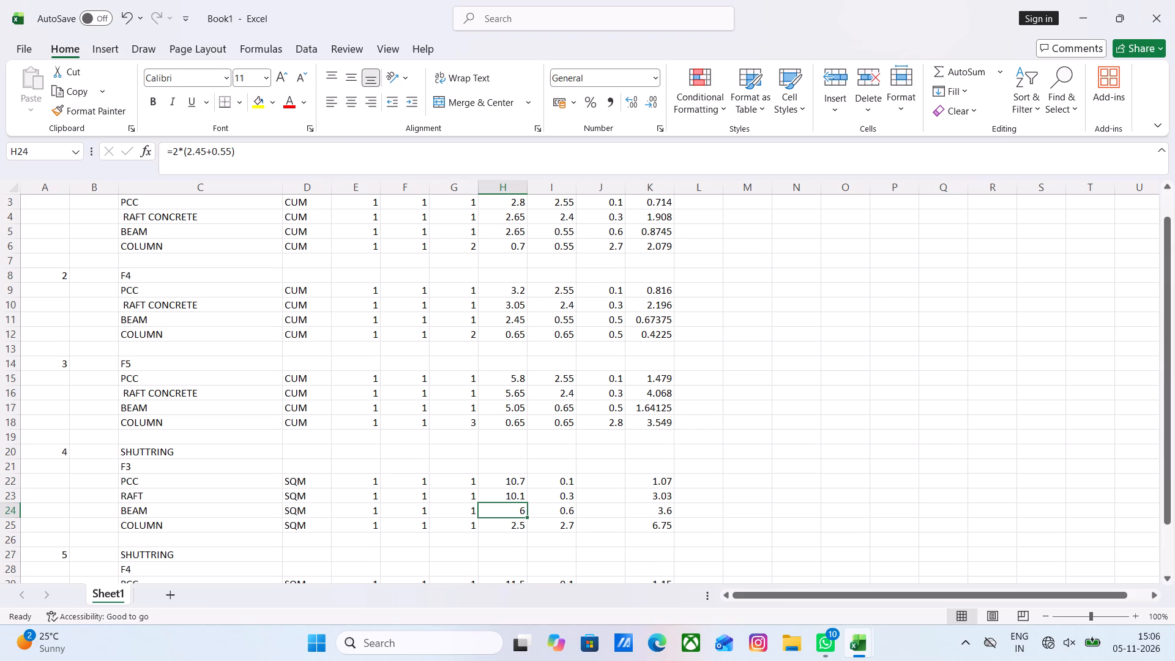
left_click(206, 152)
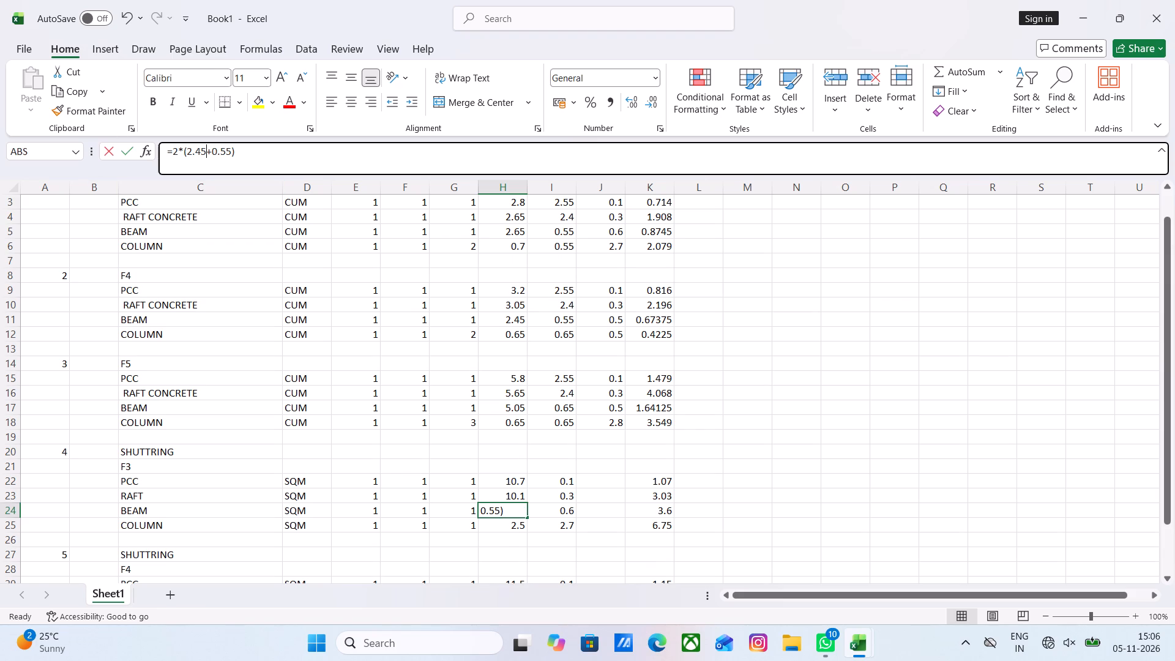
key("BackSpace")
key("BackSpace")
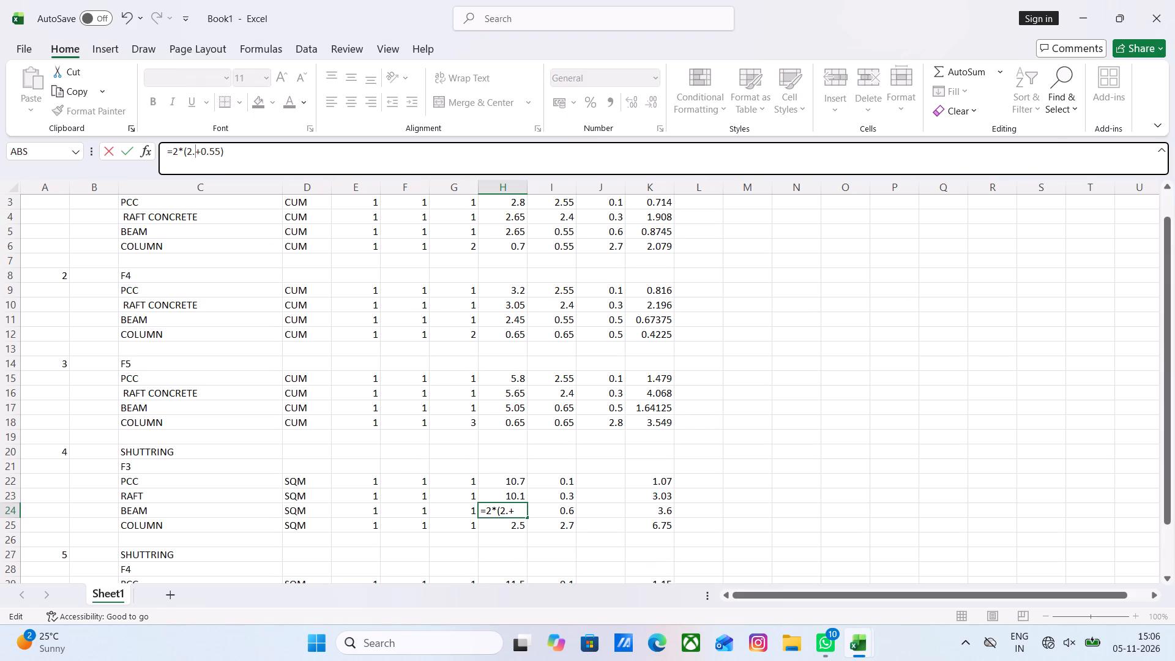
type("65")
left_click(795, 450)
scroll(584, 466, "down", 1)
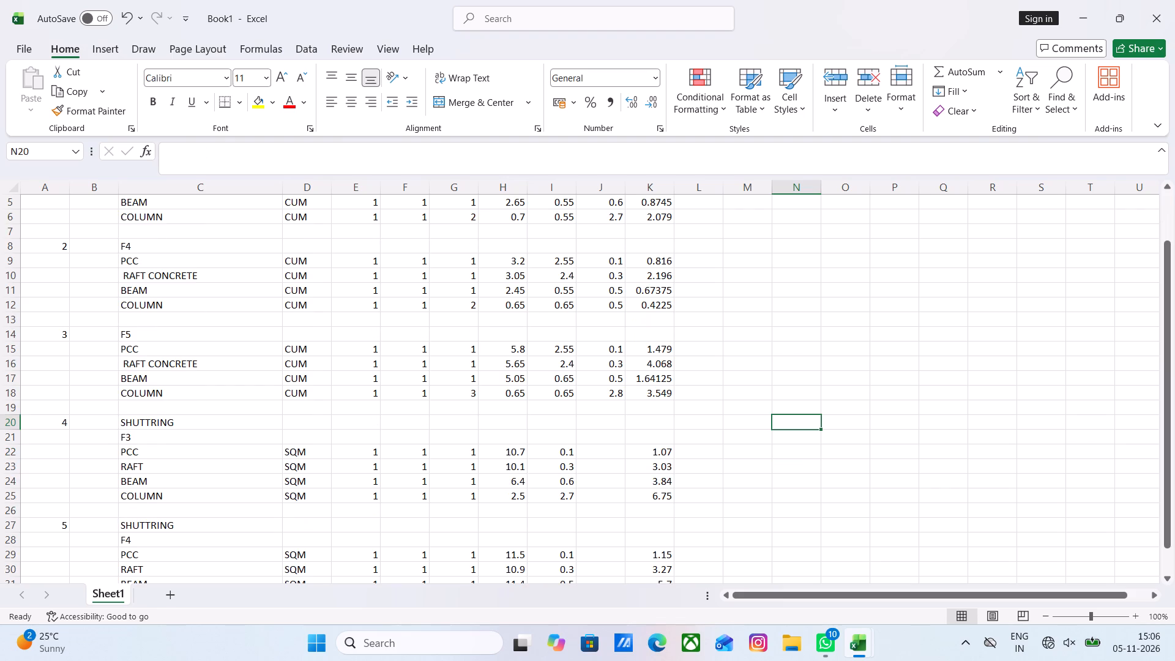
Change the F4 BEAM shuttering length formula in H31 to =2*(2.45+0.55), matching the F4 concrete BEAM dimensions.
left_click(520, 478)
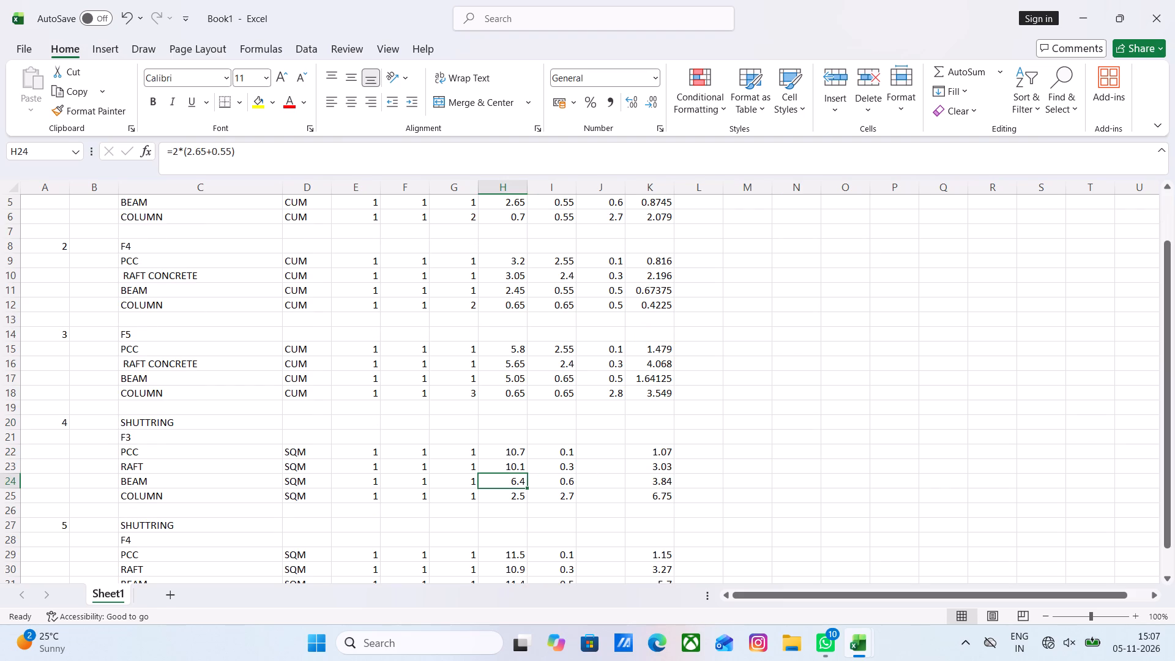
scroll(538, 497, "down", 1)
left_click(521, 468)
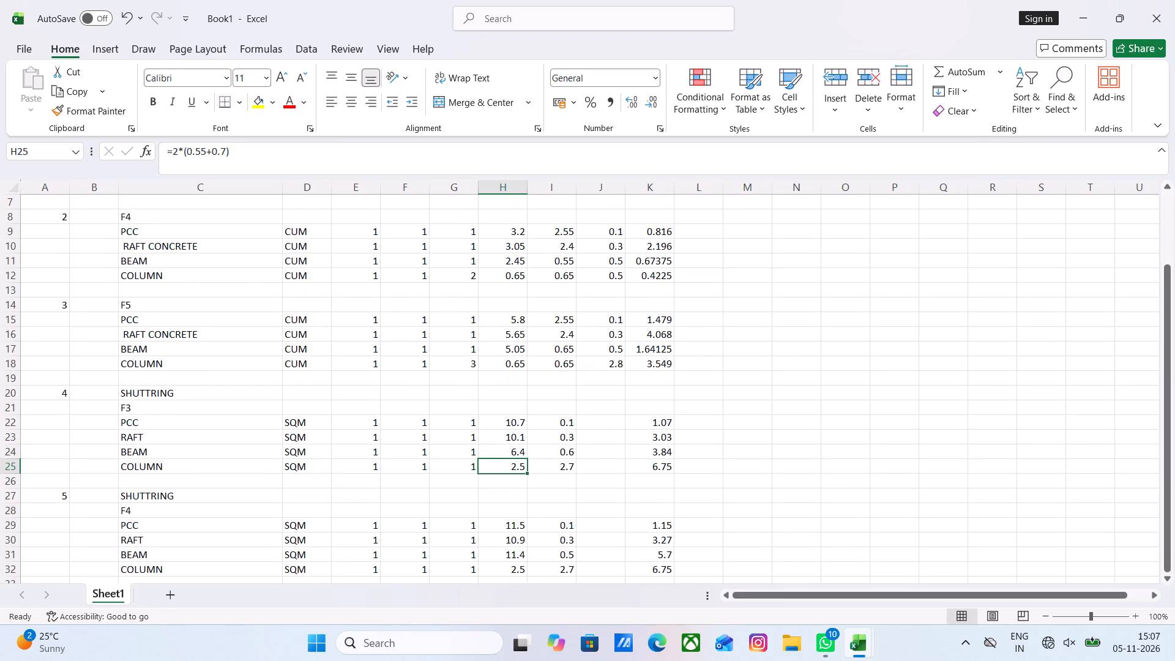
scroll(533, 487, "down", 2)
left_click(520, 498)
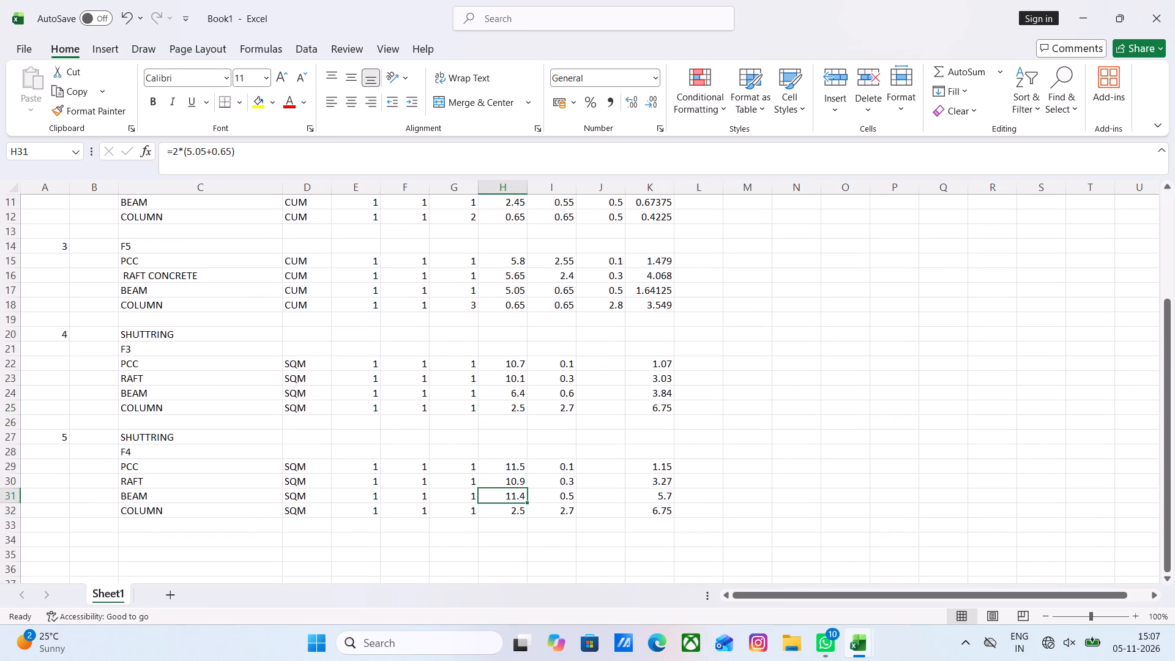
left_click(206, 153)
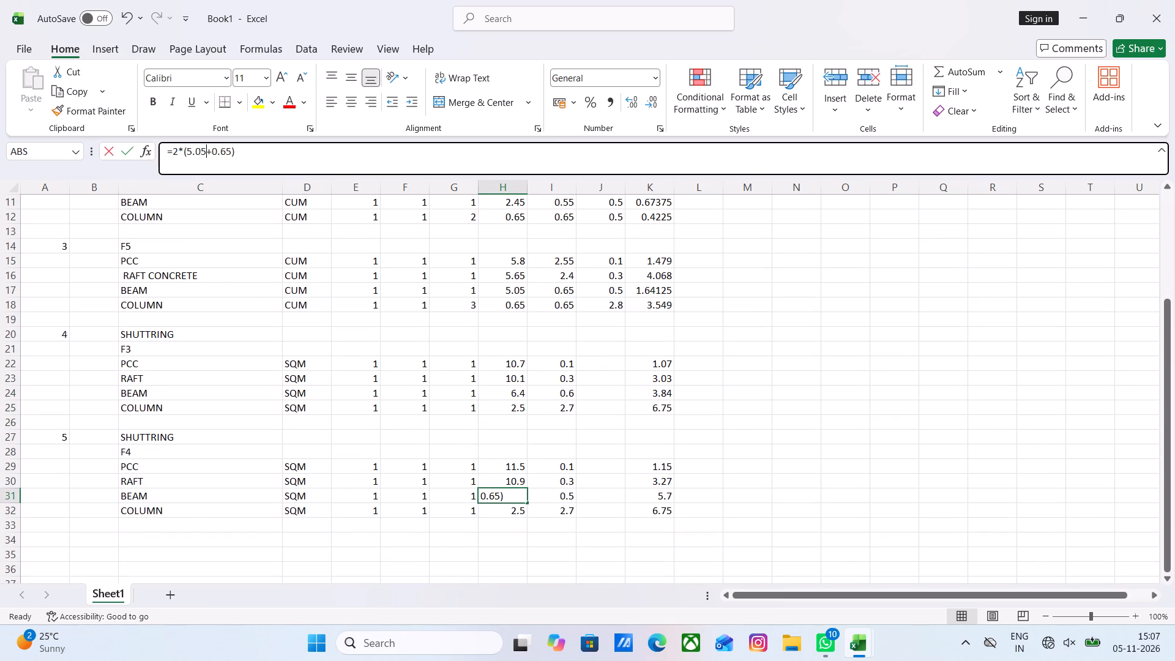
key("BackSpace")
key("BackSpace")
key("BackSpace")
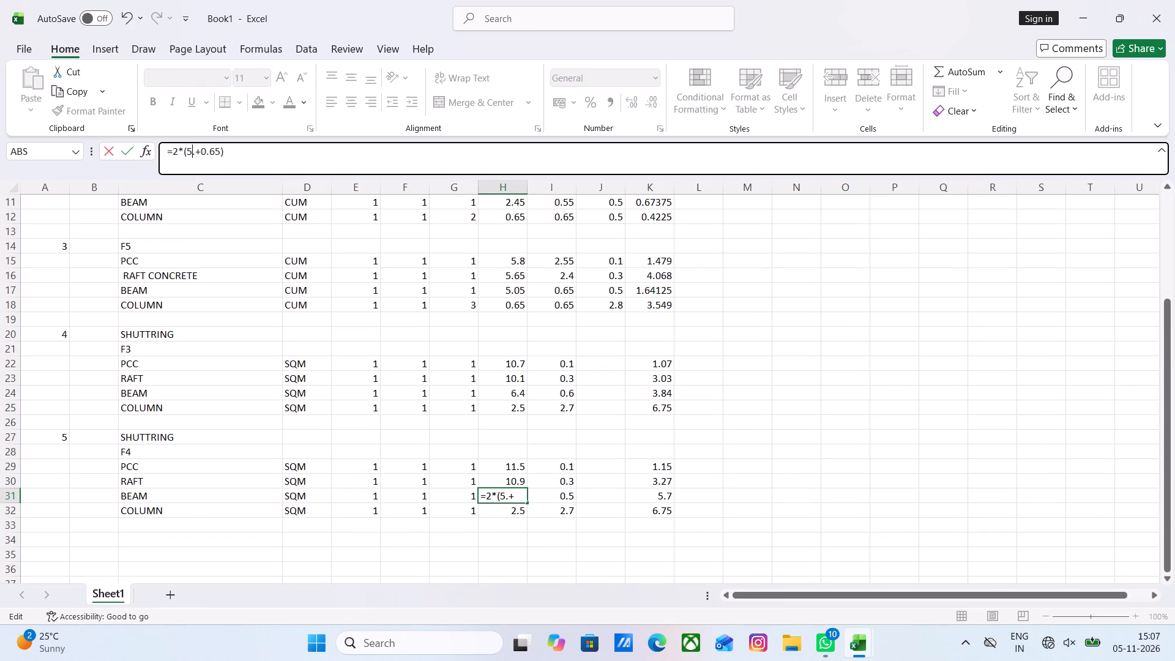
key("BackSpace")
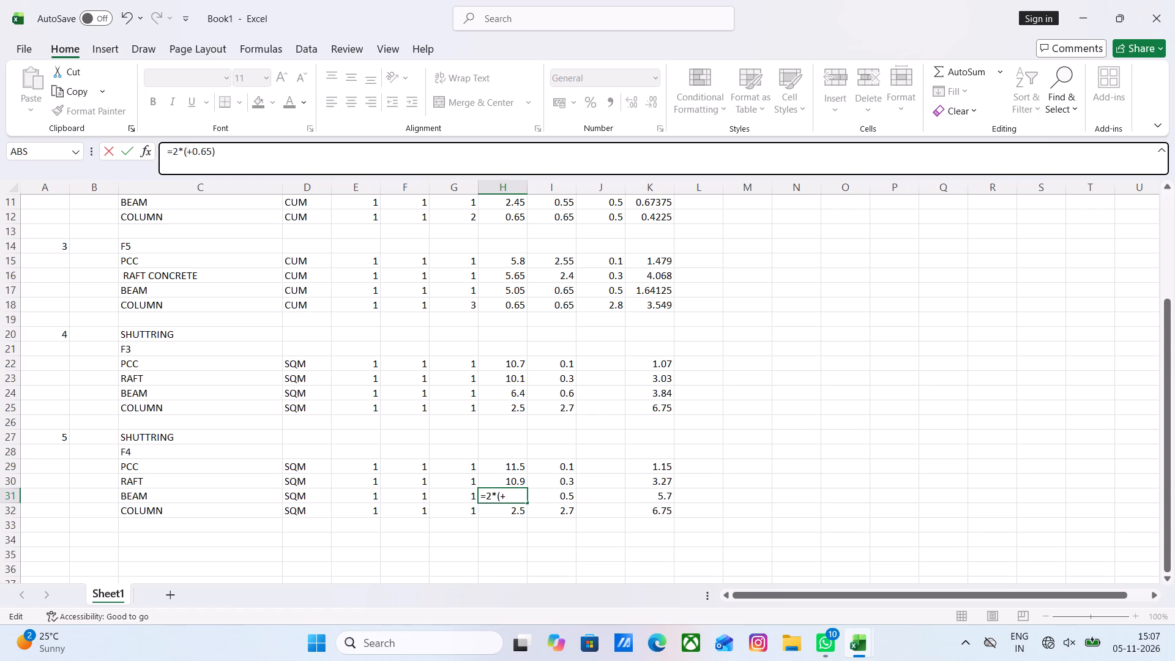
key("2")
key("period")
type("45")
key("Right")
key("Right")
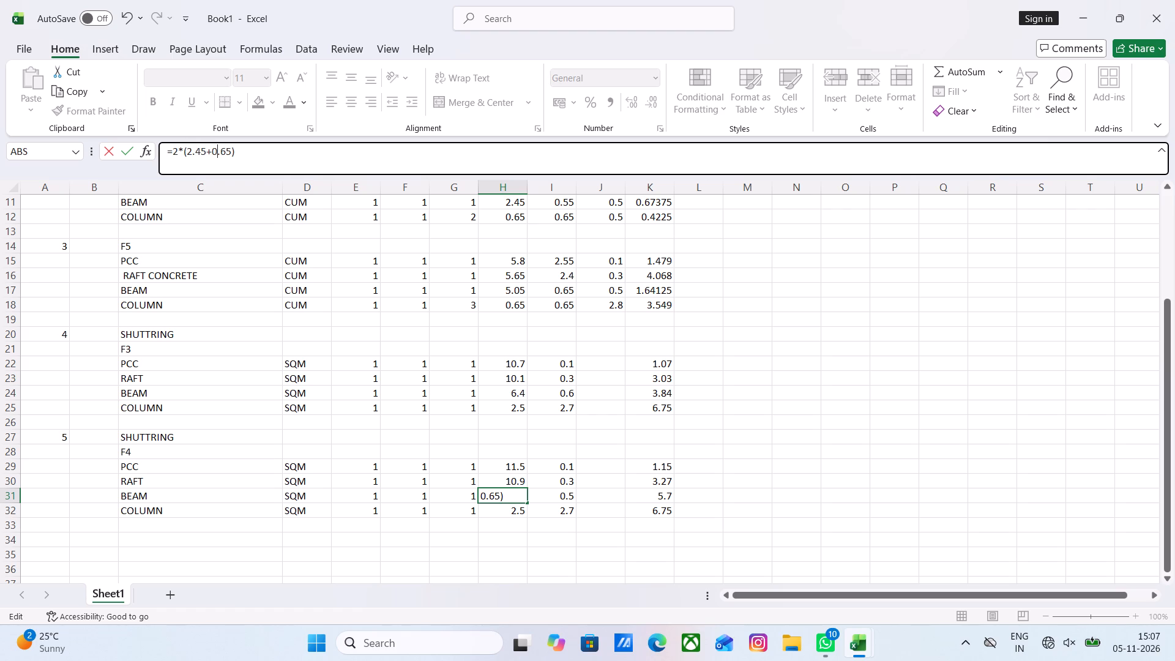
key("Right")
key("Right")
key("BackSpace")
key("5")
key("Return")
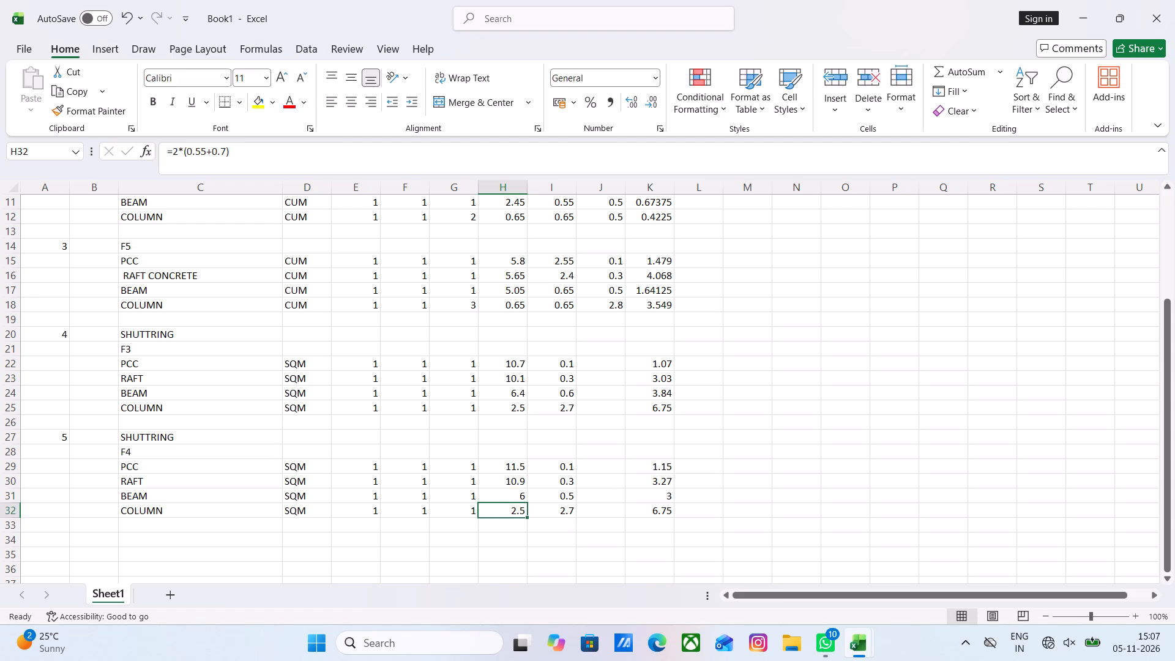
Set the F4 concrete COLUMN depth in J12 to 2.7.
left_click(512, 495)
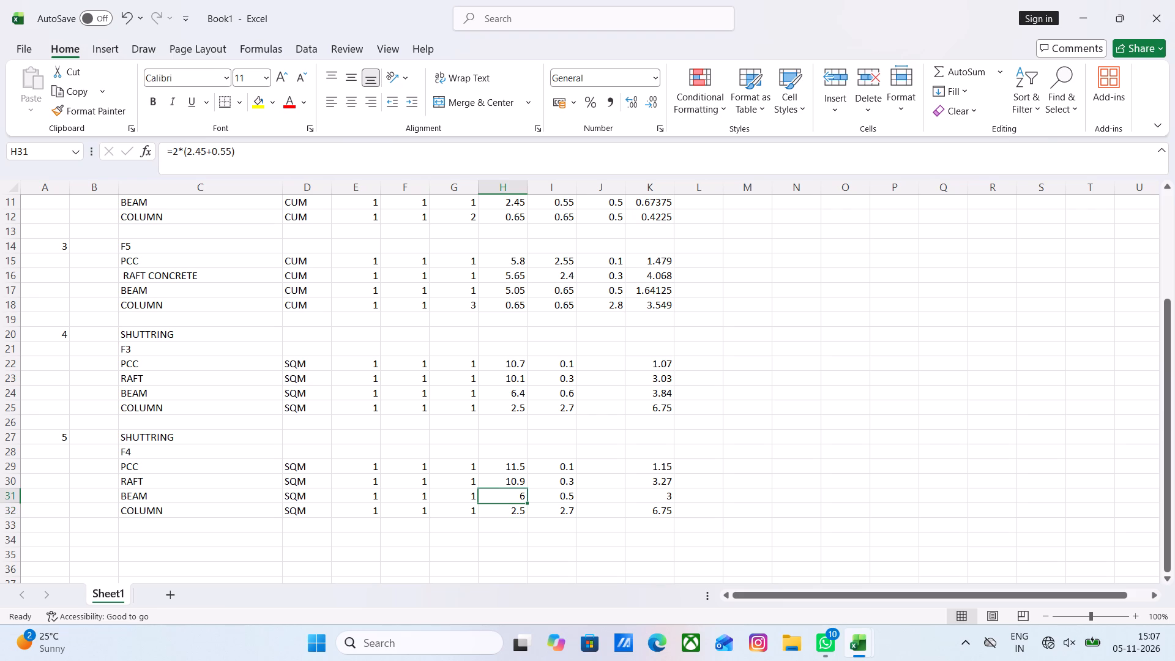
left_click(511, 509)
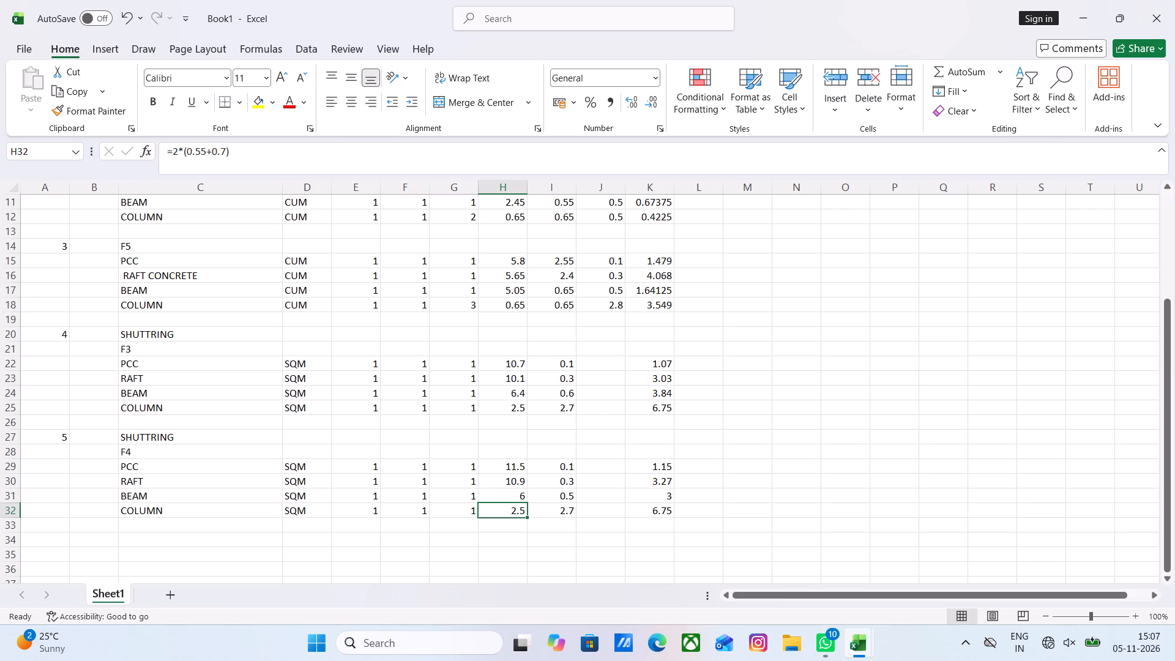
left_click(569, 498)
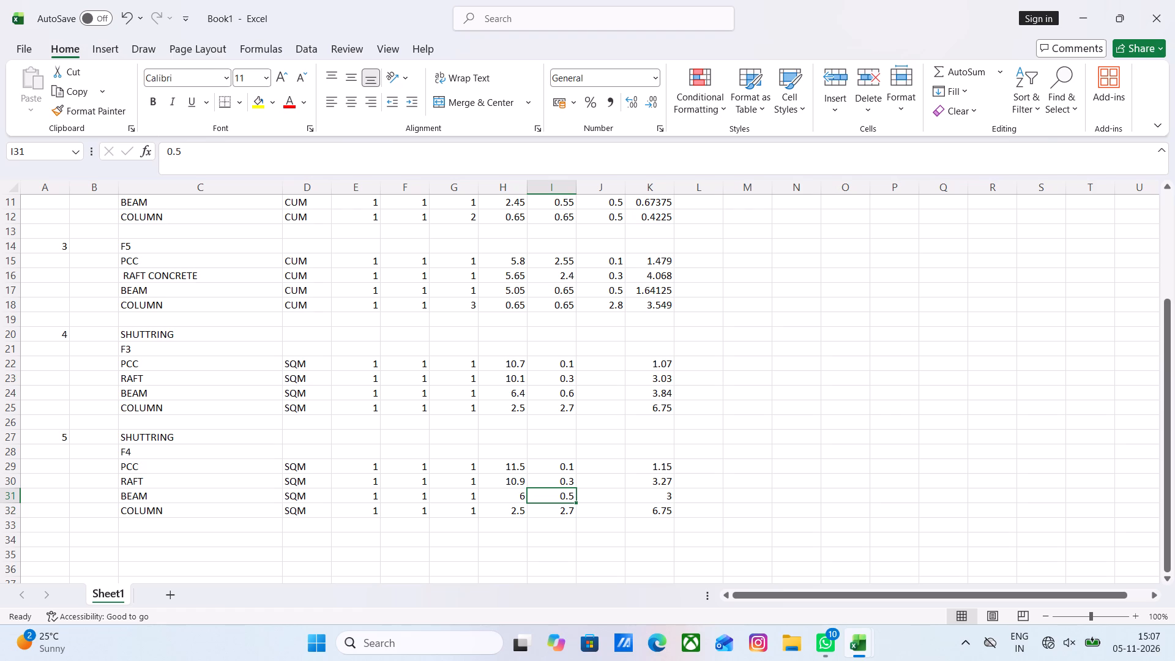
scroll(611, 366, "up", 2)
left_click(609, 275)
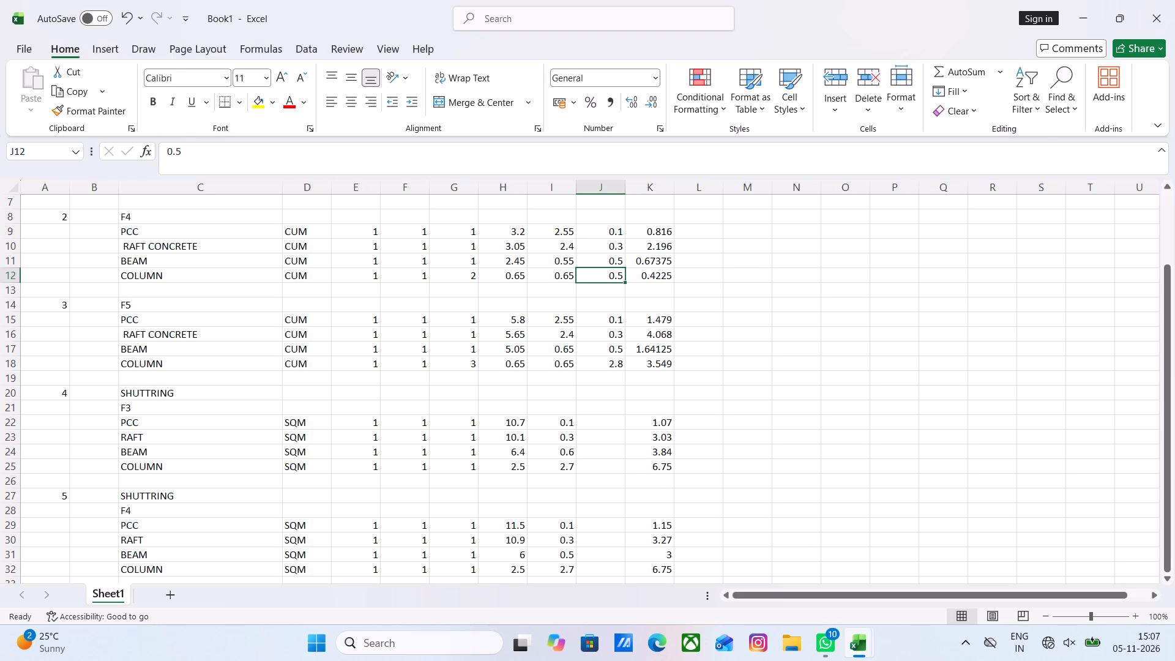
type("2.7")
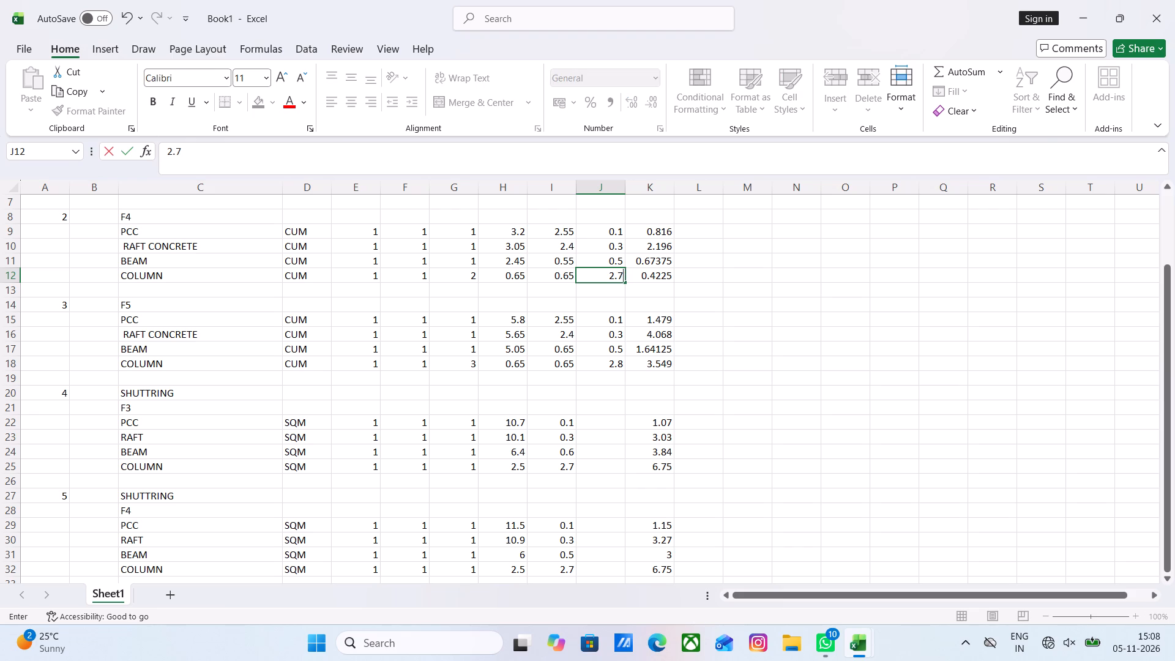
left_click(700, 334)
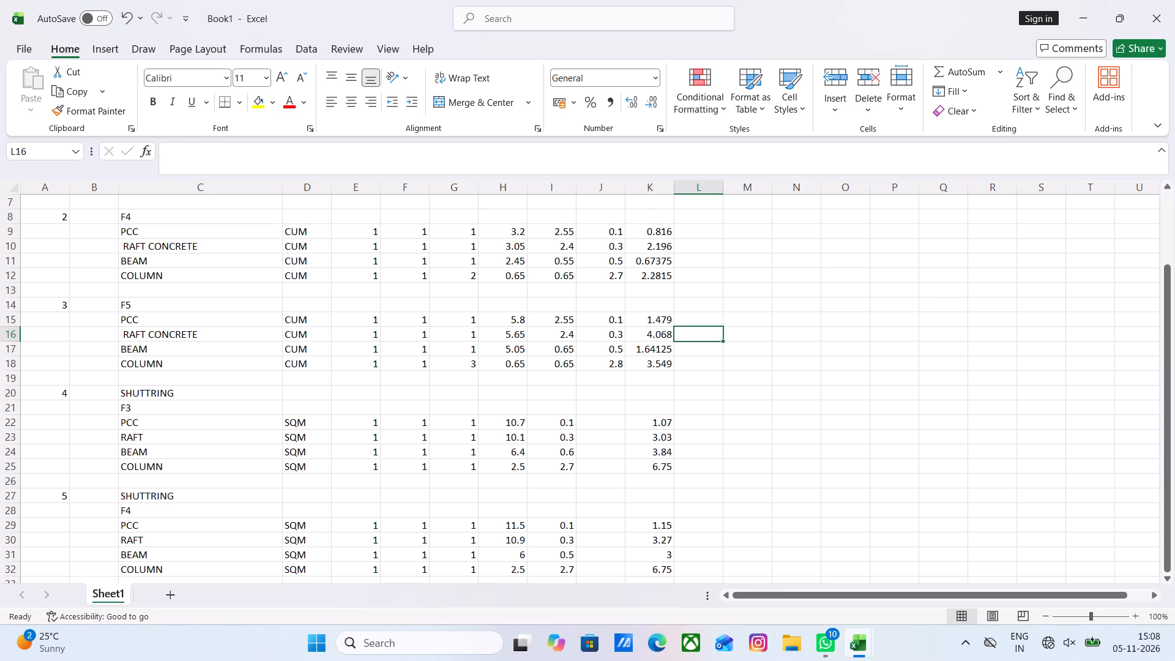
left_click(745, 430)
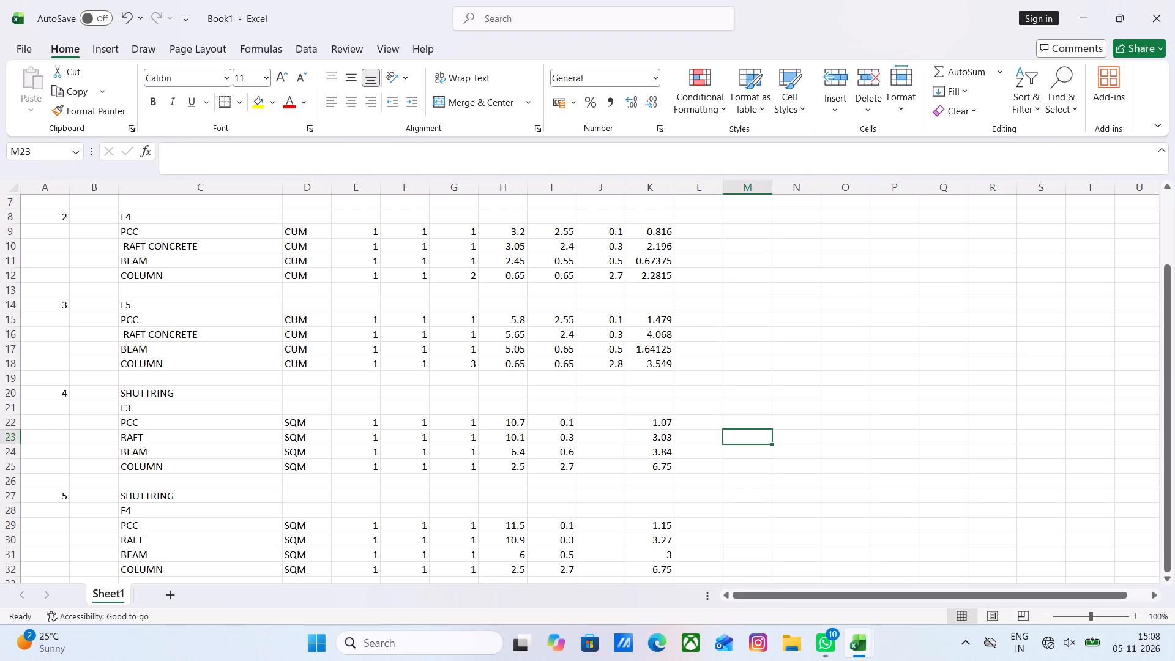
Set the F4 COLUMN shuttering height in I32 to 2.8.
scroll(622, 480, "down", 3)
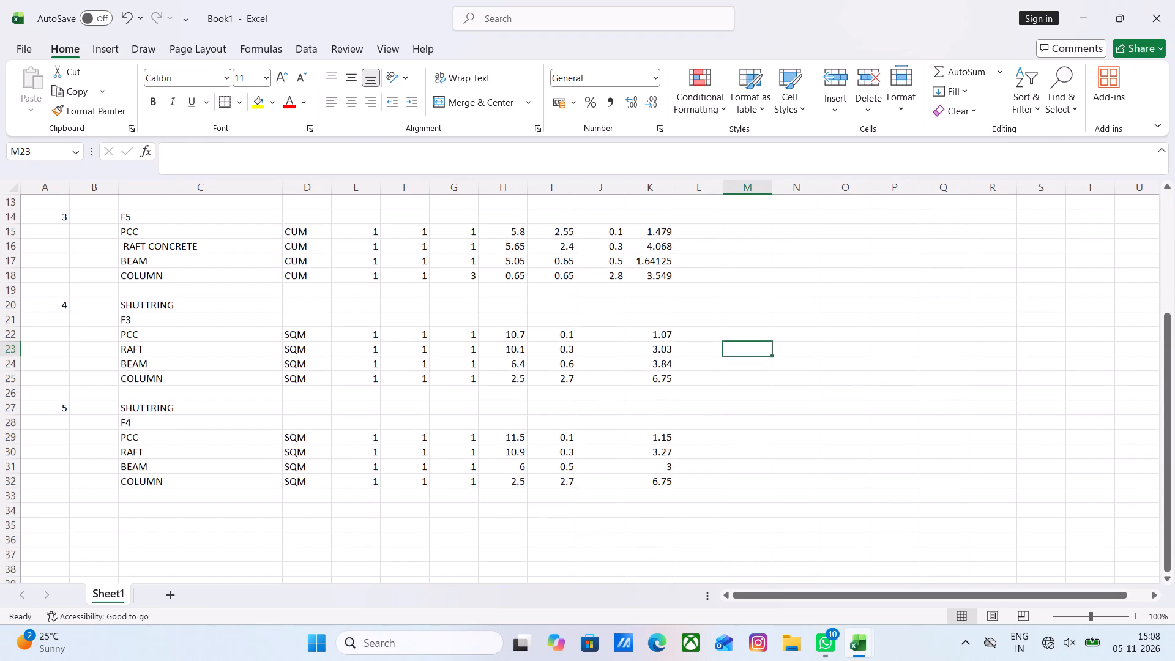
left_click(567, 484)
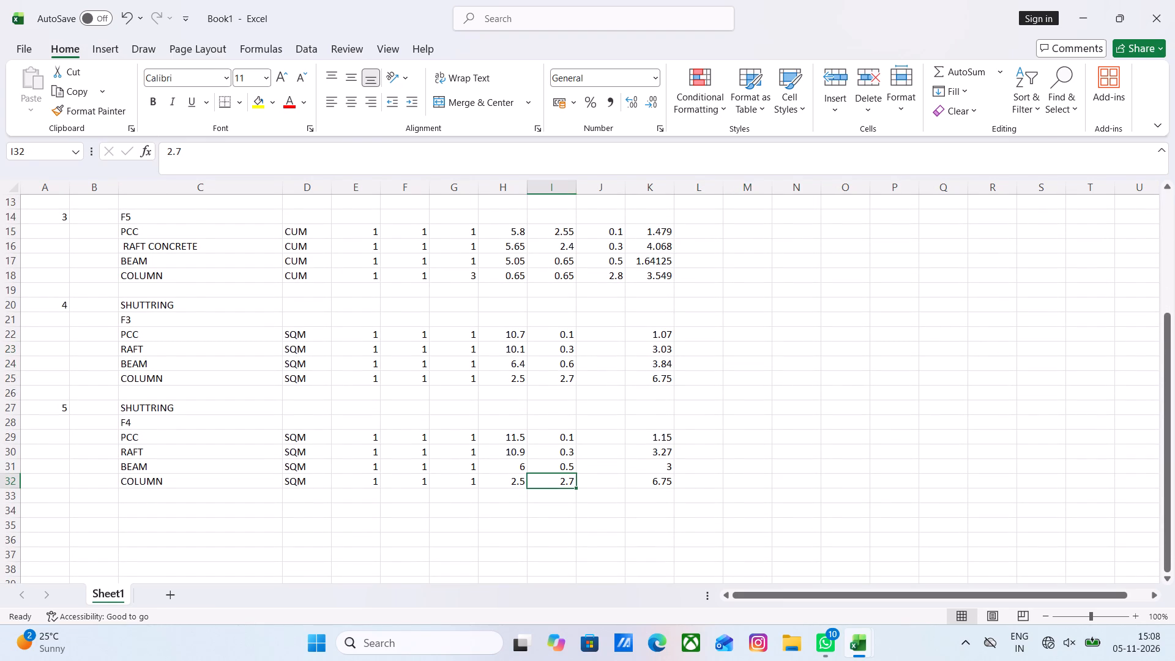
scroll(567, 484, "up", 2)
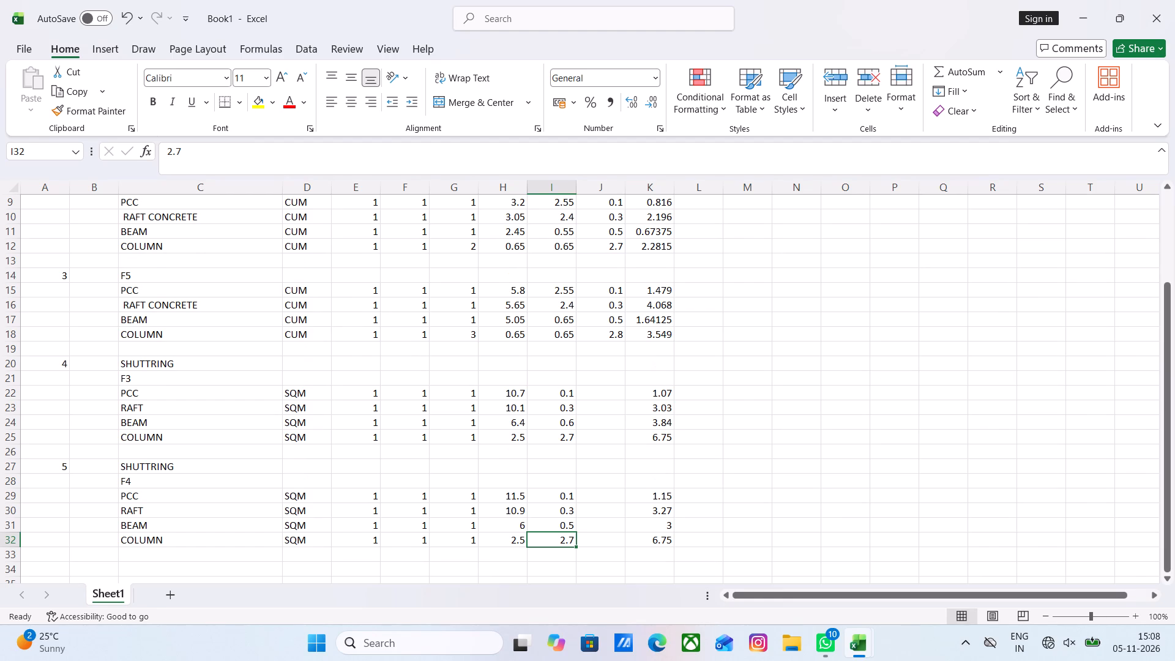
type("2.8")
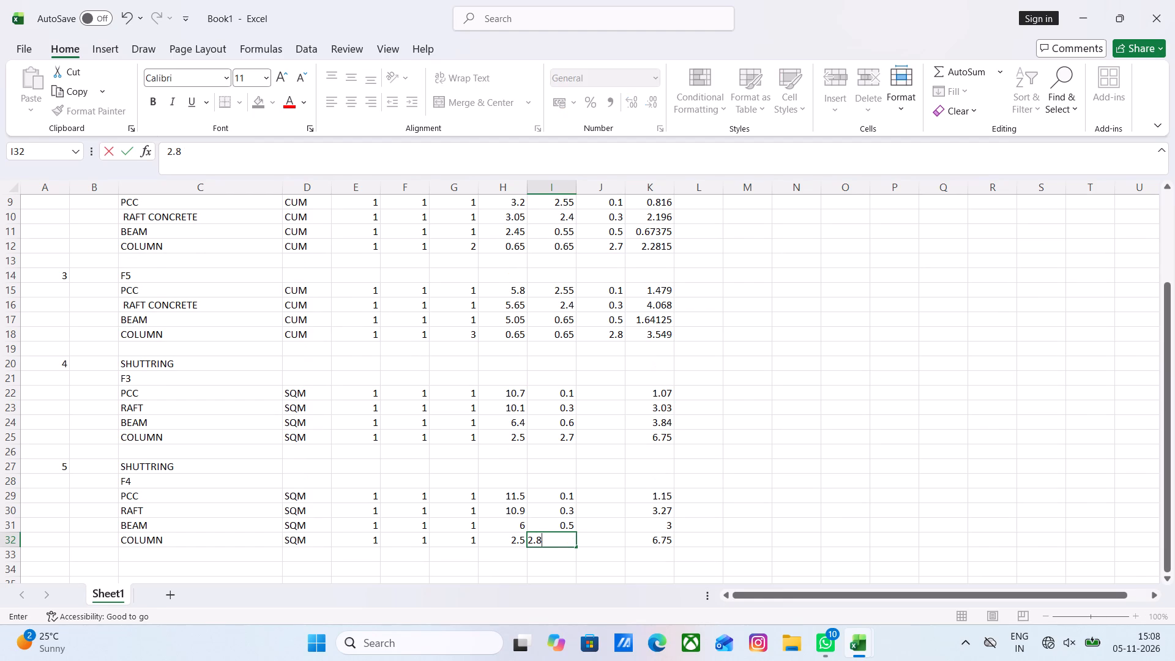
left_click(681, 491)
Change the F4 COLUMN shuttering length formula in H32 to =2*(0.65+0.65), matching the F4 concrete COLUMN dimensions.
left_click(506, 542)
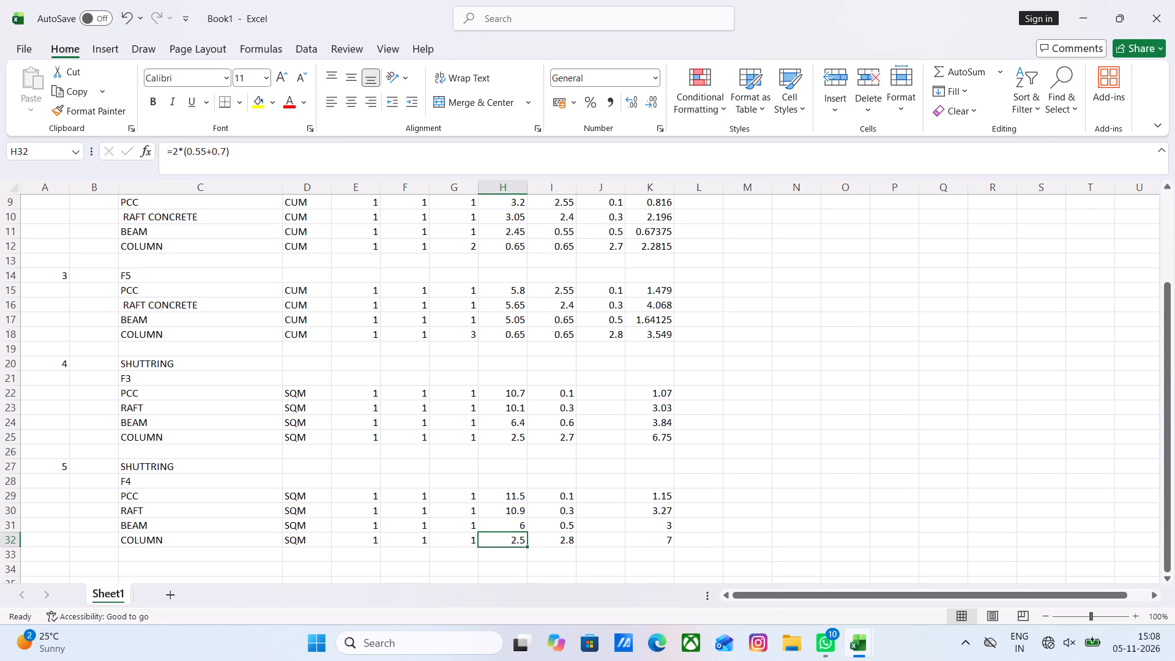
left_click(204, 152)
key("BackSpace")
key("BackSpace")
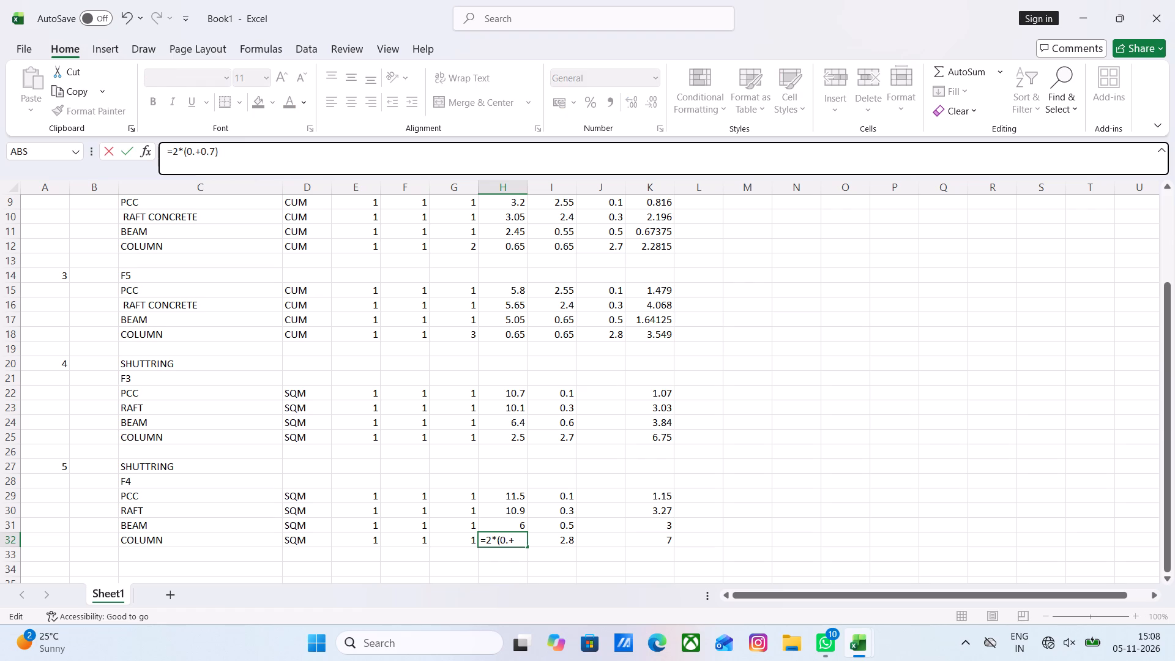
type("65")
key("Right")
key("Right")
key("Right")
key("Right")
key("BackSpace")
type("65")
key("Return")
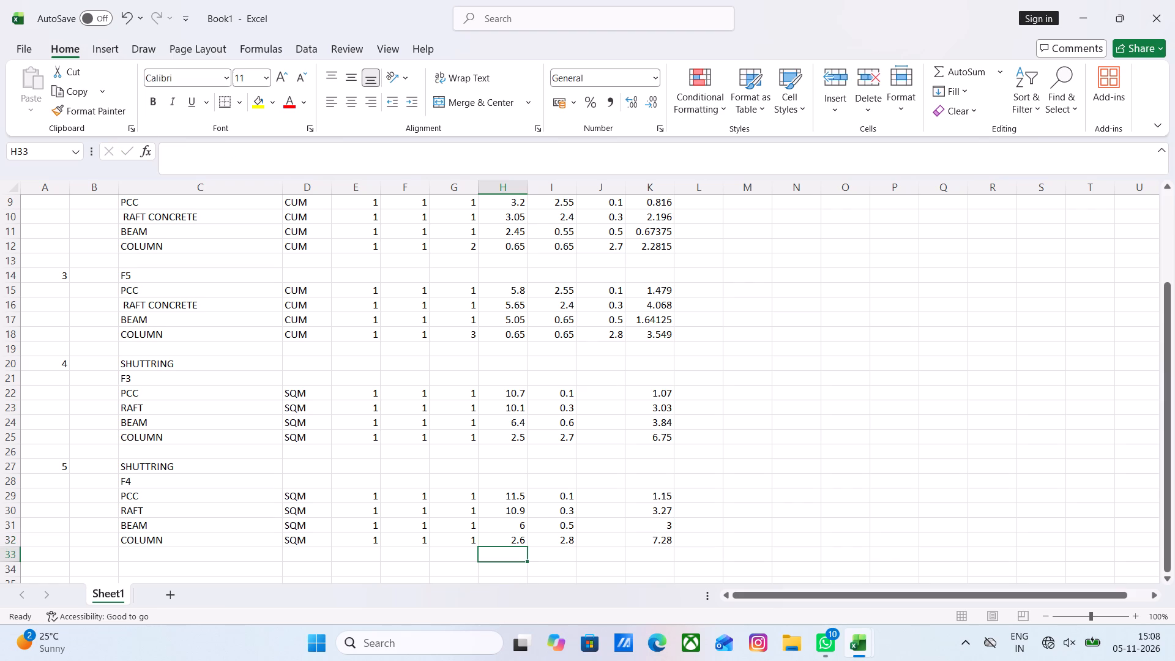
left_click(568, 542)
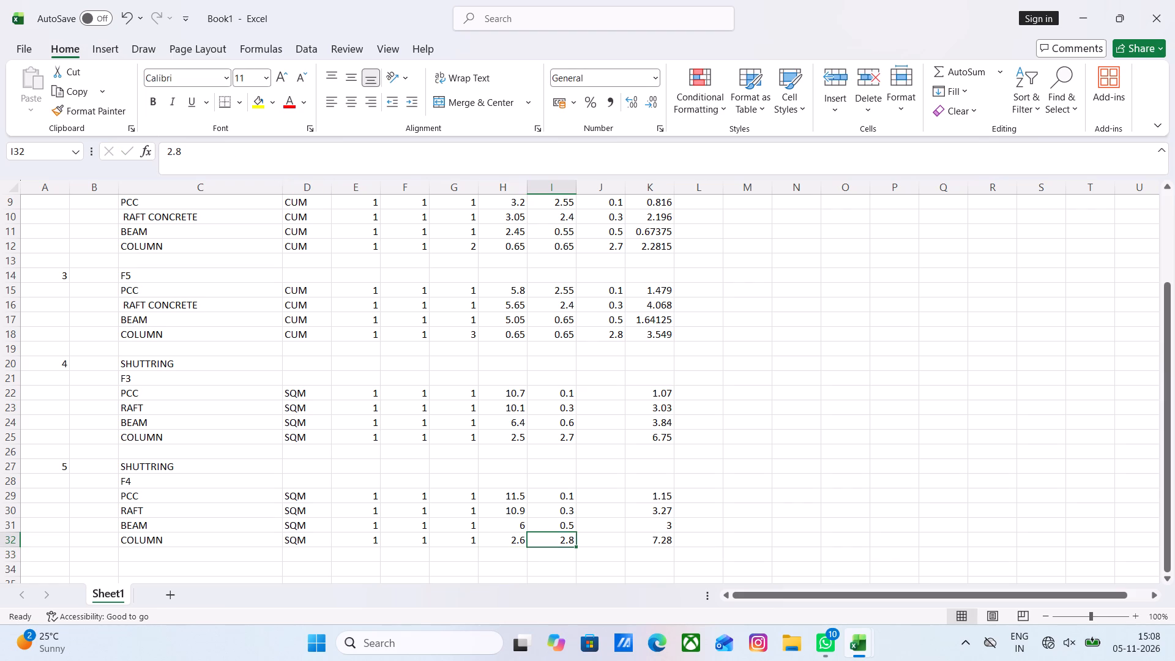
left_click(515, 539)
Copy the F4 shuttering block A27:K32 and paste it below, starting at A34.
scroll(579, 491, "down", 2)
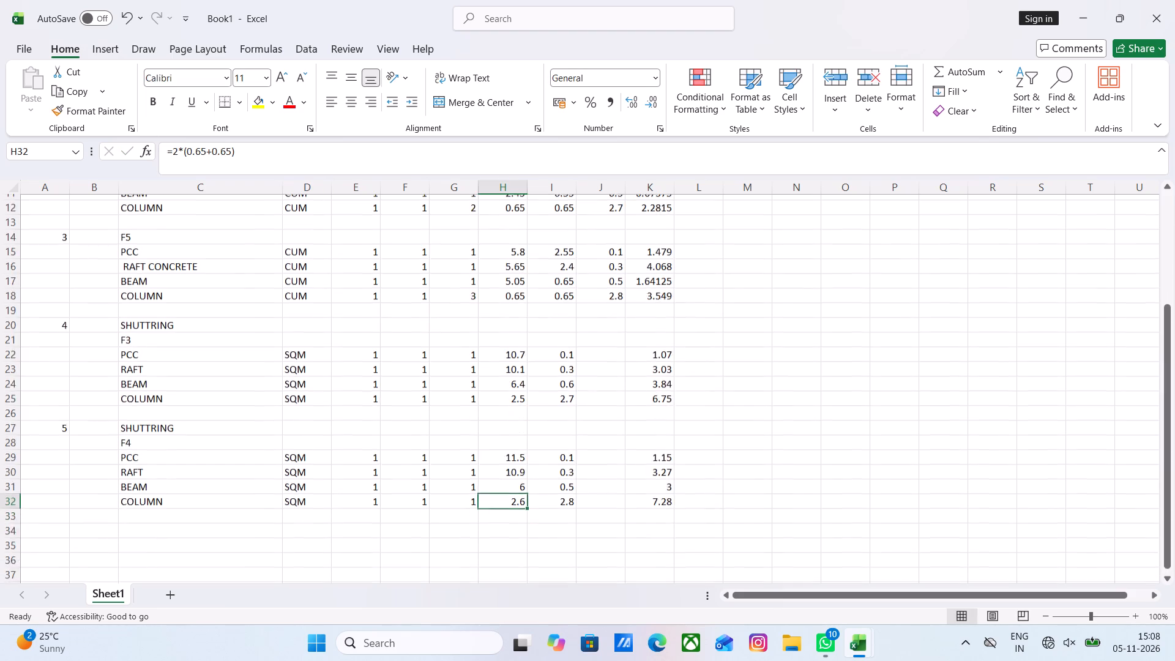
scroll(579, 491, "down", 3)
left_click(535, 419)
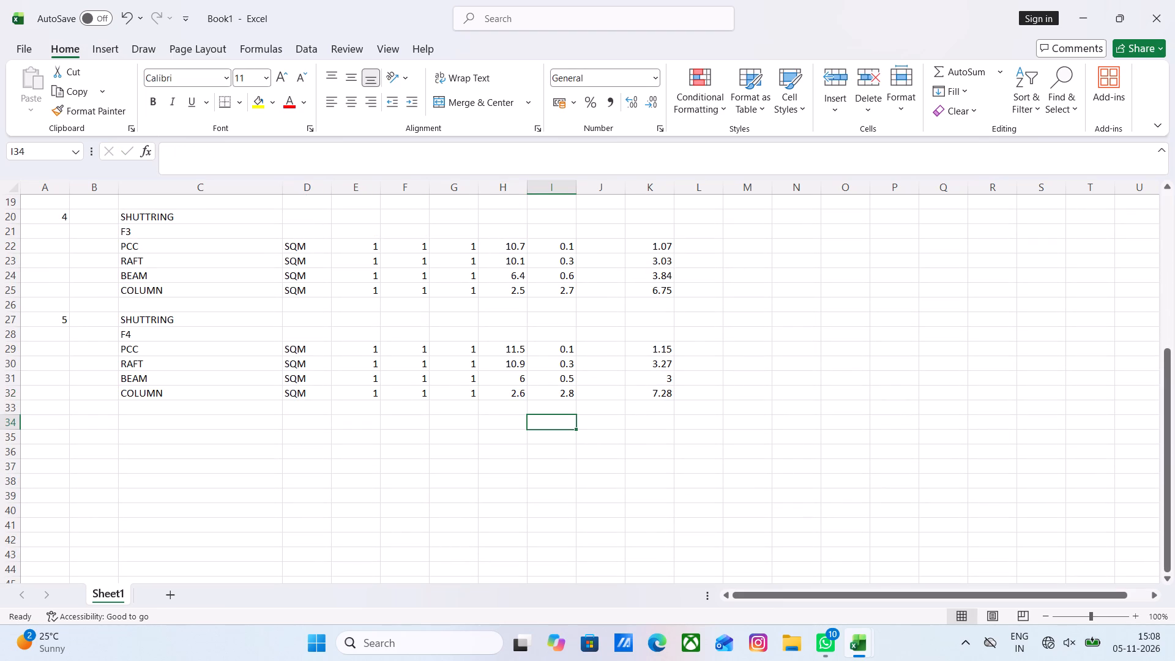
left_click_drag(58, 316, 660, 394)
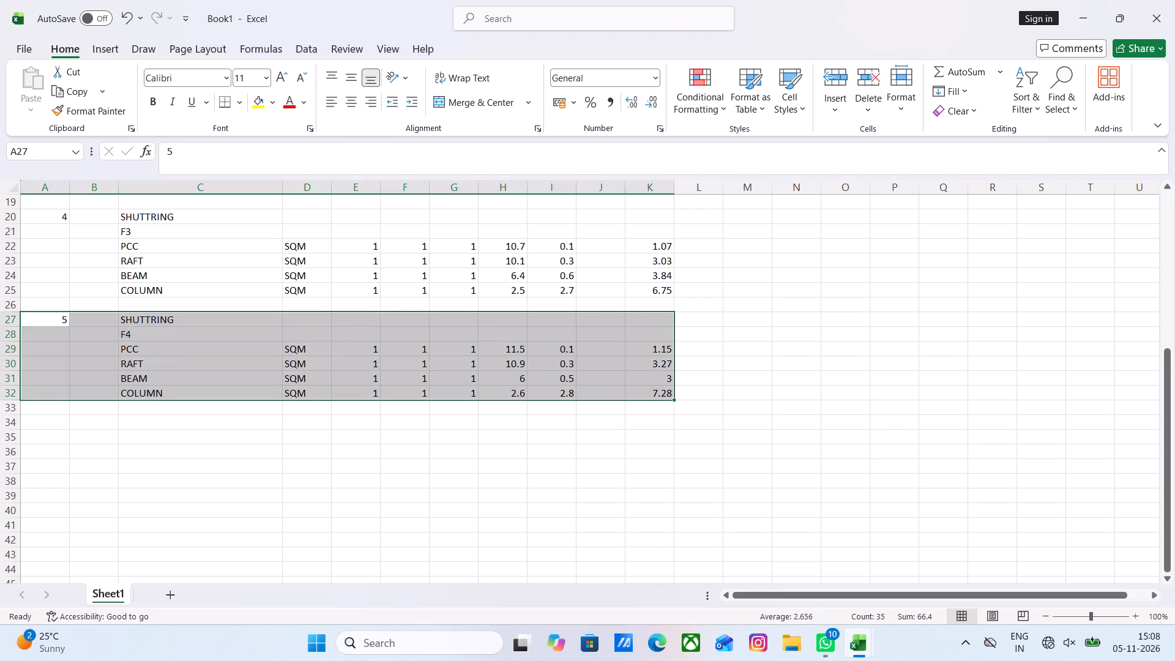
key("ctrl+c")
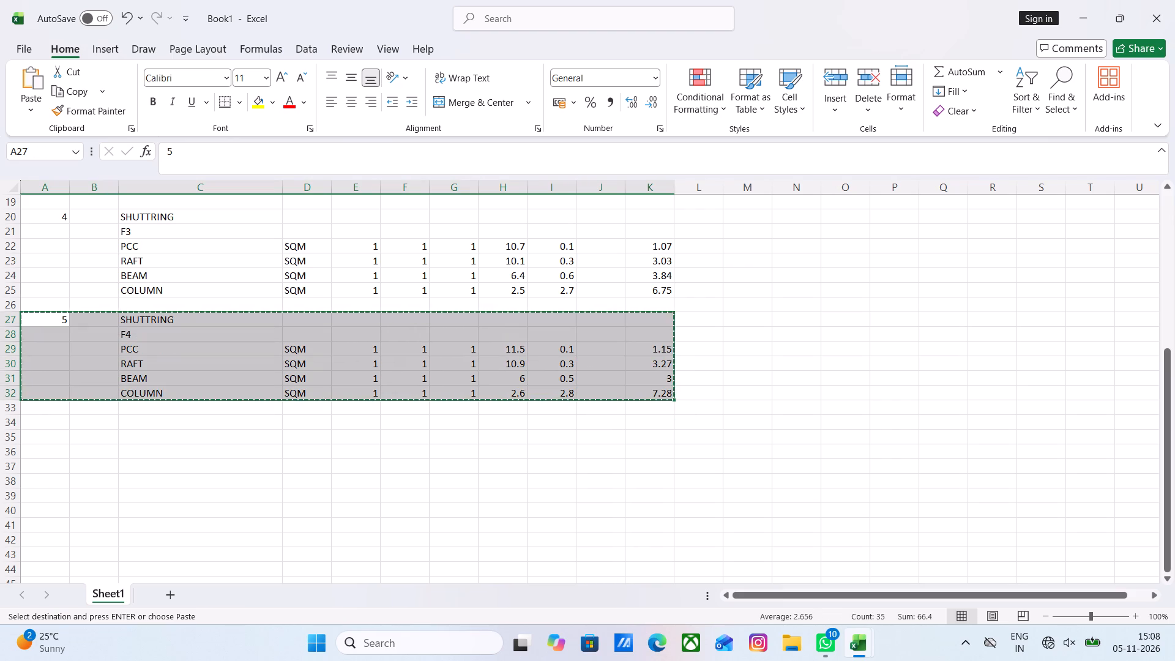
left_click(43, 420)
key("ctrl+v")
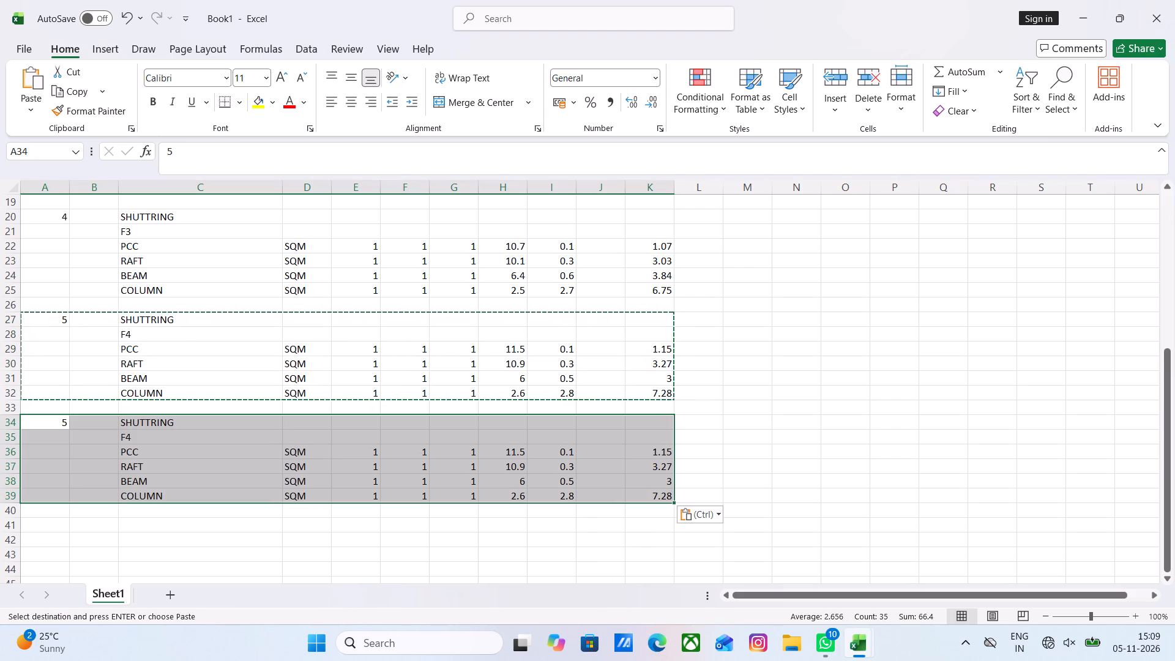
key("Escape")
key("Escape")
Relabel the copied shuttering block's footing in C35 as F5.
left_click(162, 416)
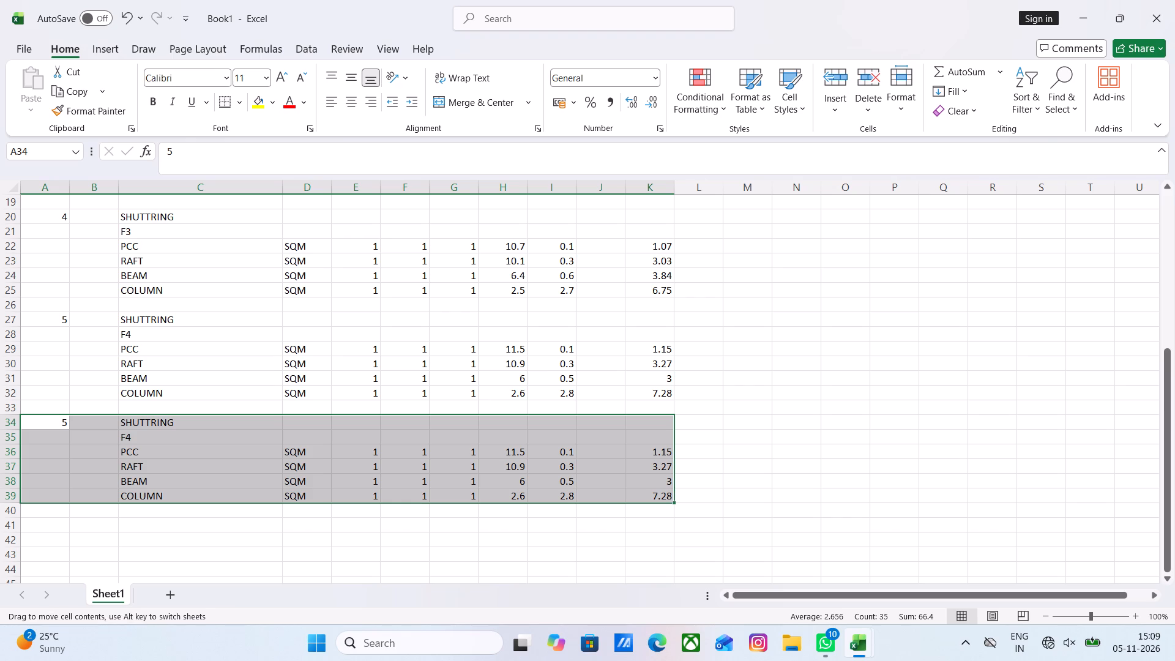
triple_click(146, 436)
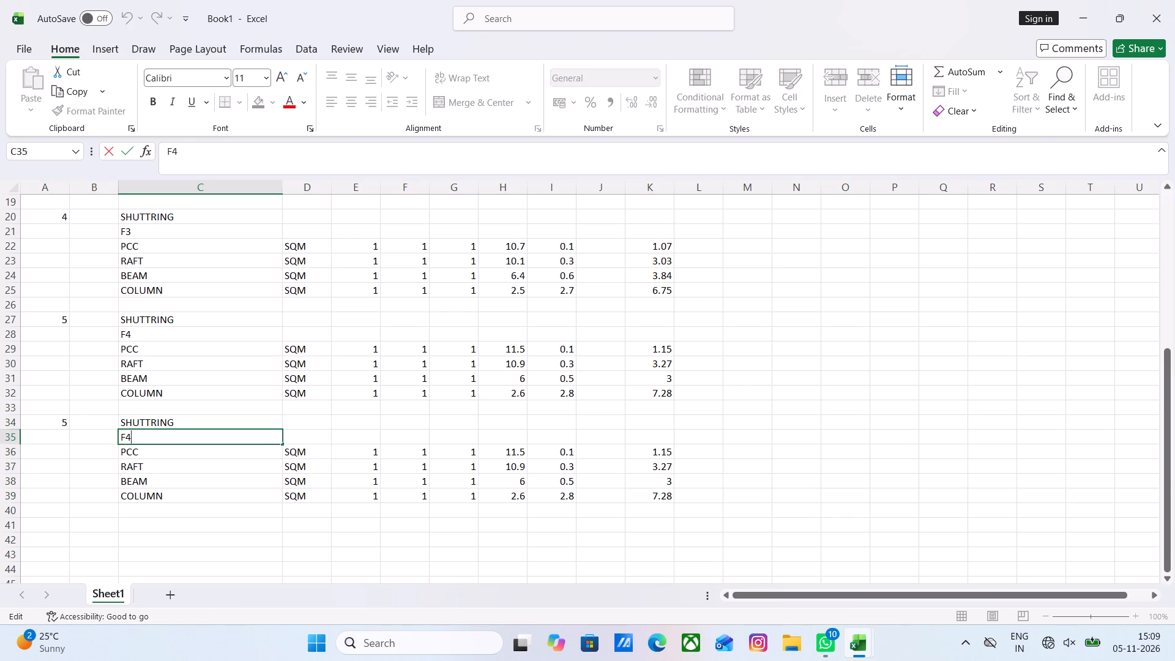
key("BackSpace")
key("5")
left_click(169, 537)
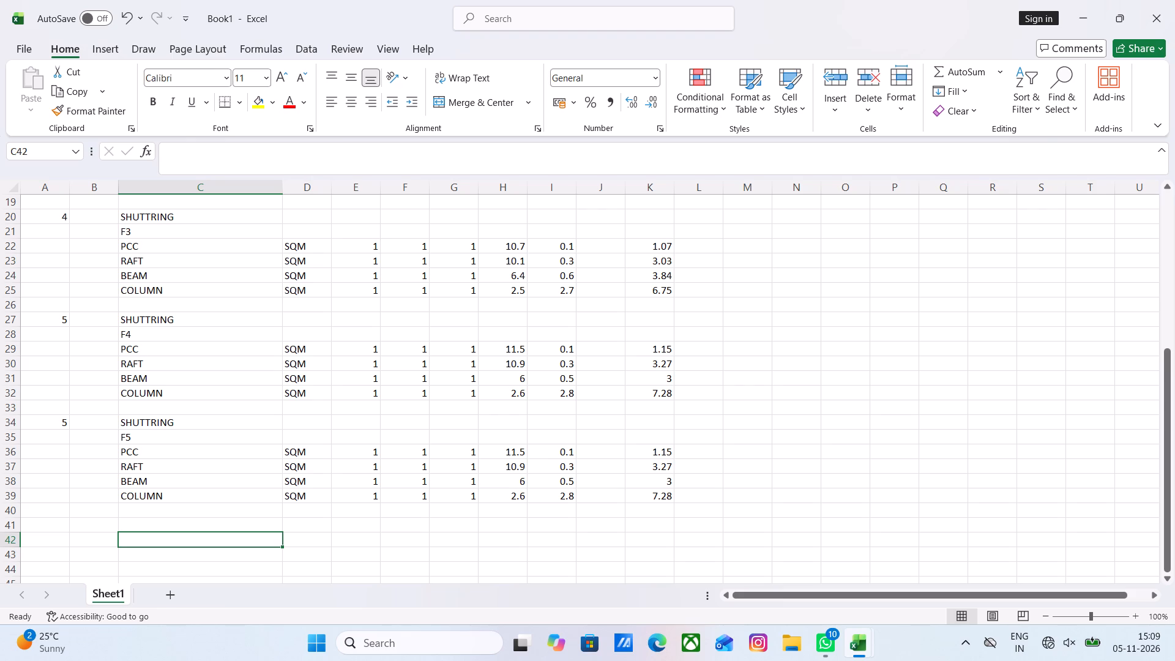
Change the F5 PCC shuttering length formula in H36 to =2*(538+2.55).
scroll(345, 391, "up", 5)
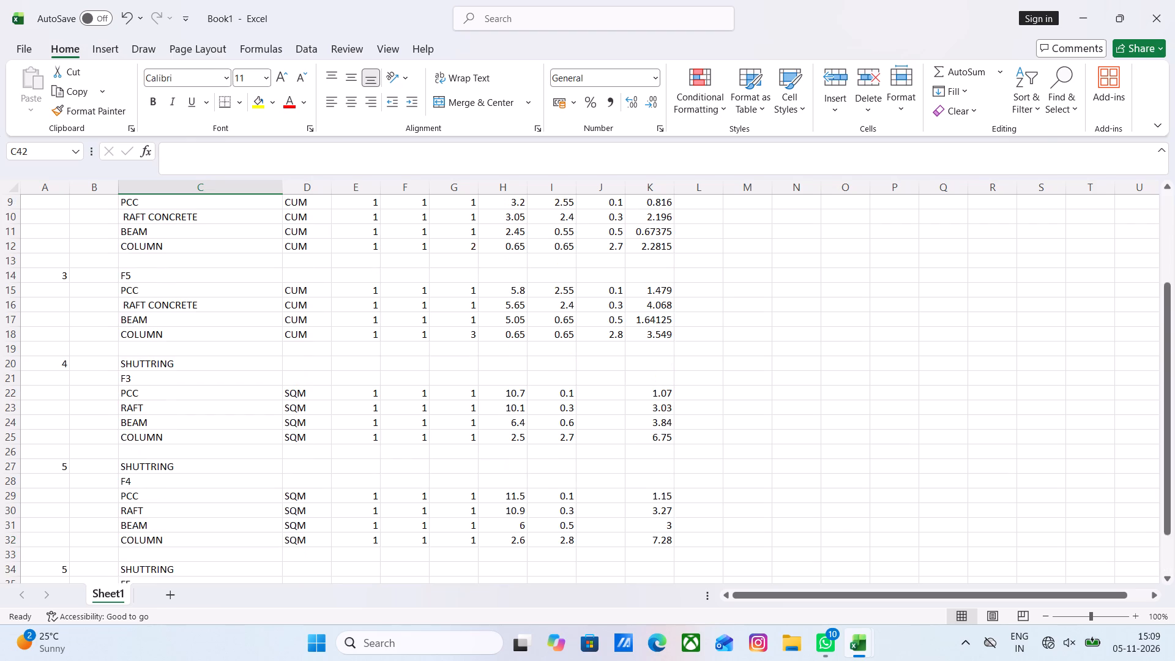
scroll(345, 391, "up", 4)
scroll(345, 391, "down", 9)
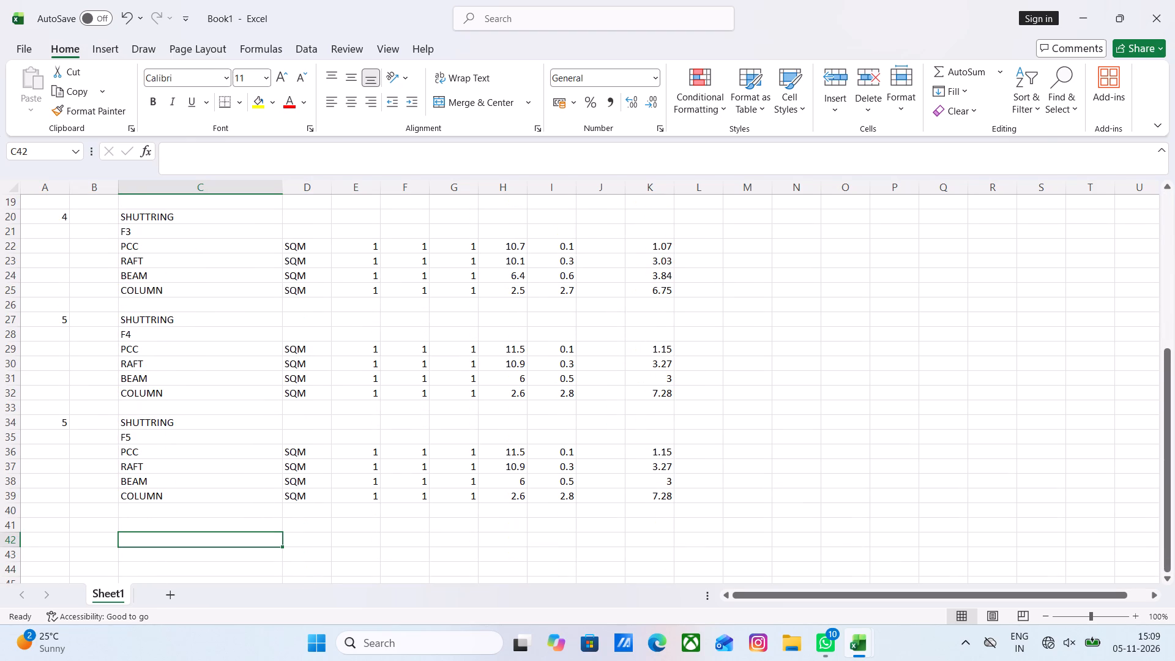
left_click(502, 457)
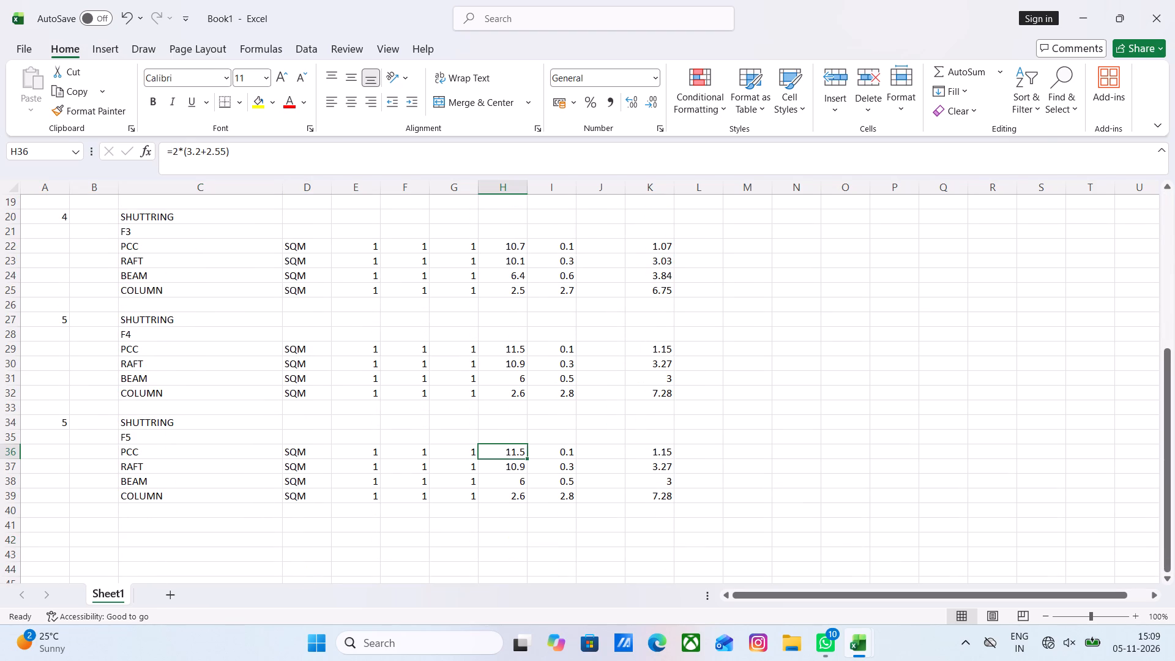
scroll(502, 457, "up", 3)
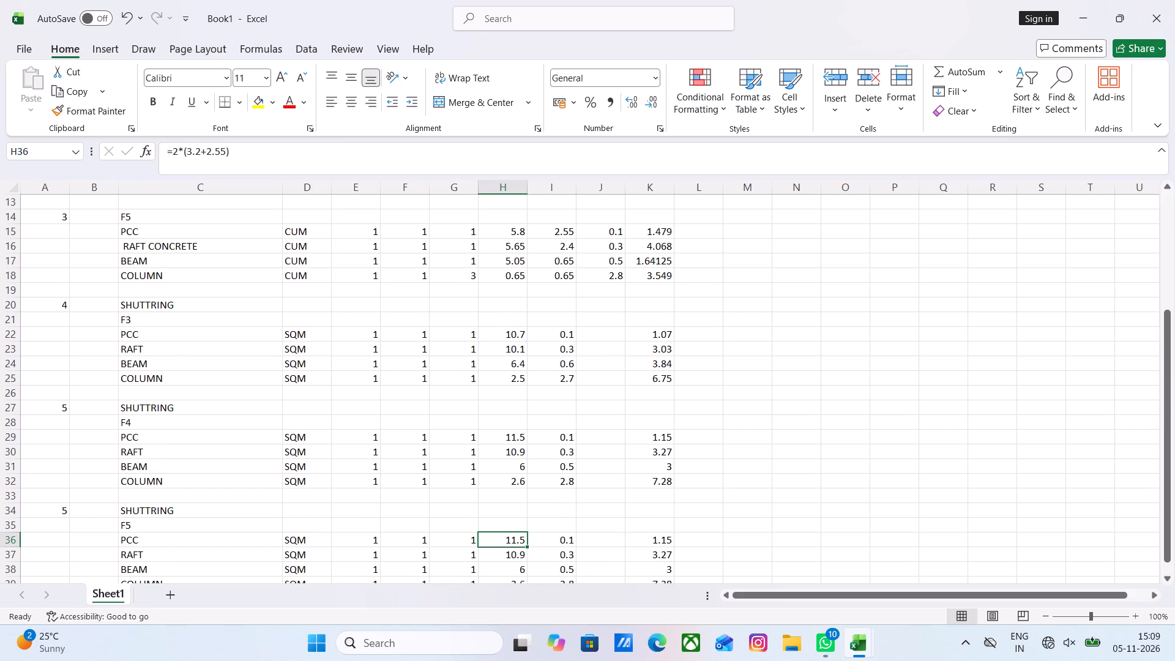
left_click(199, 152)
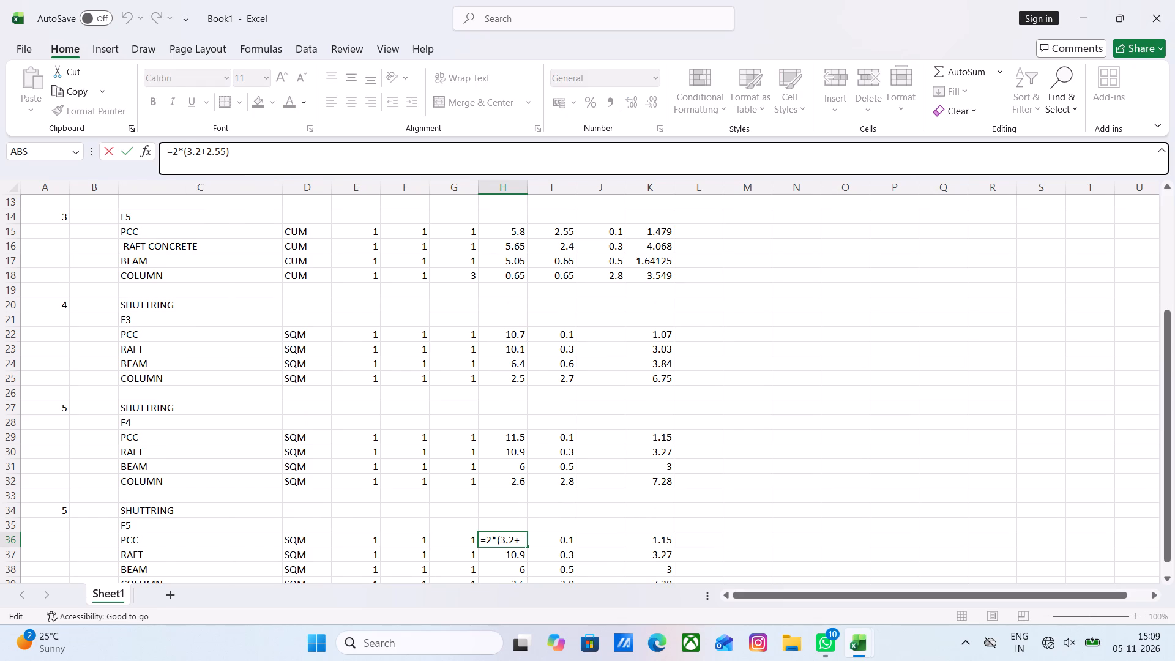
key("BackSpace")
key("BackSpace")
key("BackSpace")
type("53")
key("8")
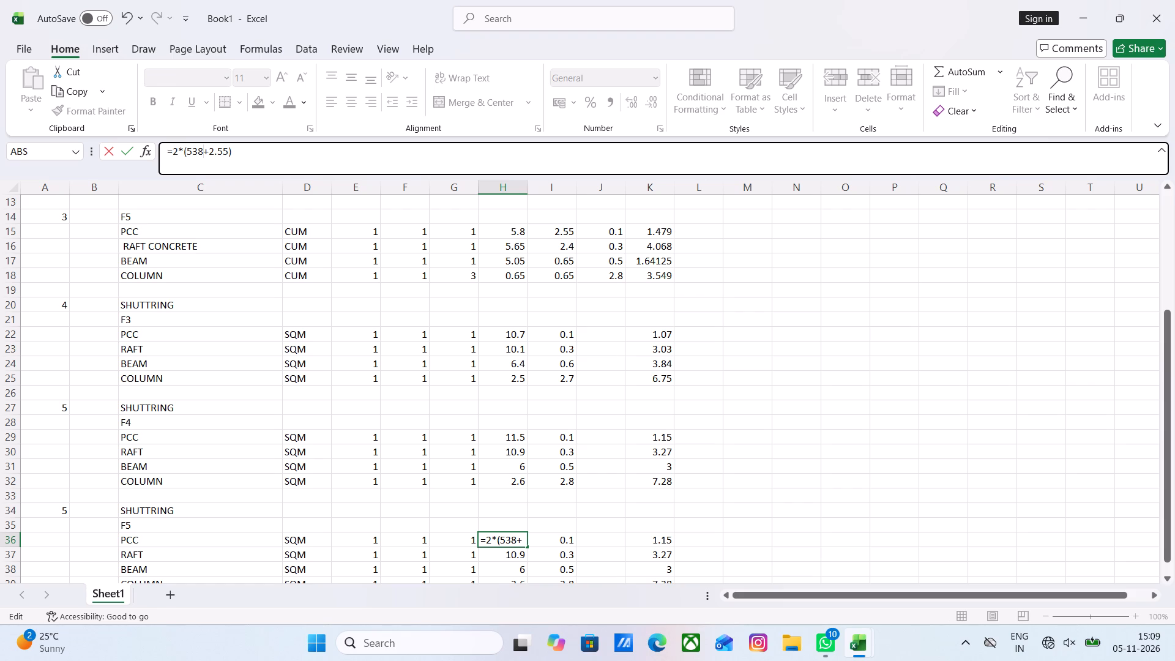
key("Return")
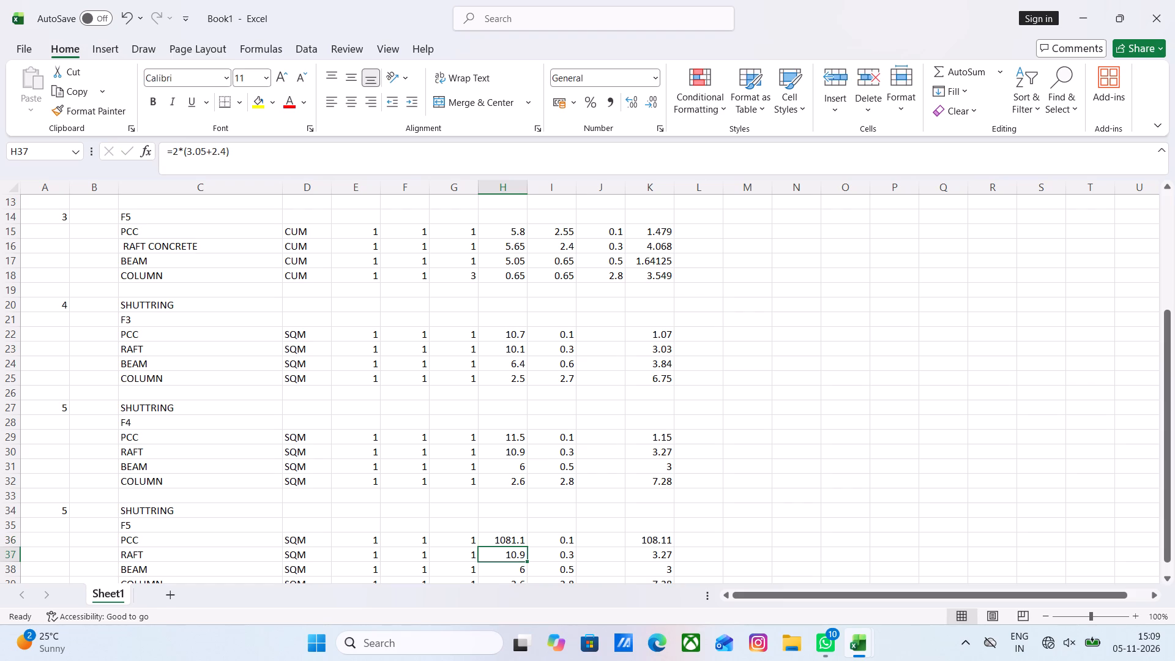
Correct the F5 PCC shuttering length formula in H36 to =2*(5.8+2.55).
left_click(507, 539)
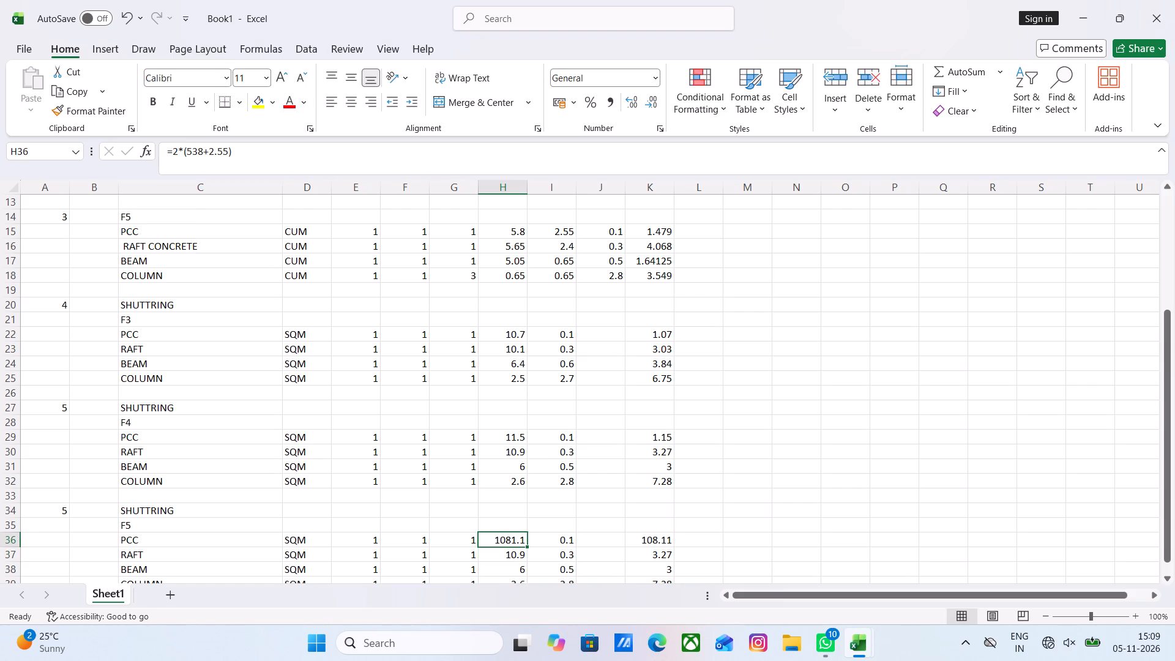
left_click(196, 154)
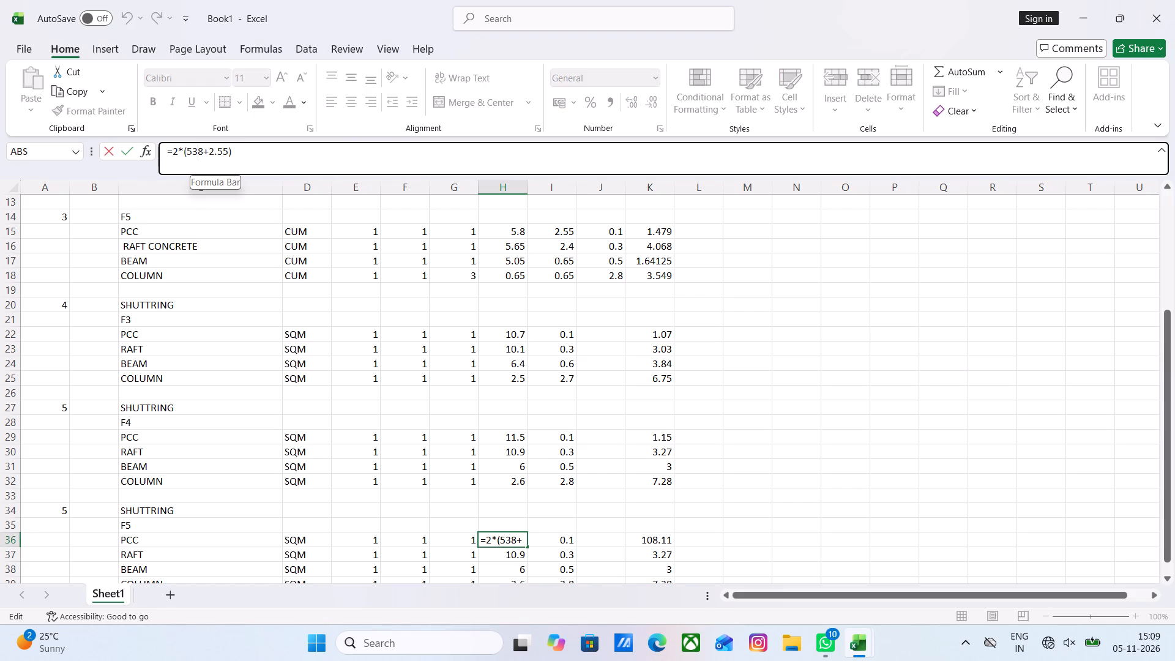
key("BackSpace")
key("period")
key("Return")
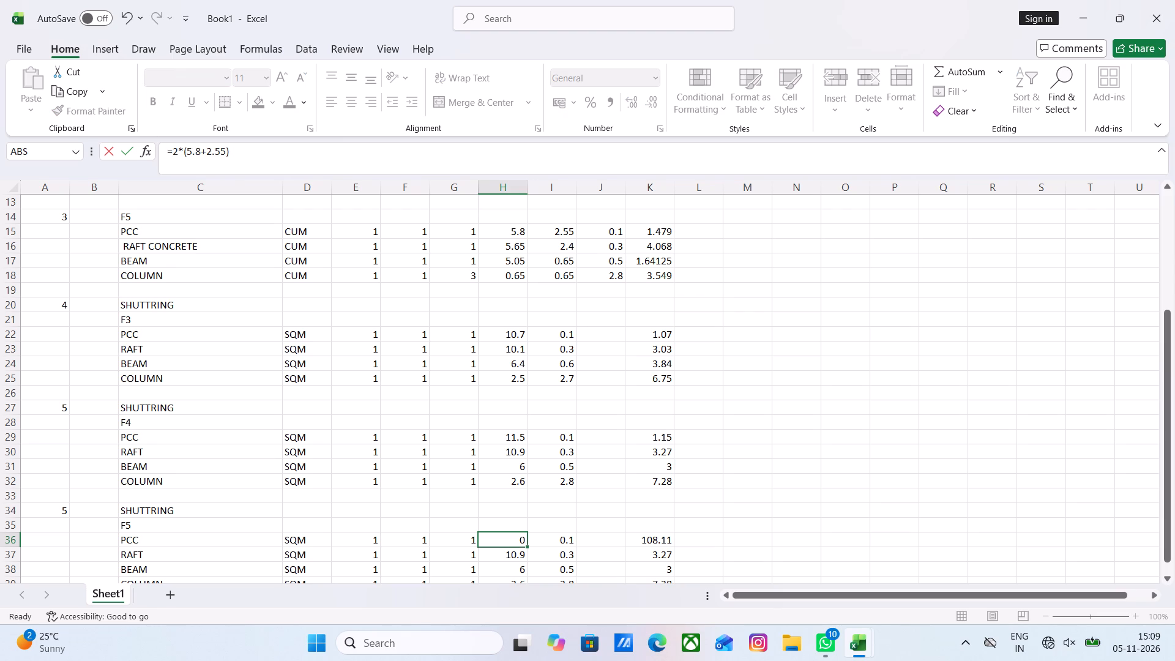
left_click(517, 540)
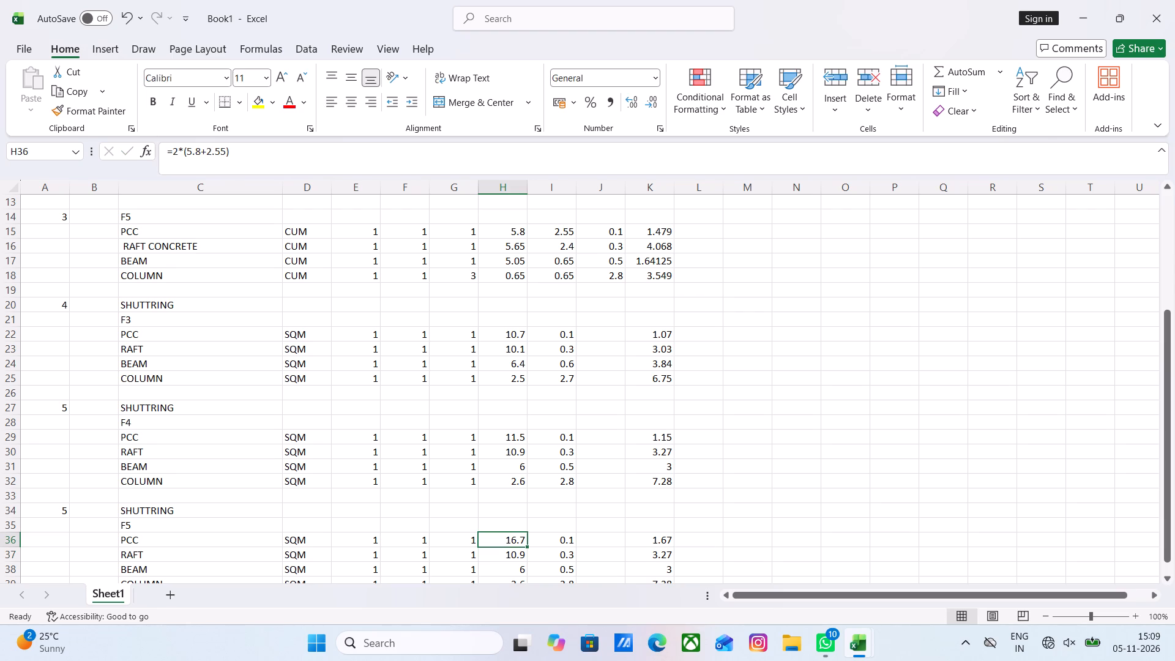
Change the F5 RAFT shuttering length formula in H37 to =2*(5.65+2.4), matching the F5 raft concrete dimensions.
left_click(512, 555)
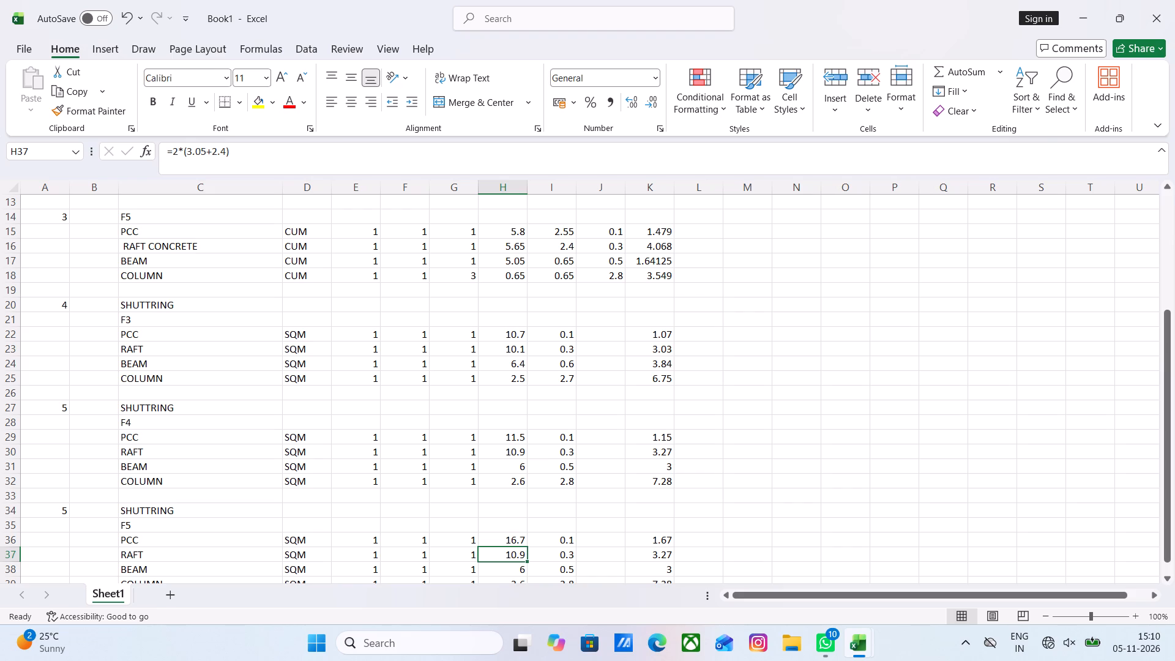
left_click(204, 153)
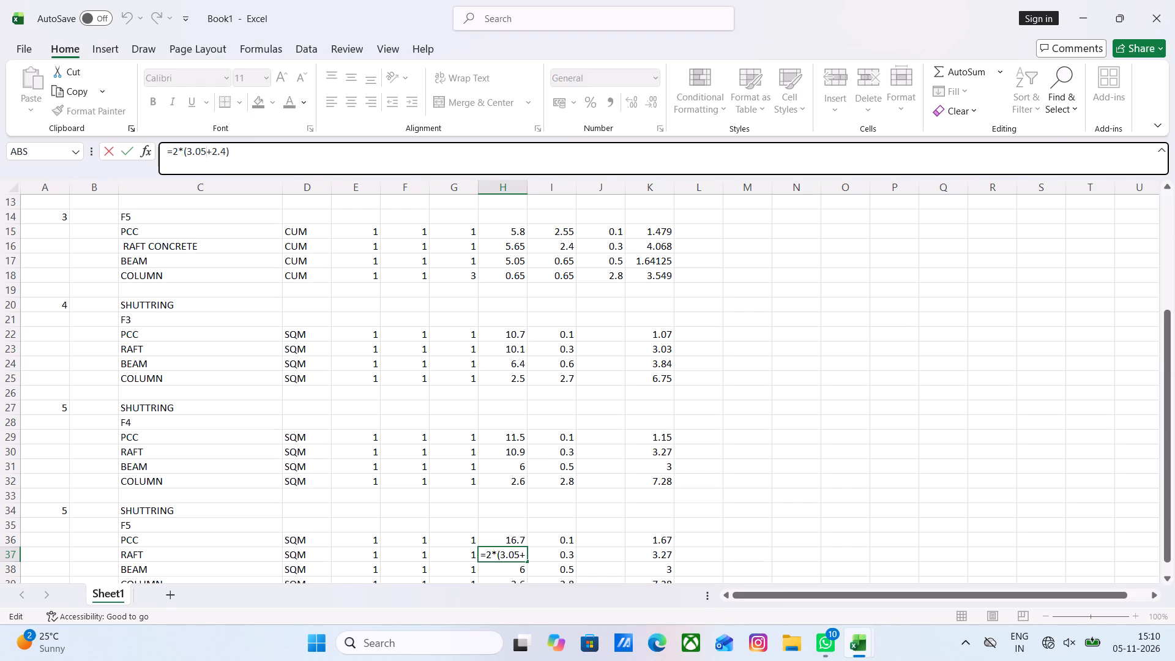
key("BackSpace")
key("BackSpace")
key("BackSpace")
key("BackSpace")
type("5.")
type(".65")
key("Right")
key("Right")
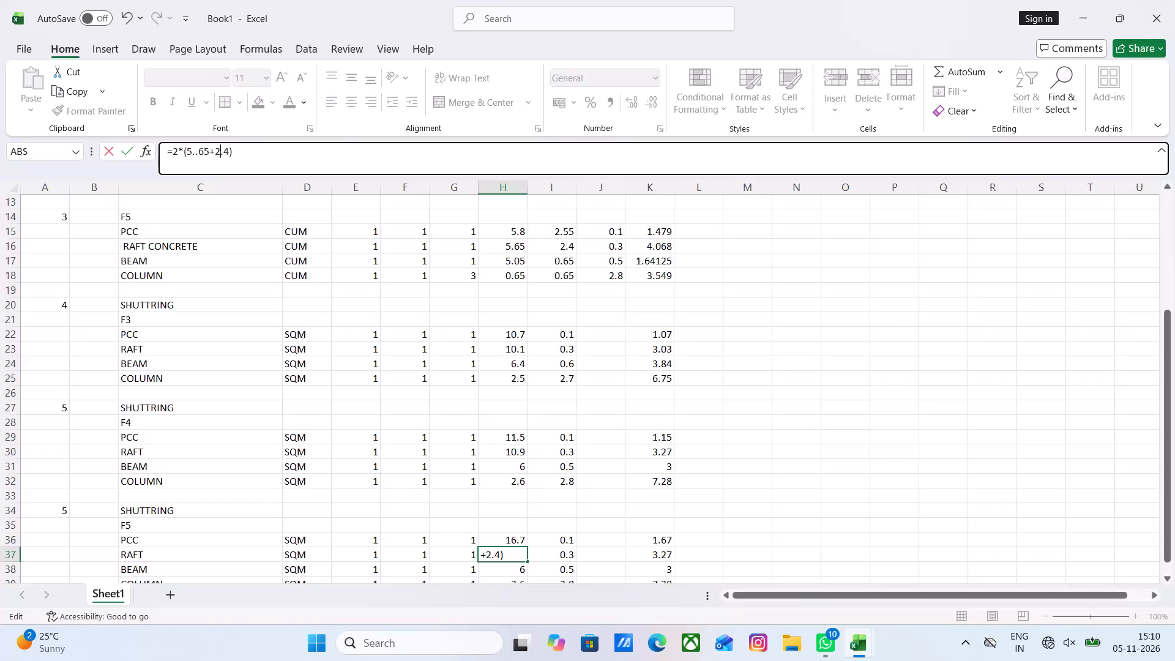
key("Right")
key("Return")
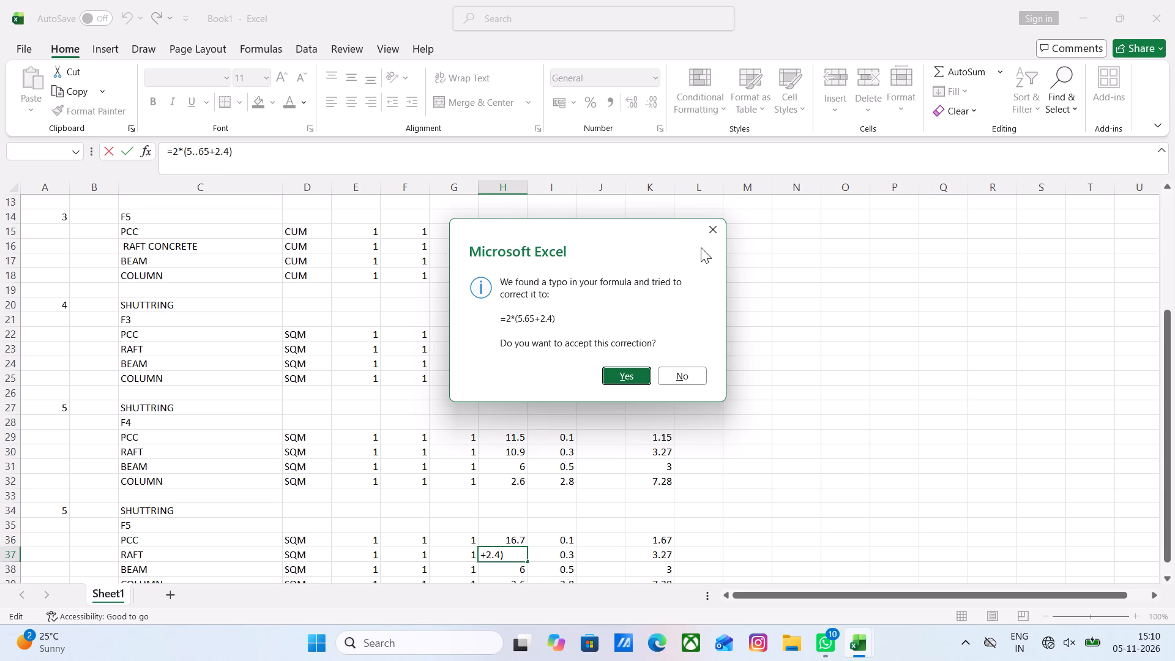
left_click(631, 379)
left_click_drag(520, 480, 512, 512)
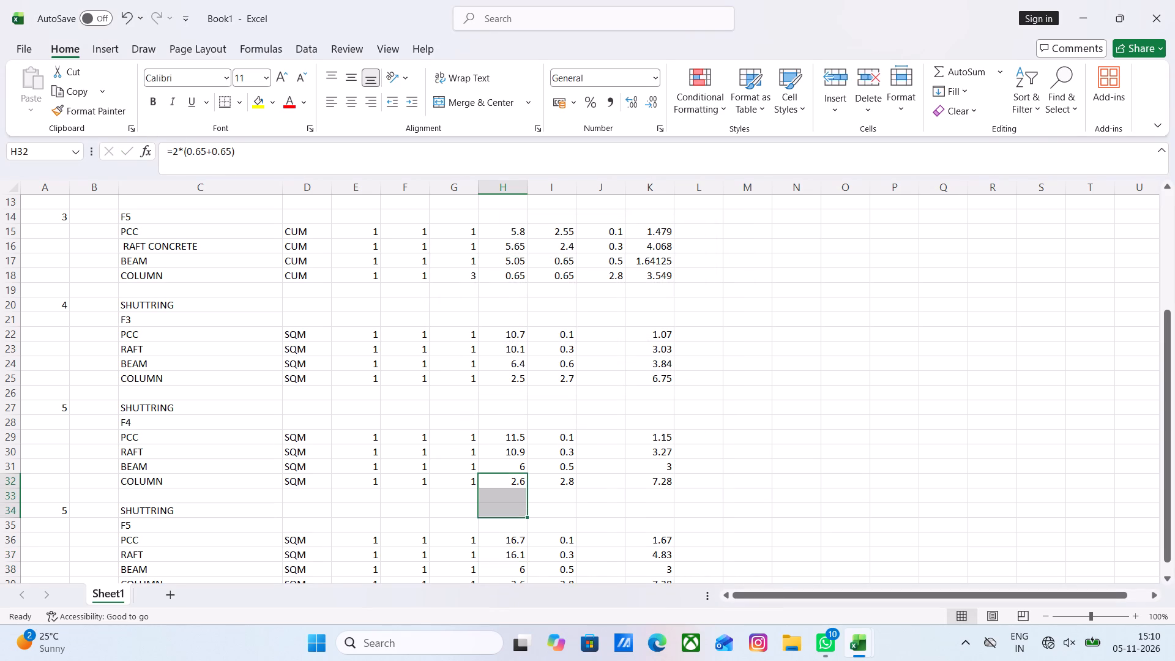
left_click(523, 555)
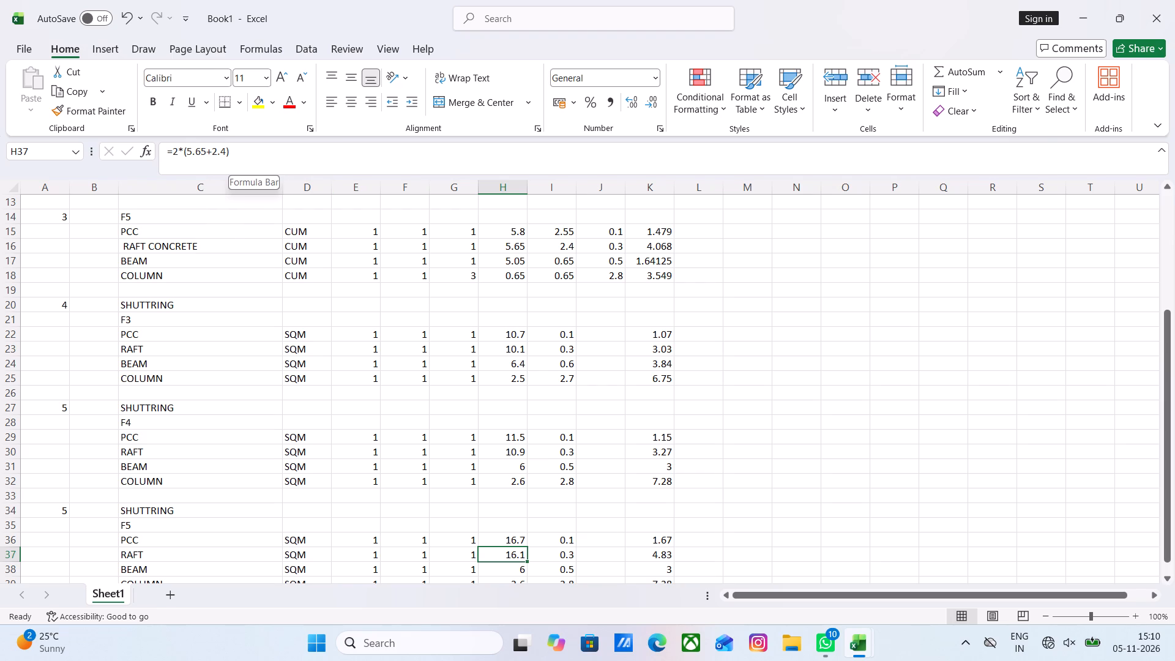
Change the F5 BEAM shuttering length formula in H38 to =2*(5.05+0.65), matching the F5 concrete BEAM dimensions.
scroll(567, 441, "down", 2)
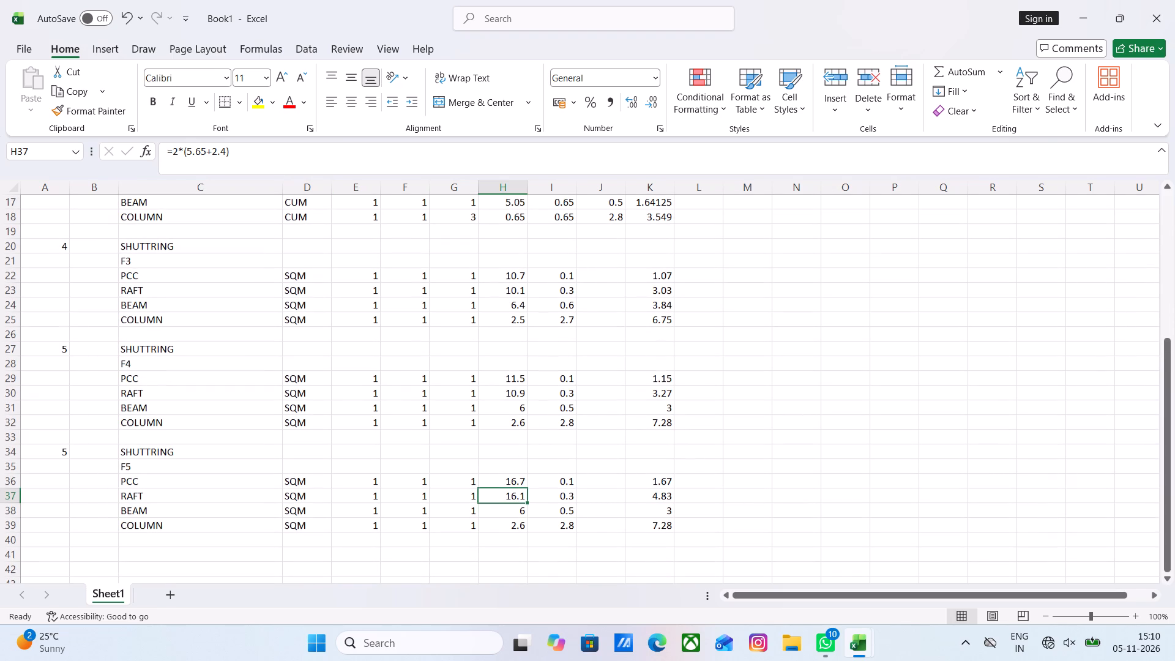
left_click(565, 497)
left_click(517, 513)
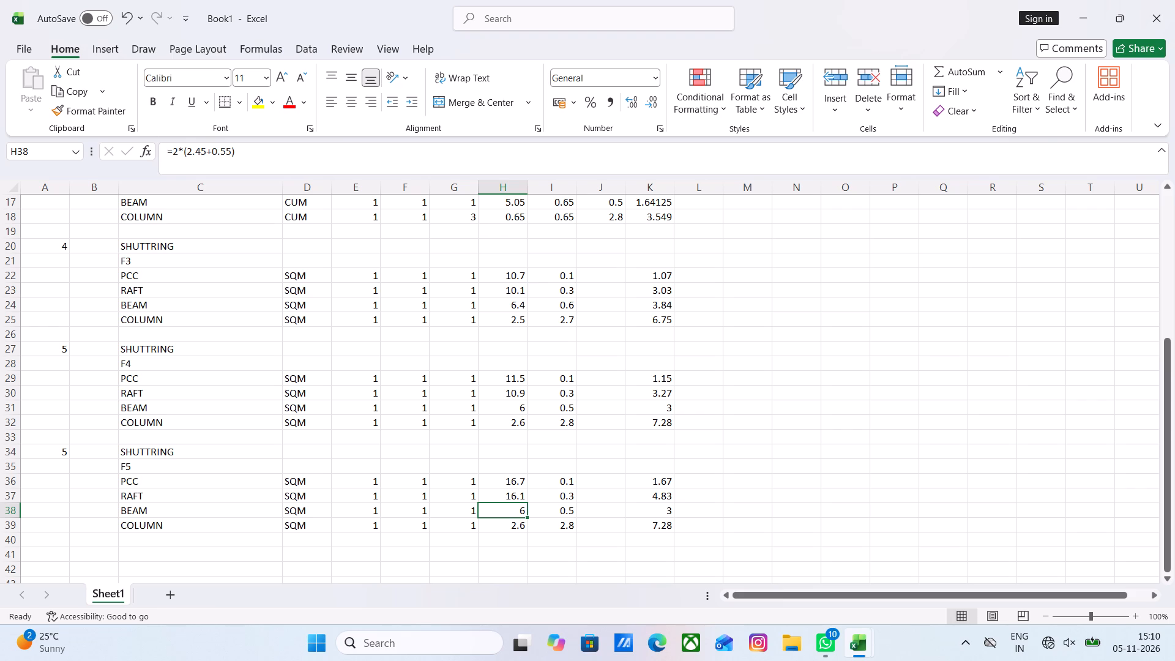
left_click(204, 154)
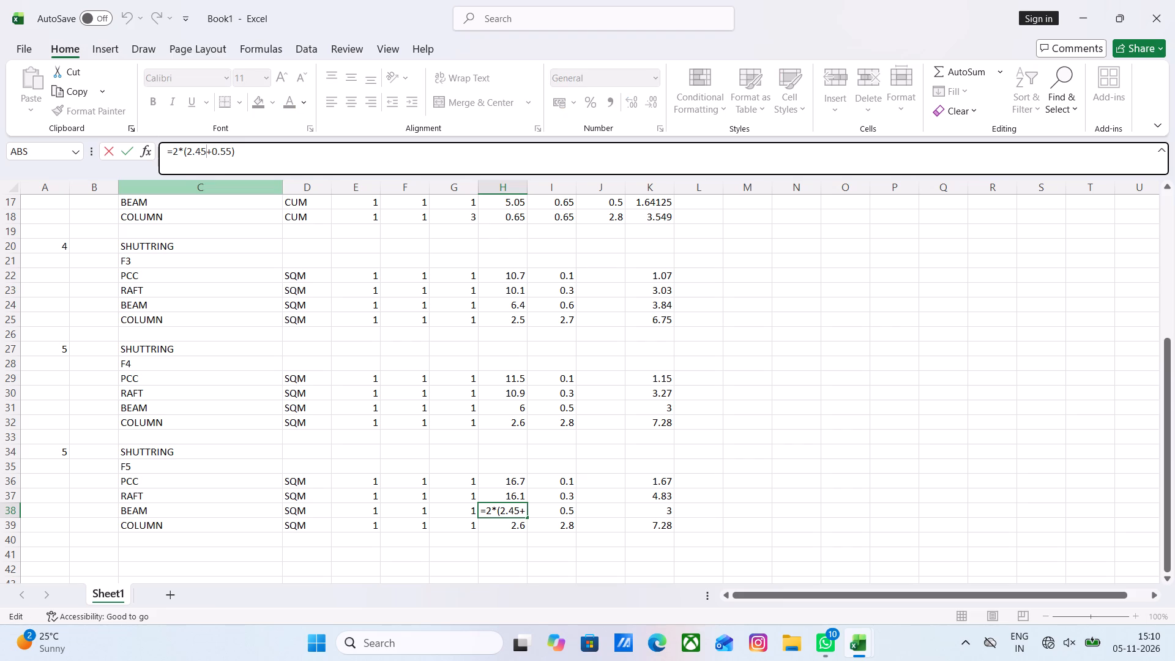
key("BackSpace")
key("BackSpace")
key("BackSpace")
key("BackSpace")
type("53")
key("BackSpace")
type(".05")
left_click(224, 150)
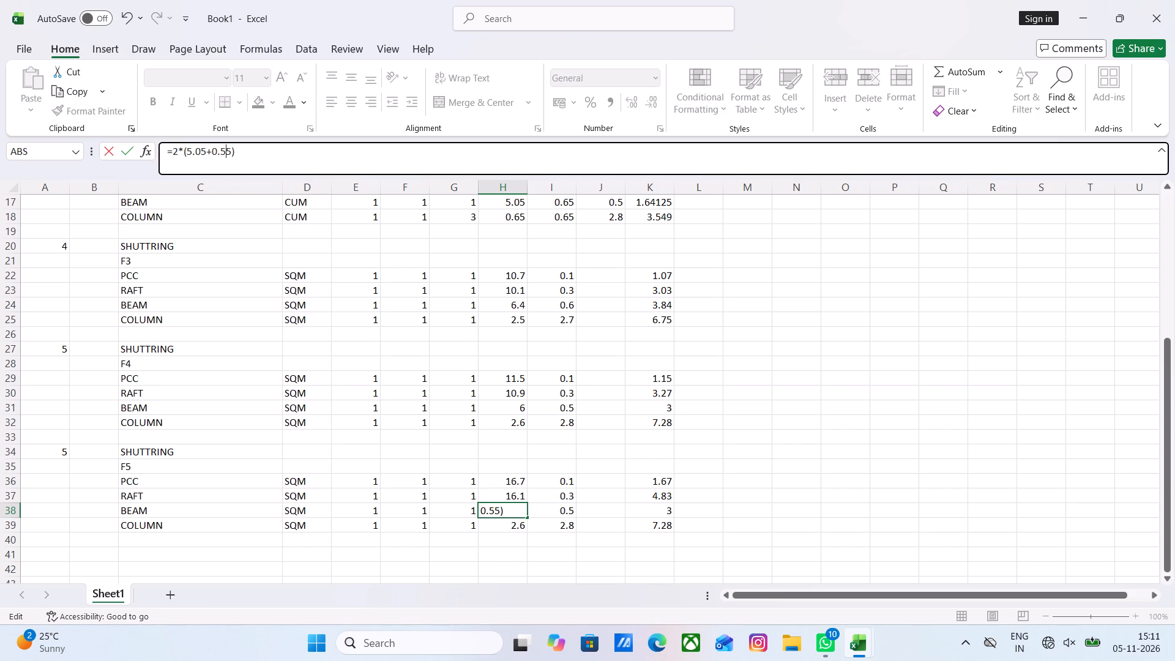
key("BackSpace")
key("6")
key("Return")
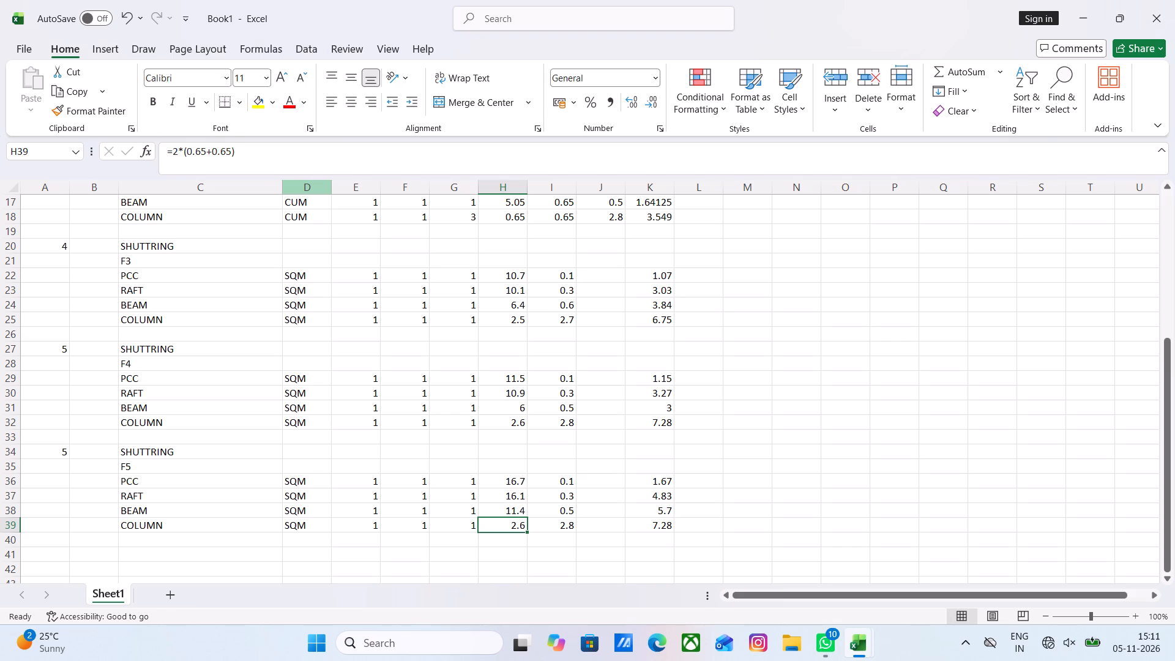
left_click(564, 511)
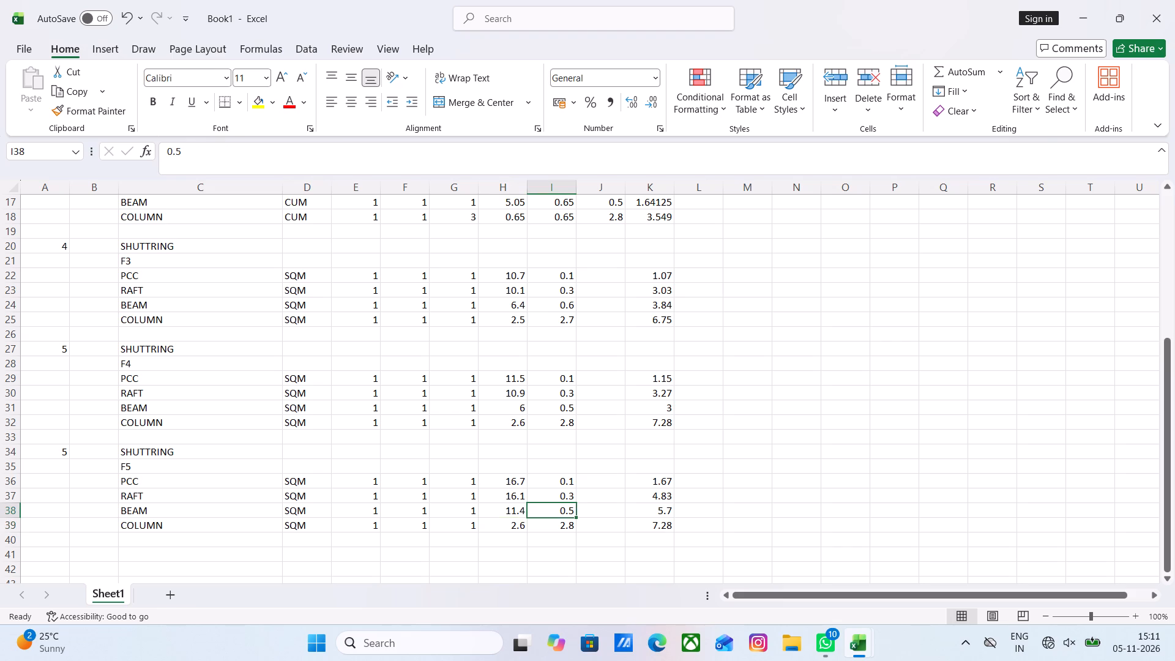
left_click(512, 513)
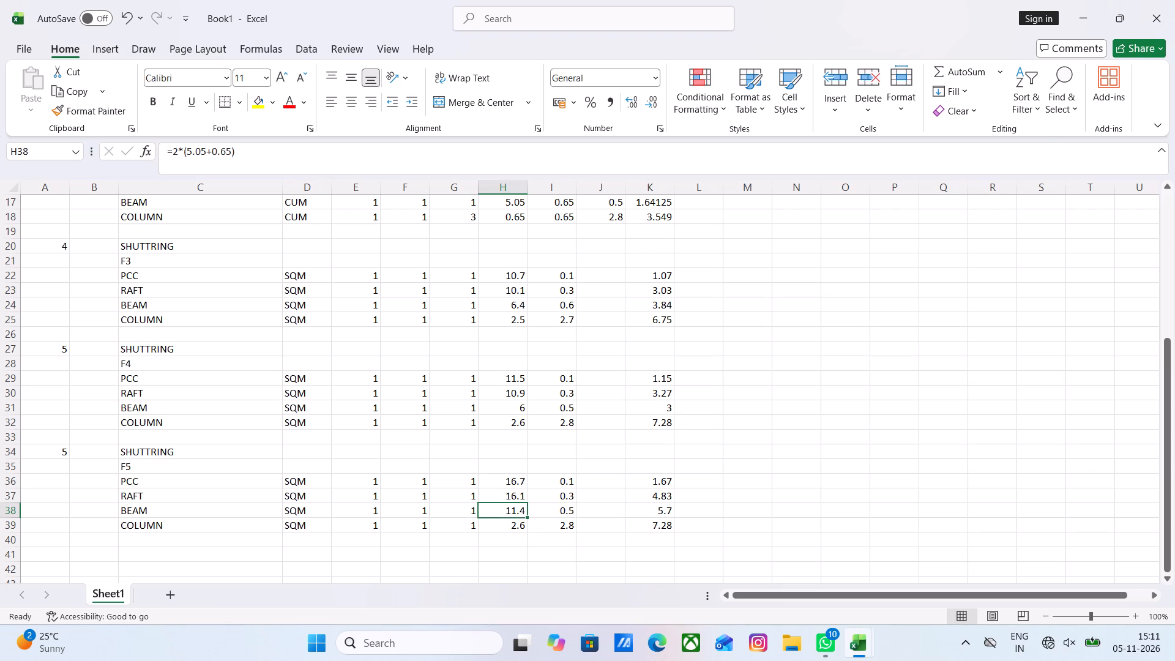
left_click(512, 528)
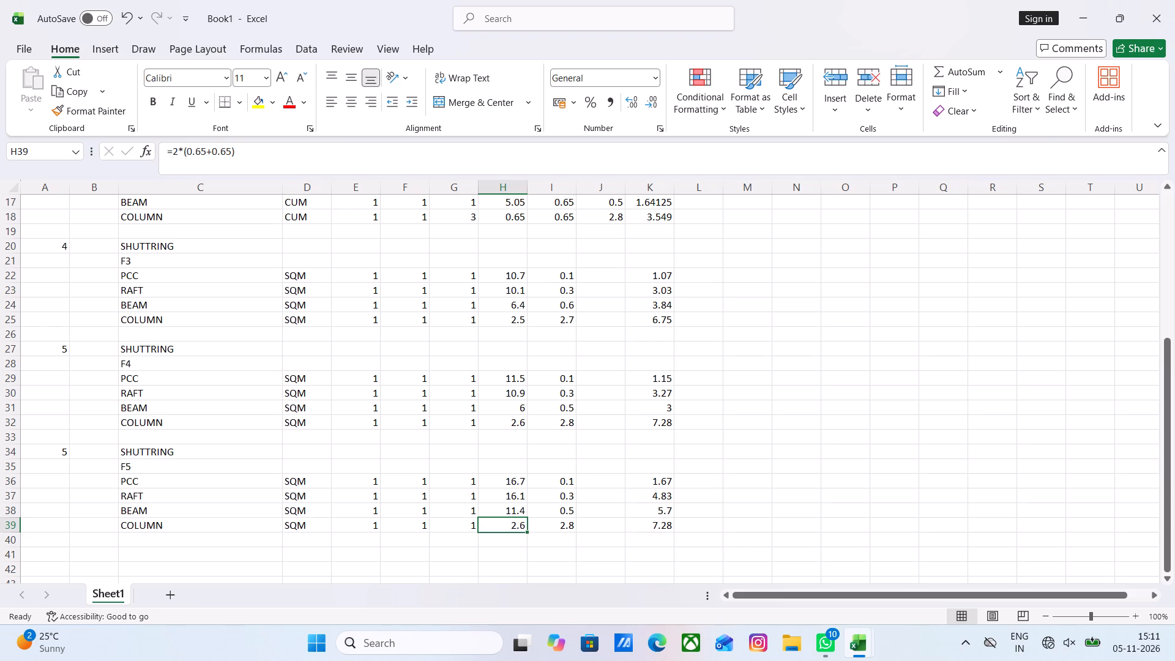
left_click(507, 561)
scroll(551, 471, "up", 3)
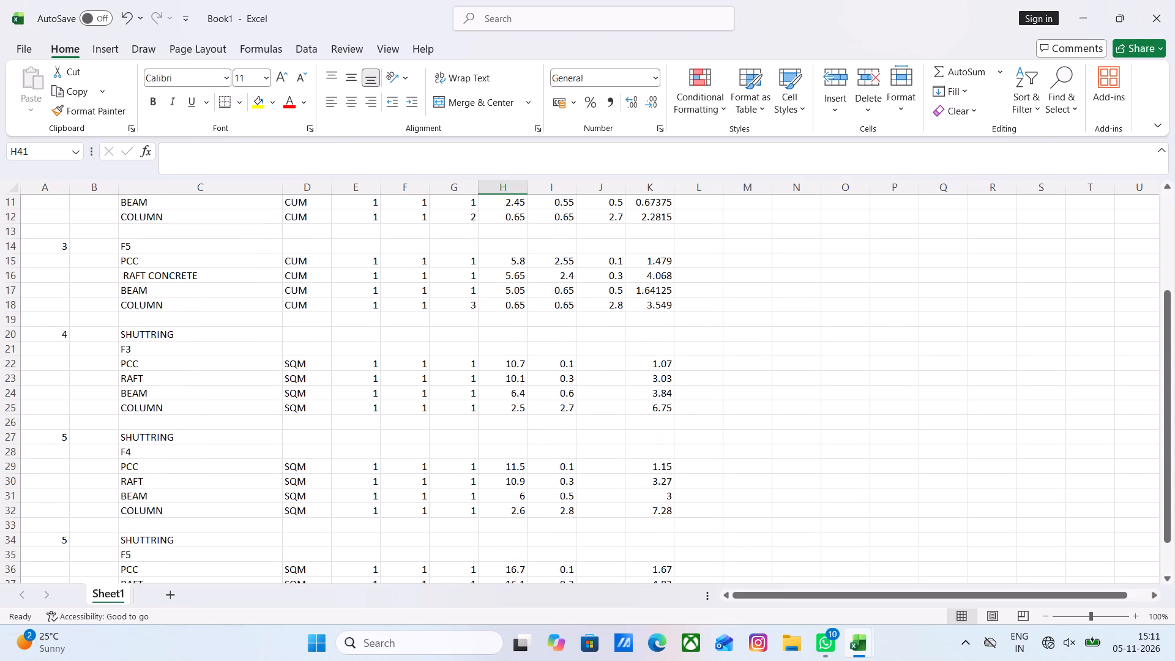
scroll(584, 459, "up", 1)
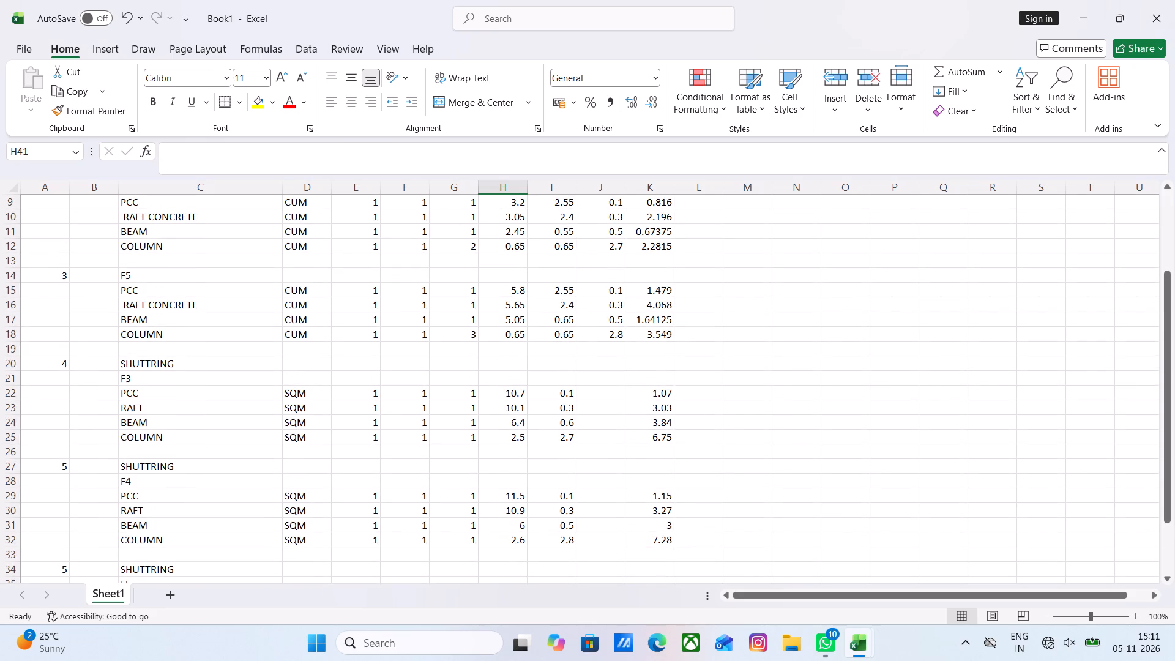
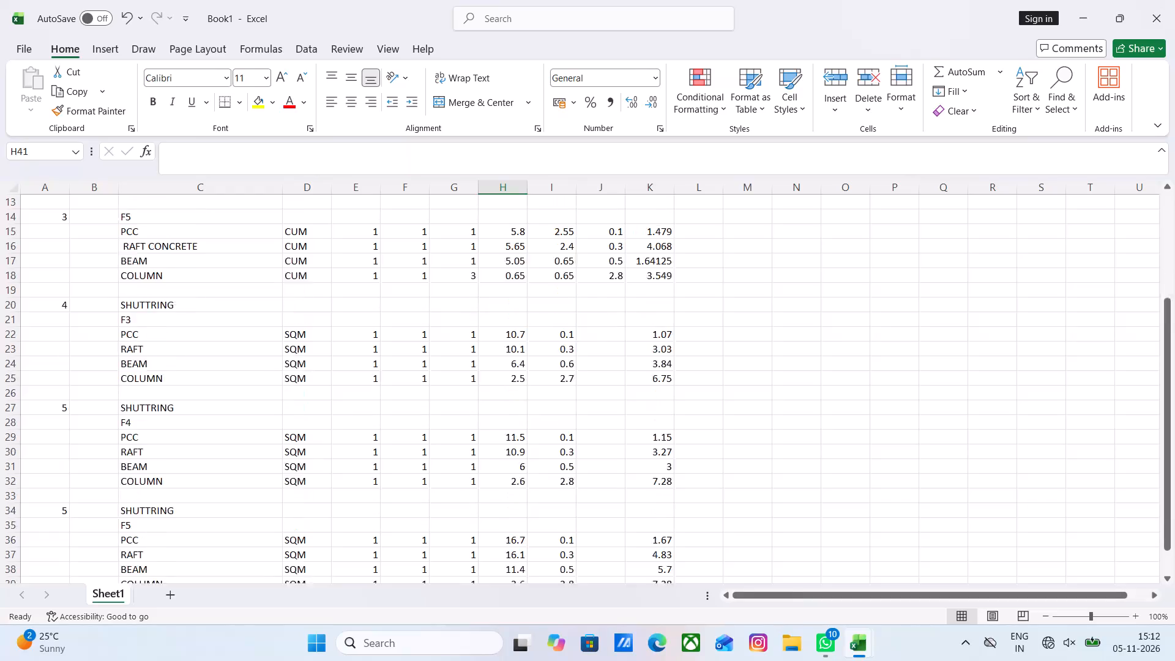
Make the F4 concrete heading in C8 bold.
scroll(731, 424, "down", 2)
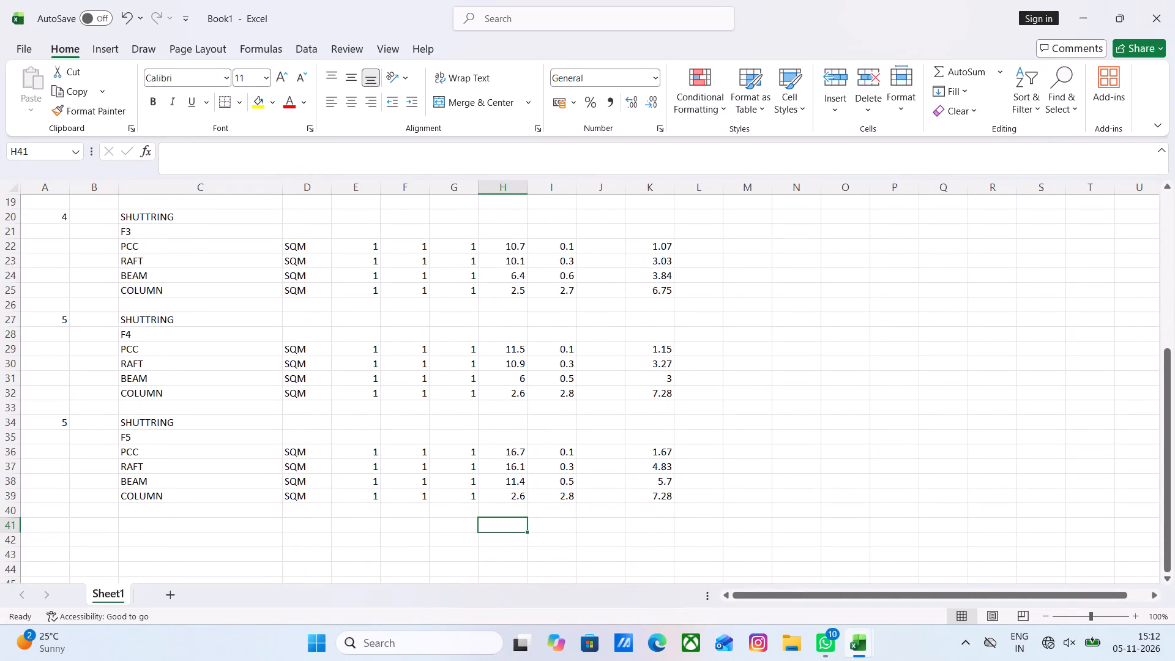
scroll(731, 424, "up", 15)
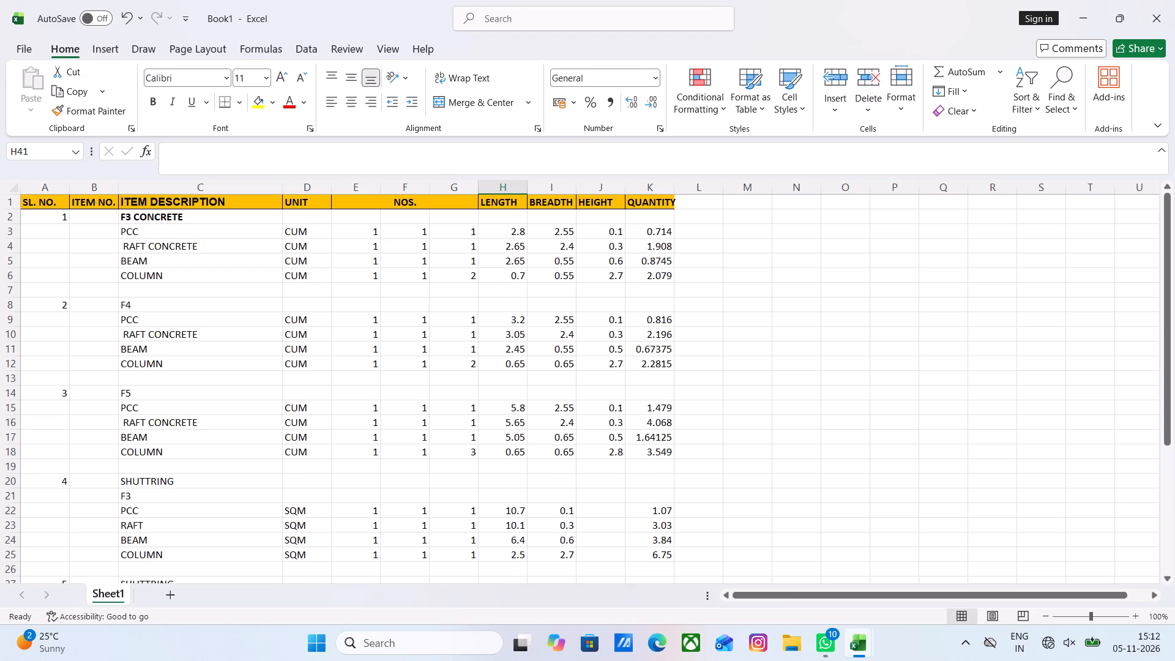
left_click(127, 307)
left_click(158, 102)
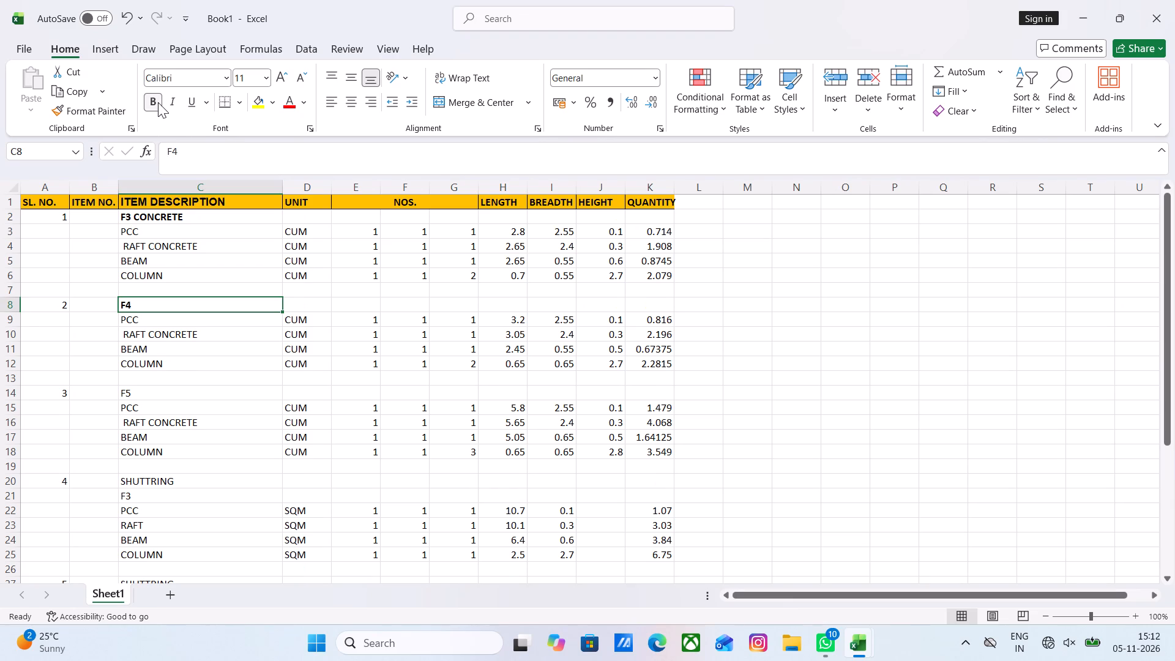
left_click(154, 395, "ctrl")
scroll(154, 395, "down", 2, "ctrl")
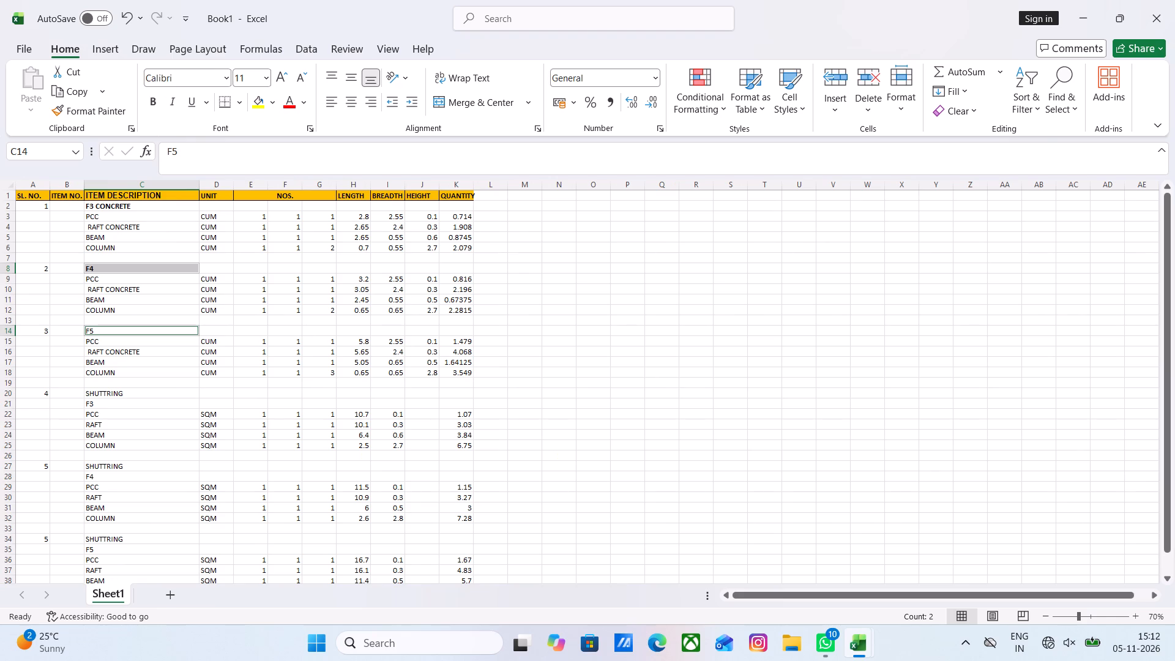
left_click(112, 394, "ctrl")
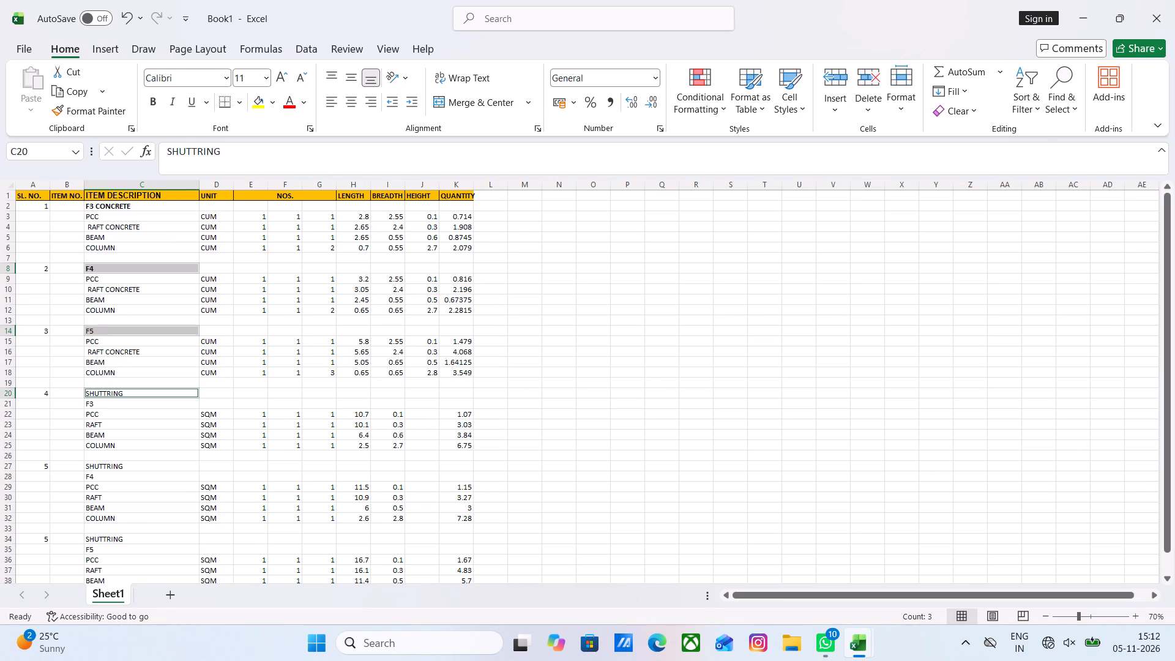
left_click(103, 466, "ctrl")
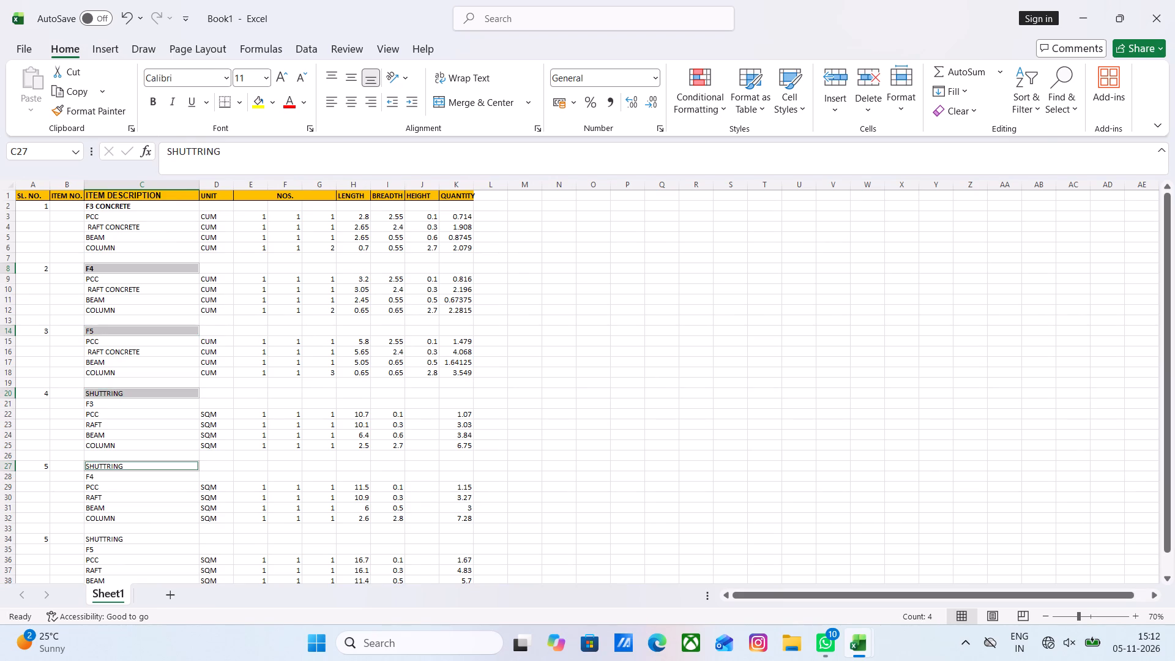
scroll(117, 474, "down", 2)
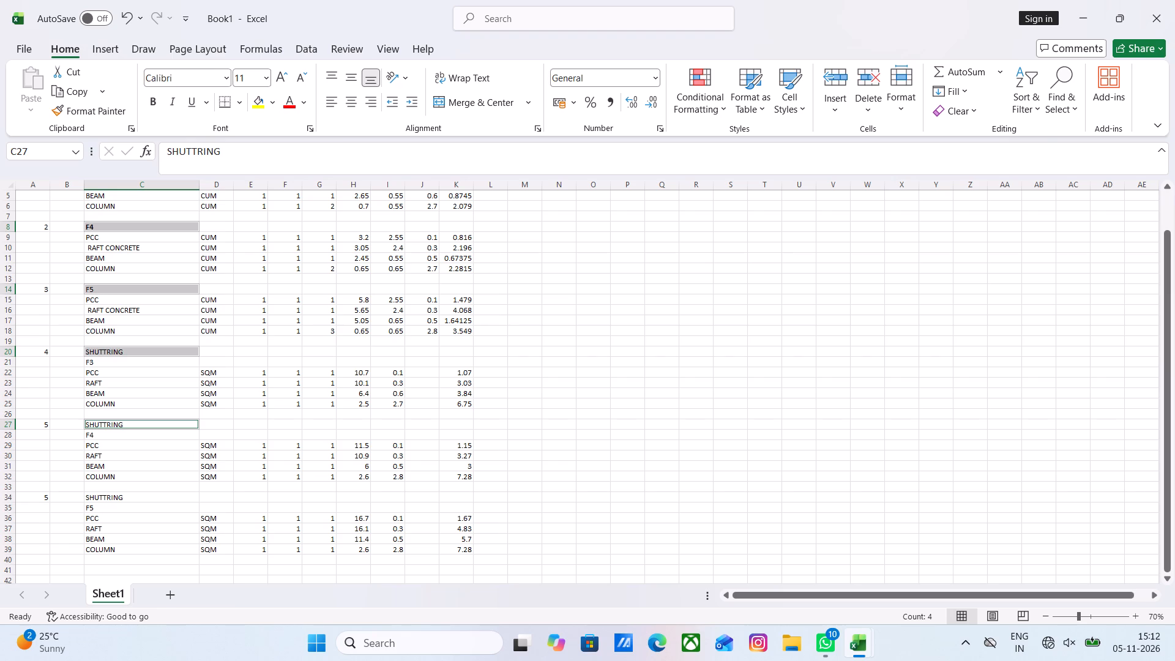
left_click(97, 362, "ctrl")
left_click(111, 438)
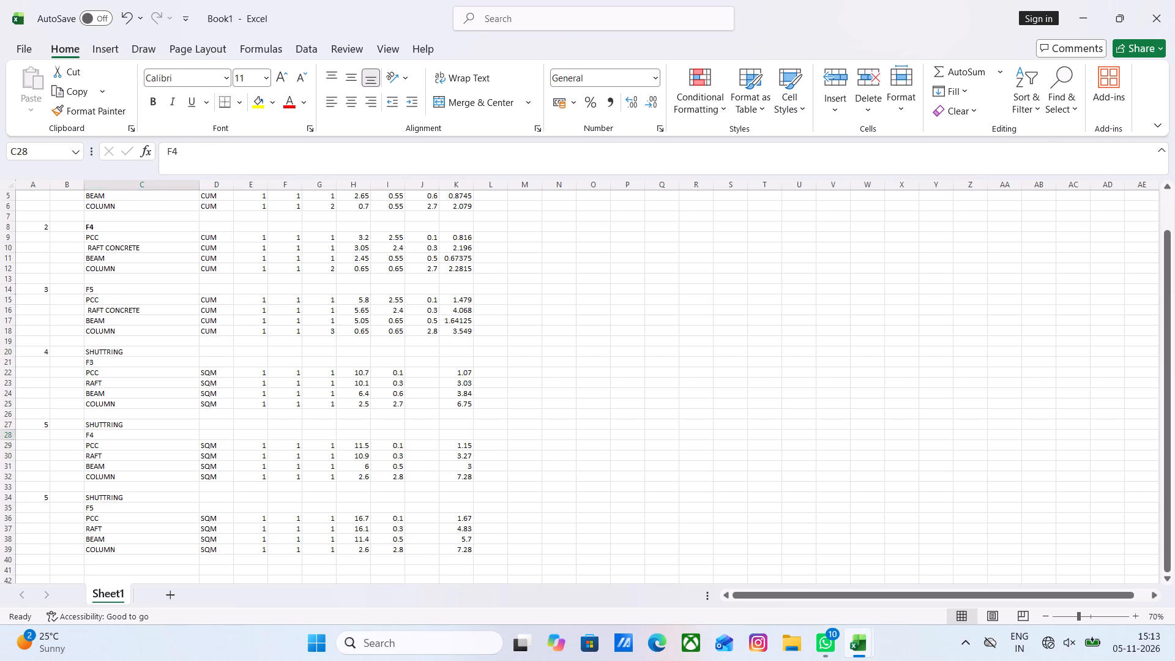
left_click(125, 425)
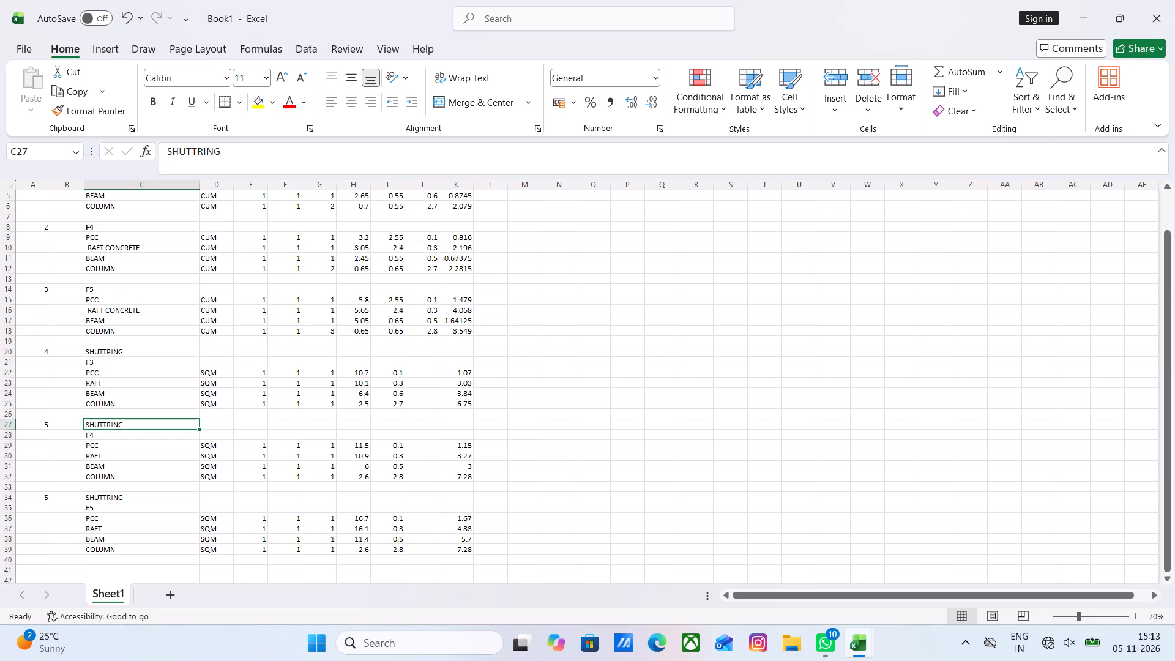
Make the F5 heading in C14 and the SHUTTRING, F3, F4 and F5 headings in C20:C21, C27:C28 and C34:C35 bold.
scroll(111, 269, "up", 3)
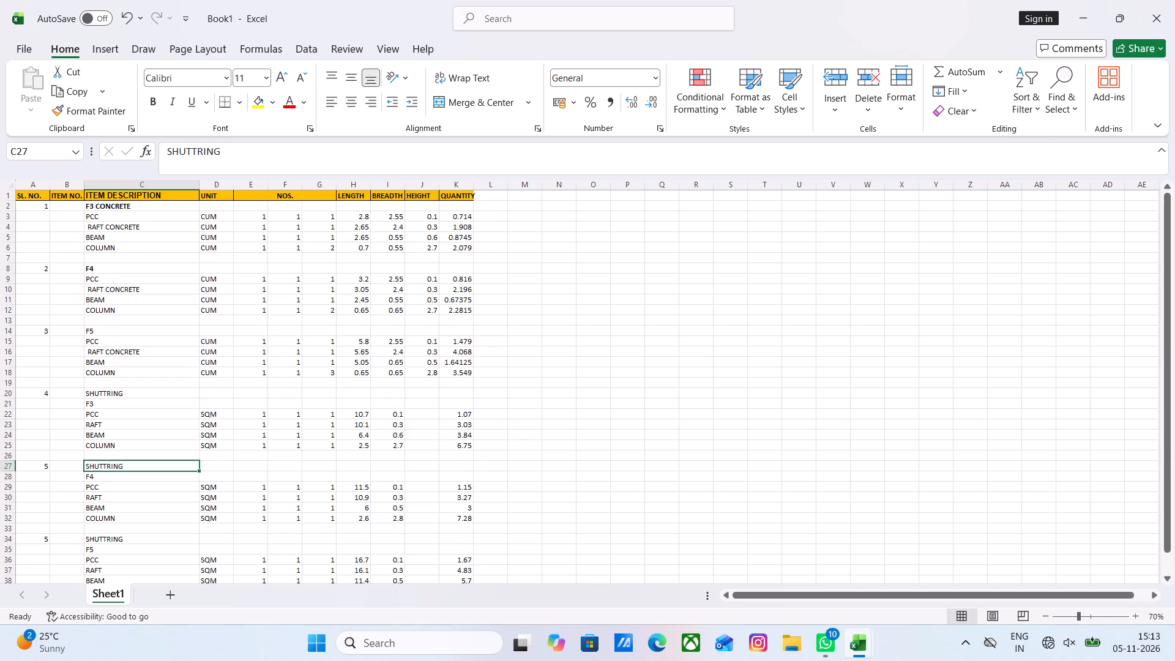
left_click(97, 268)
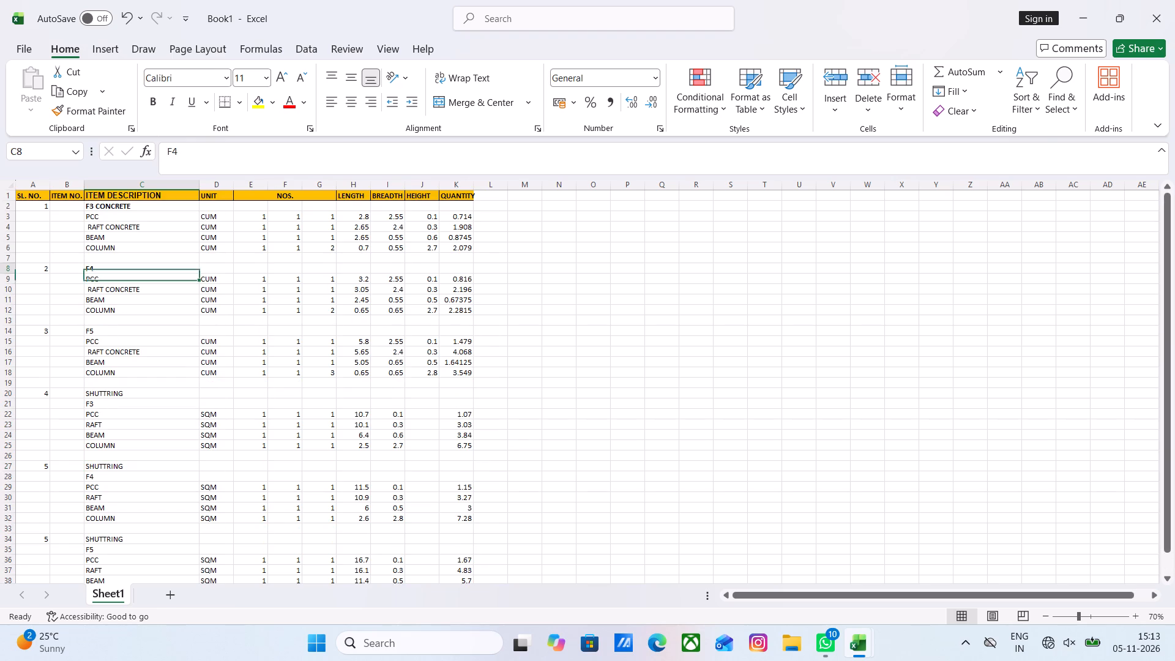
left_click(91, 334)
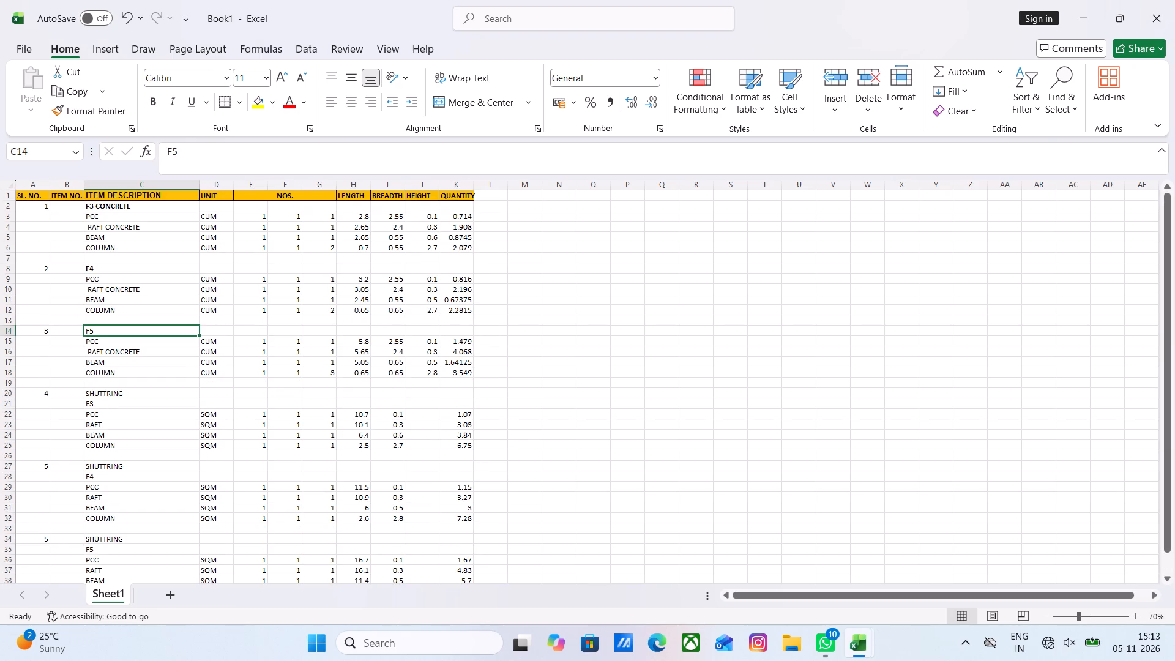
left_click(100, 394, "ctrl")
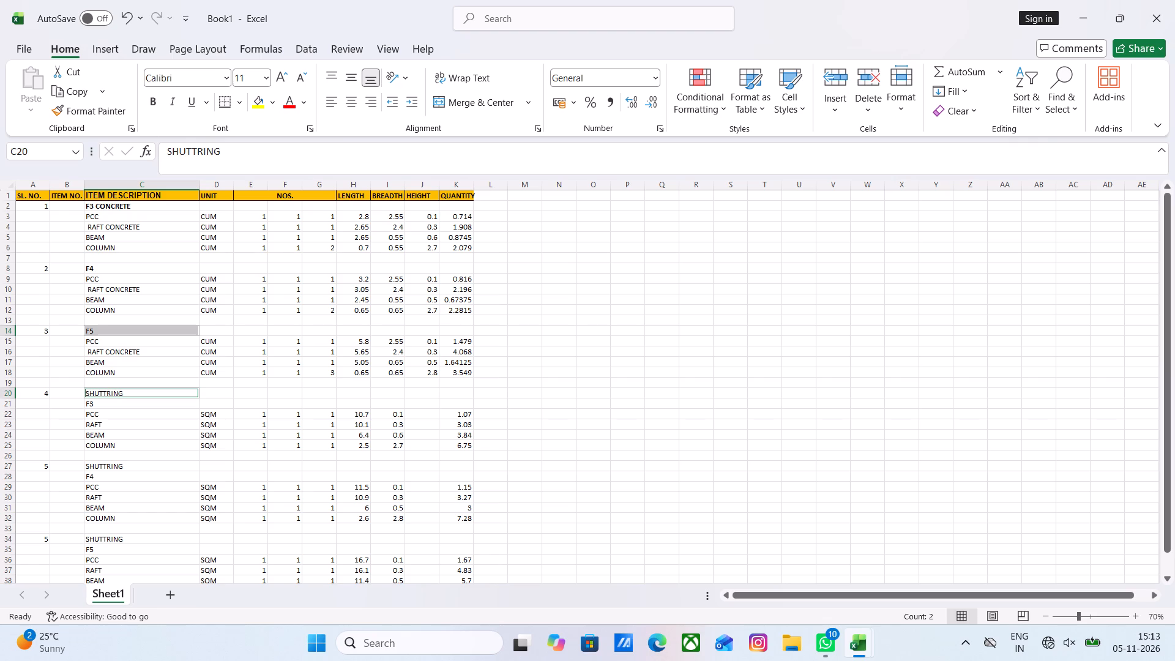
left_click(99, 405, "ctrl")
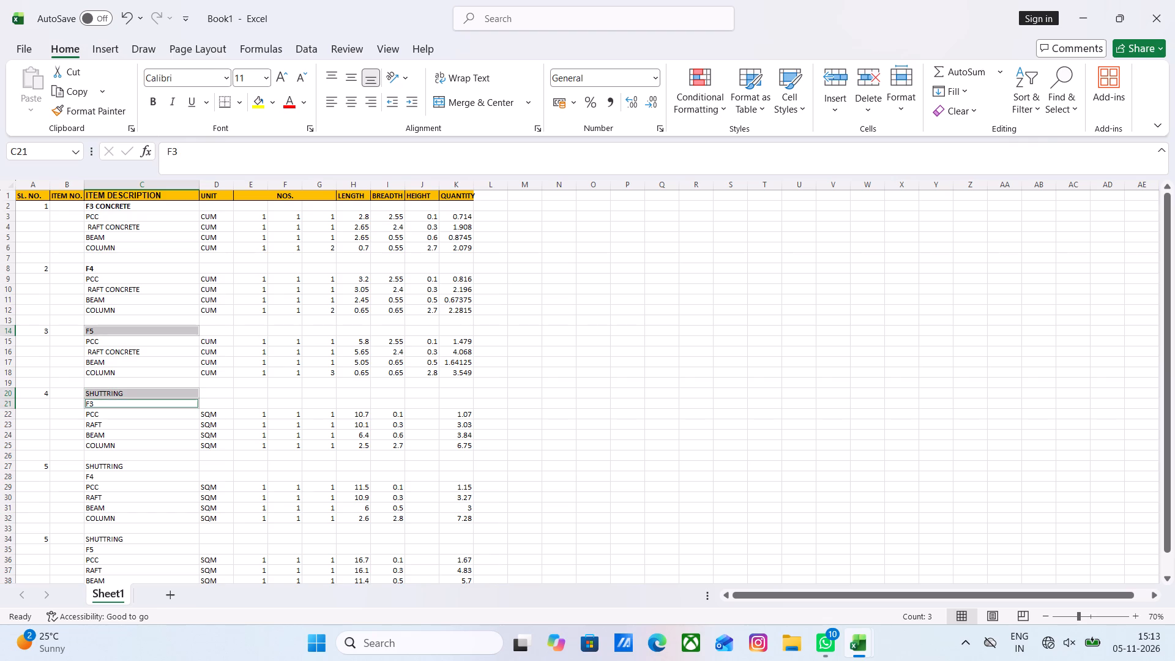
left_click(115, 467, "ctrl")
left_click(105, 477, "ctrl")
scroll(108, 479, "down", 2)
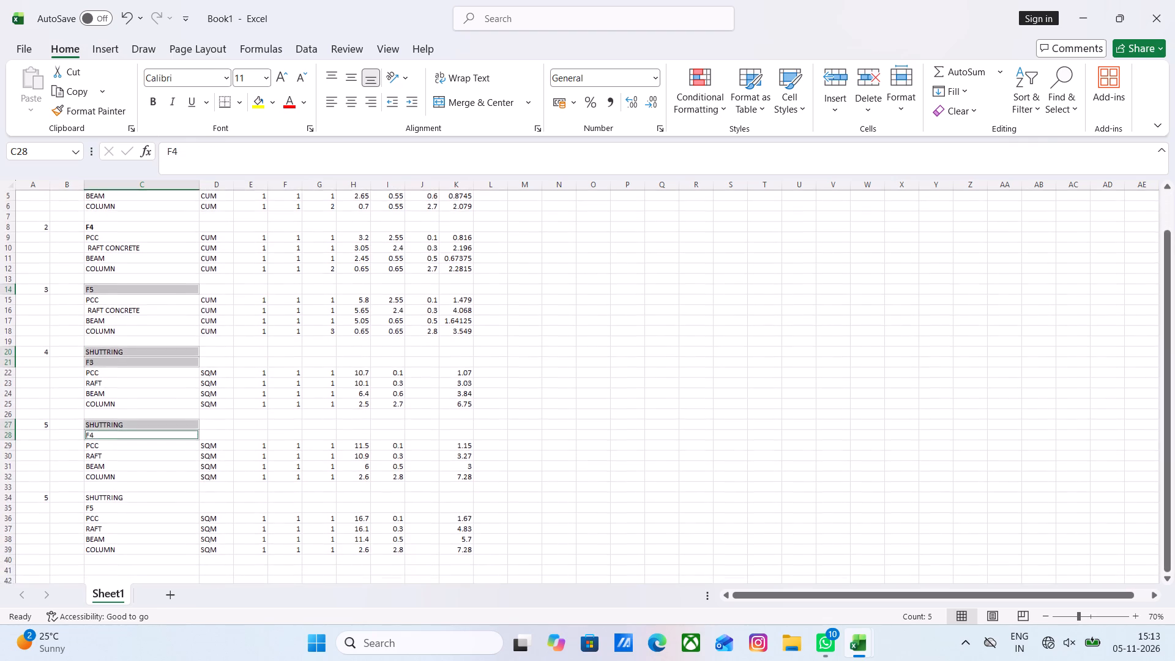
scroll(108, 479, "down", 2)
left_click(117, 457, "ctrl")
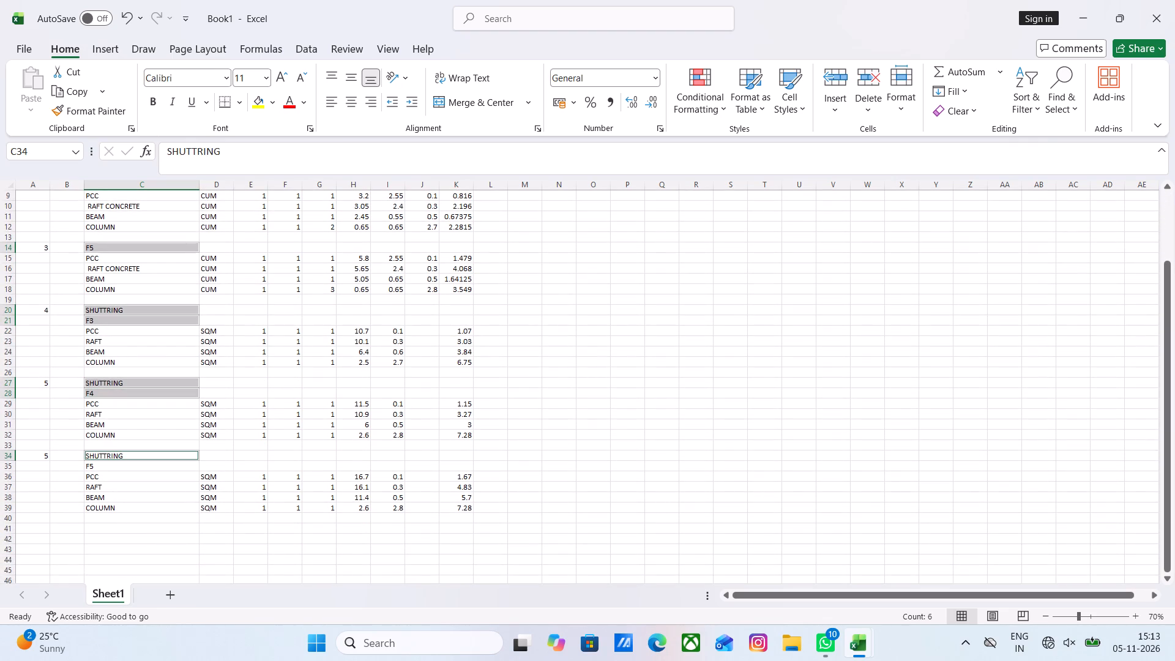
left_click(107, 469, "ctrl")
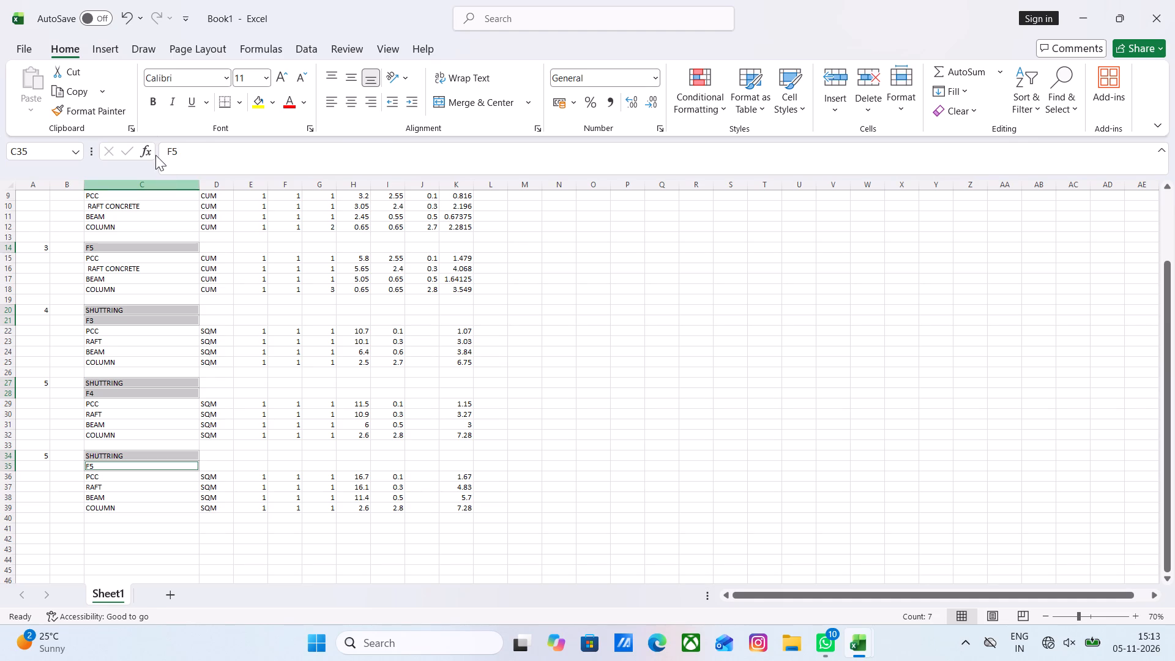
left_click(157, 111)
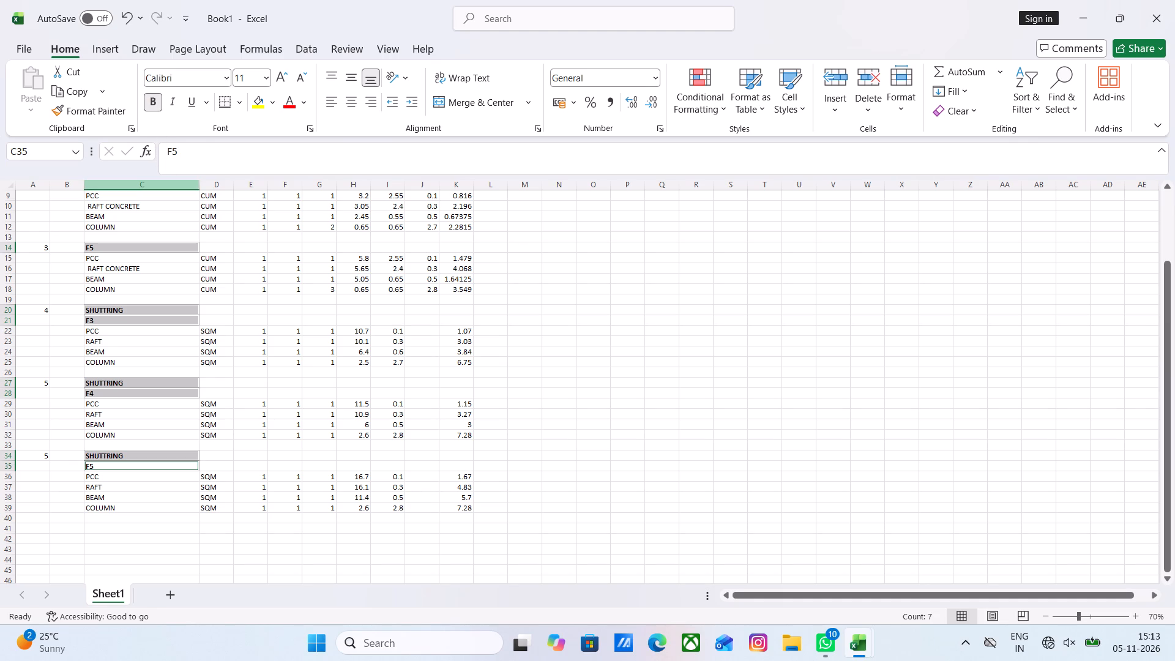
left_click(600, 304)
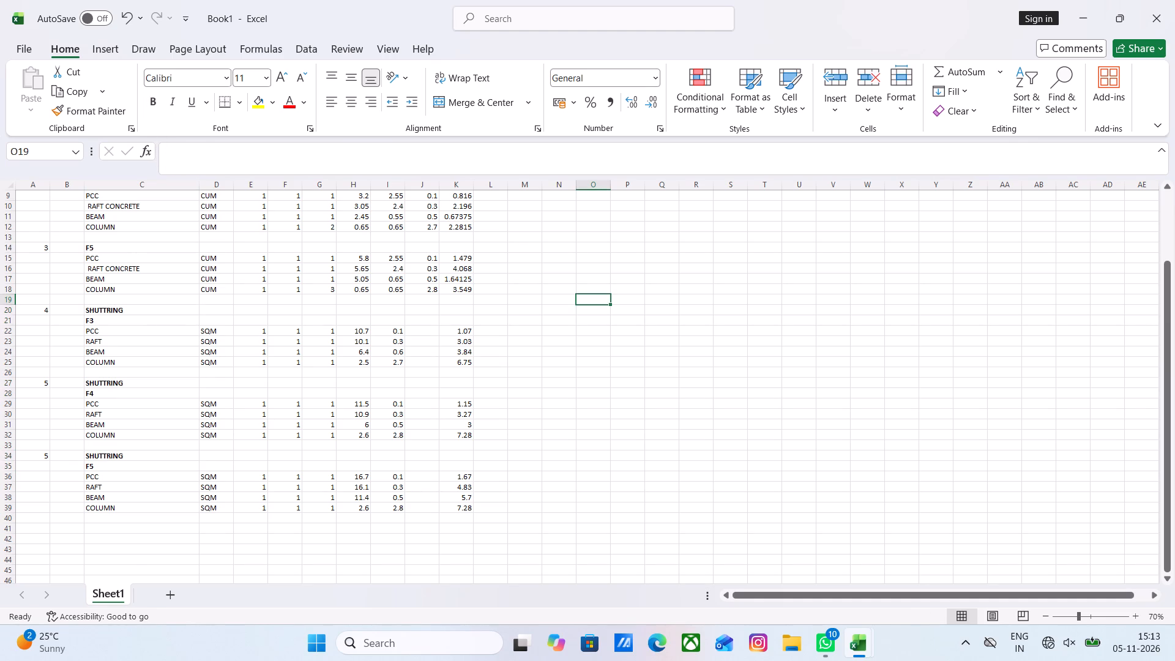
Review the concrete and shuttering blocks for F3, F4 and F5 across the sheet.
scroll(549, 405, "up", 2, "ctrl")
scroll(718, 413, "down", 1)
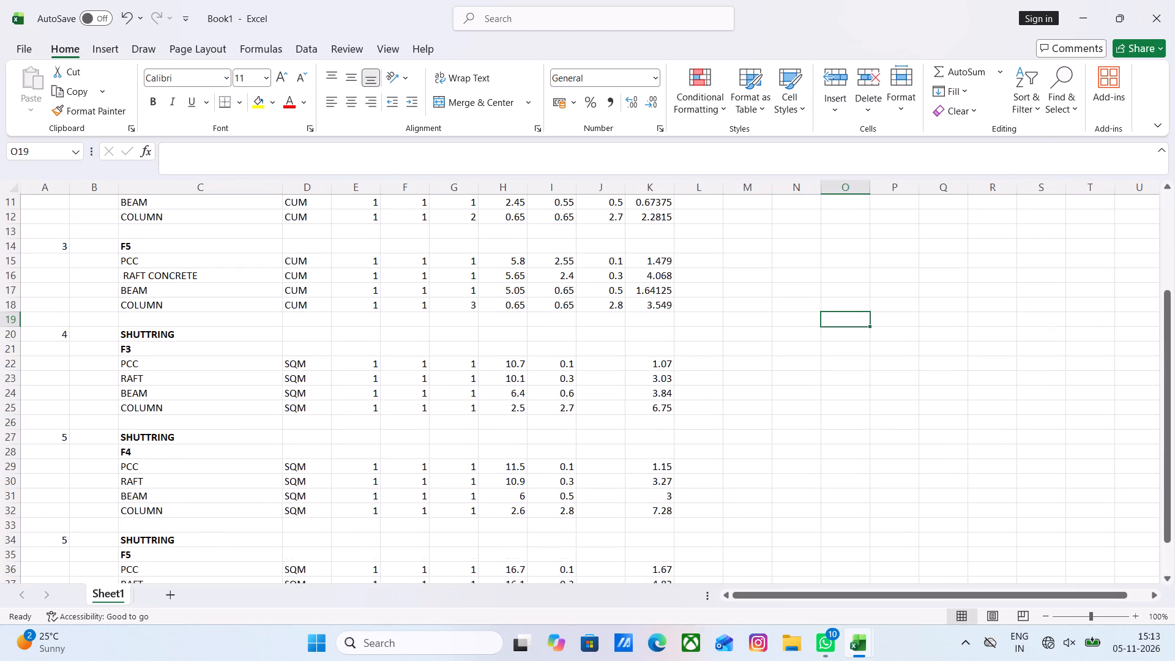
scroll(718, 413, "down", 4)
scroll(720, 413, "up", 16)
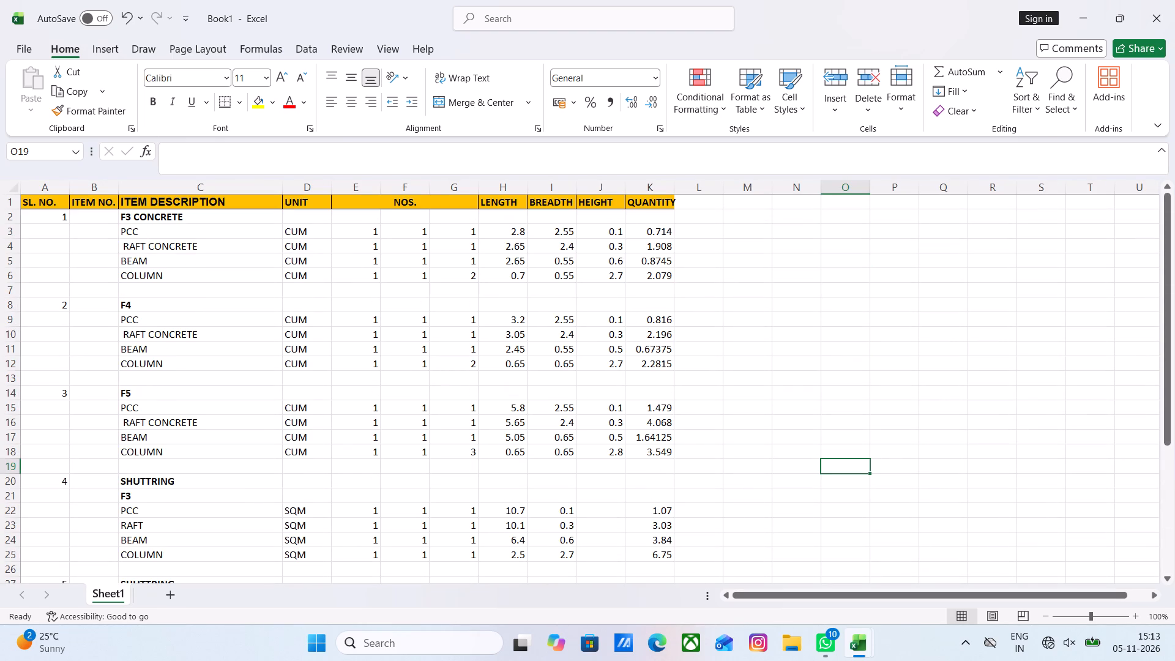
left_click(731, 392)
scroll(743, 396, "down", 6)
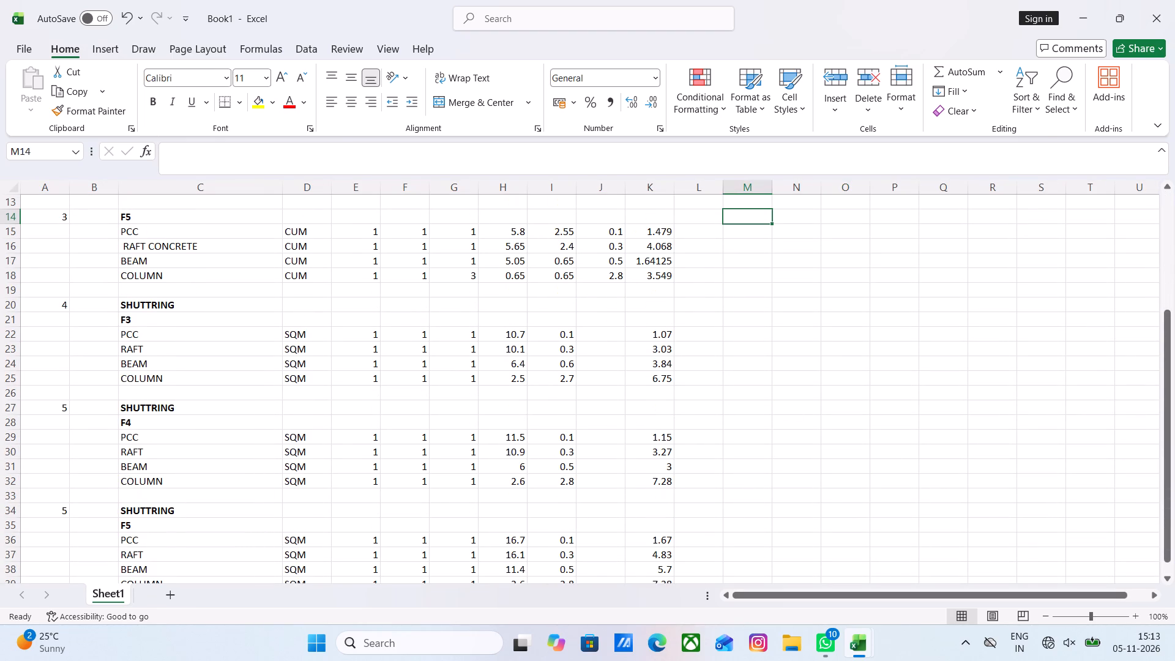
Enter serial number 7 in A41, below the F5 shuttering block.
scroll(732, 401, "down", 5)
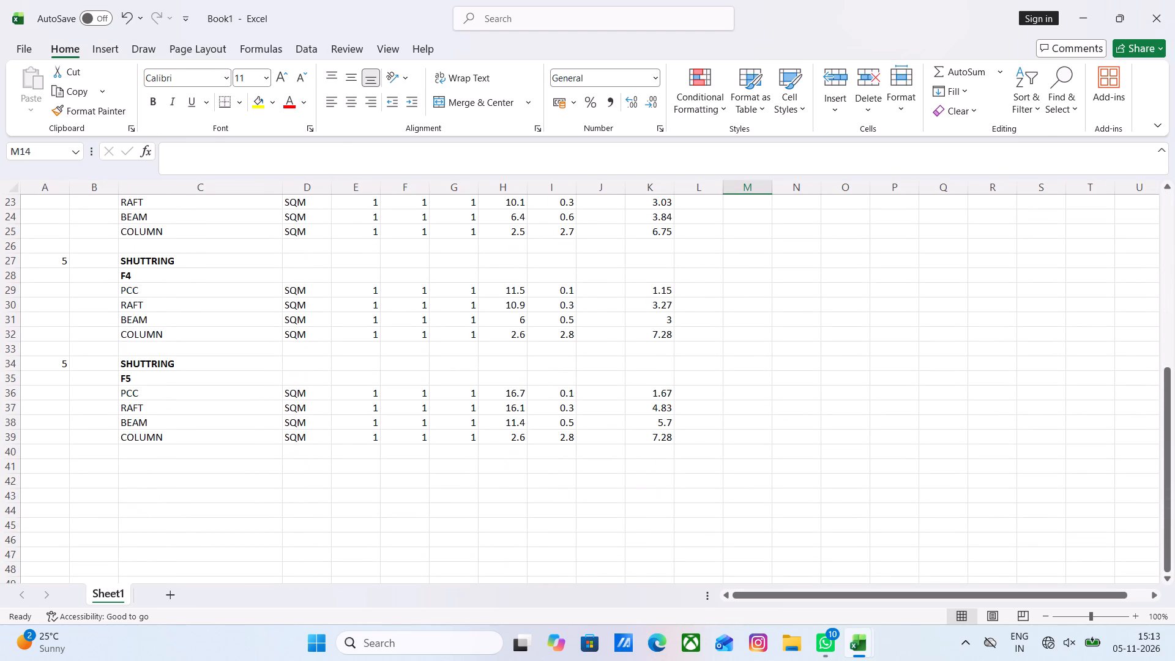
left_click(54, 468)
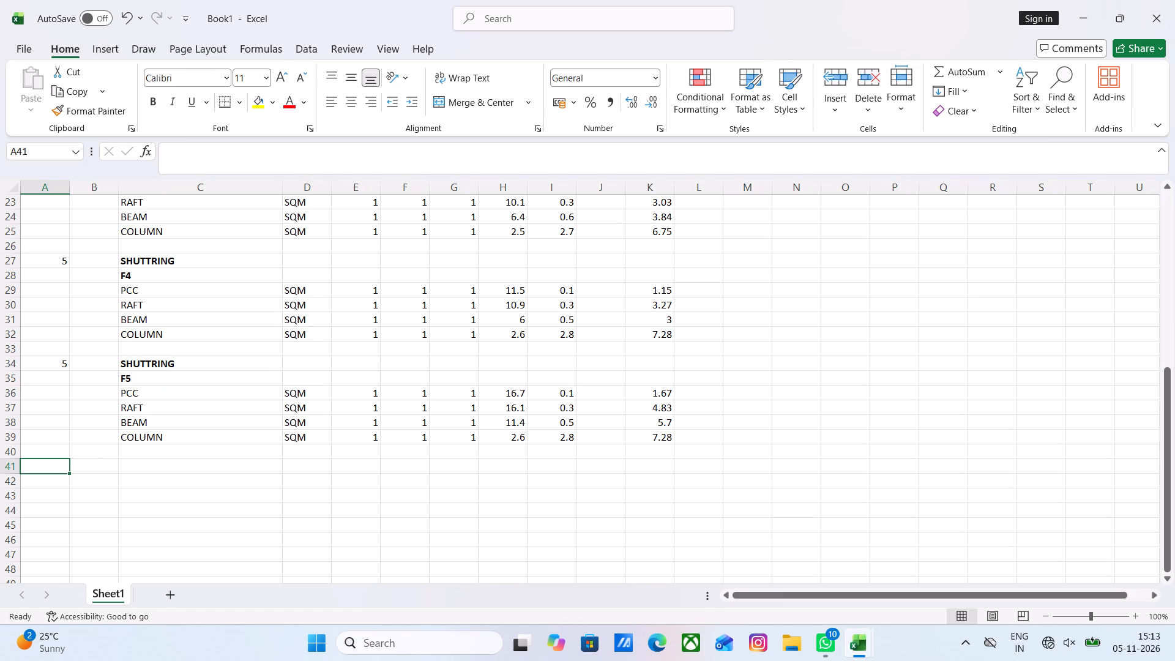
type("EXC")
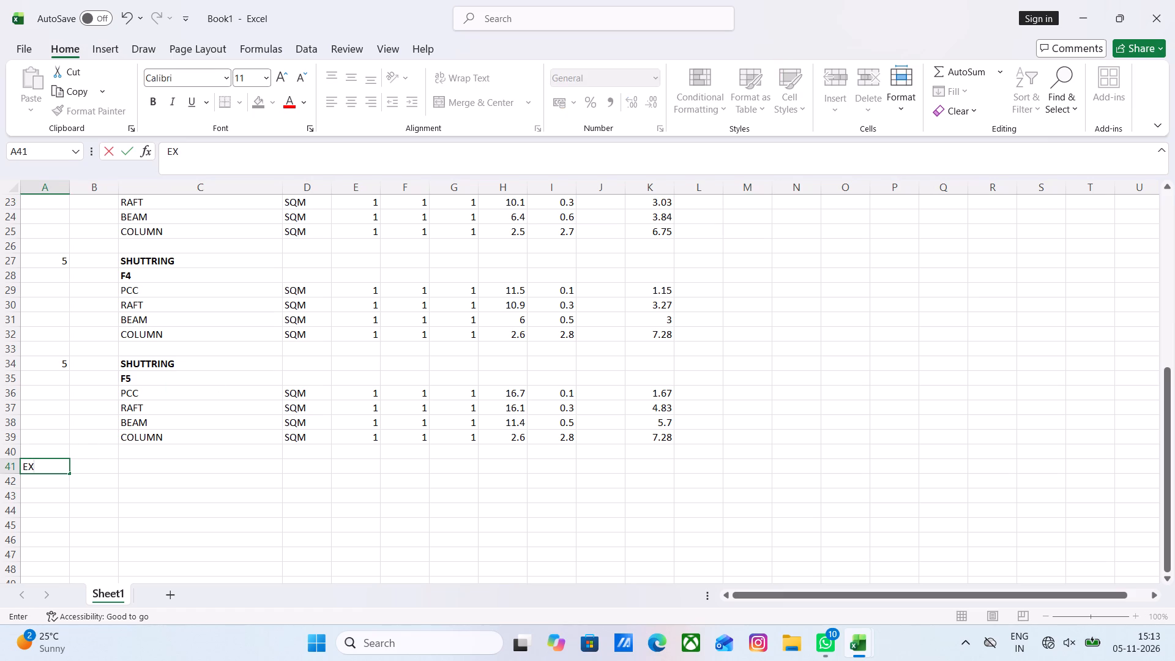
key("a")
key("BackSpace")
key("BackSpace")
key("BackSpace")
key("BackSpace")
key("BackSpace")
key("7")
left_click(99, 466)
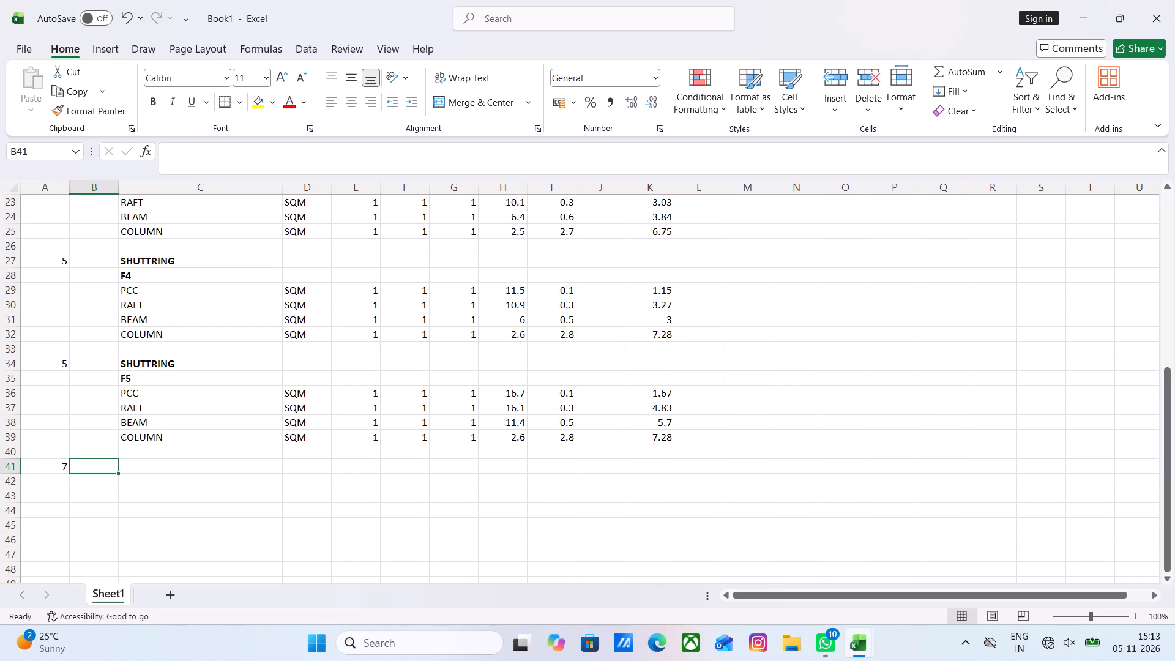
Set the serial number in A41 to 6.
left_click(51, 469)
key("6")
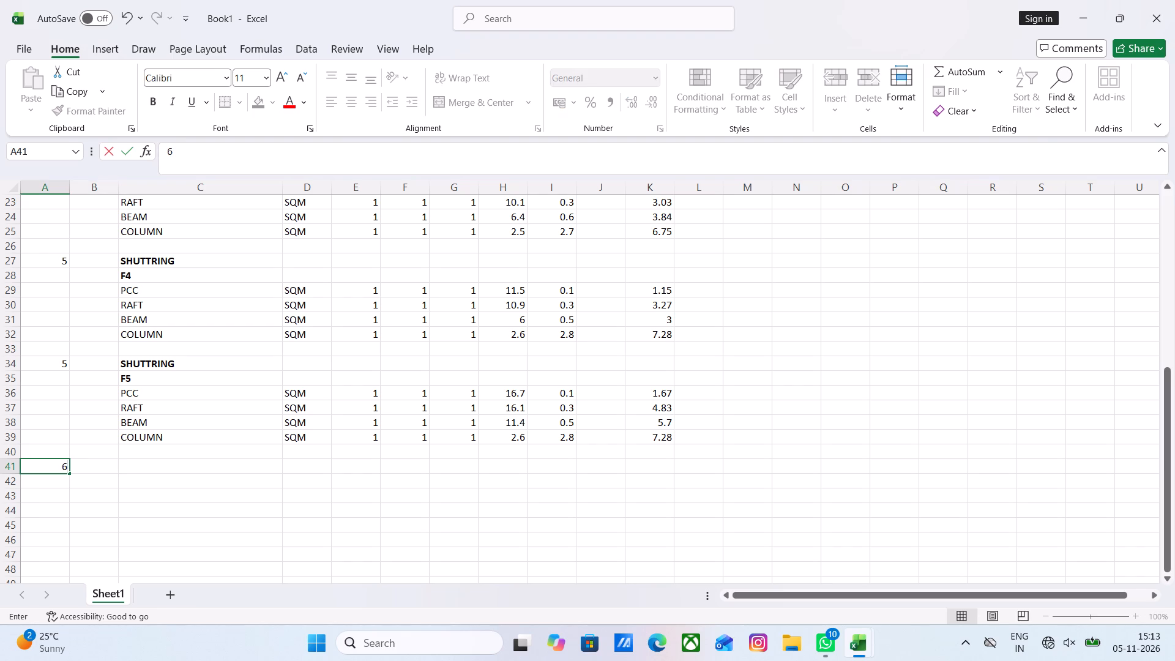
left_click(97, 508)
Enter the item heading EXCAVATION in C41 and make it bold.
left_click(99, 465)
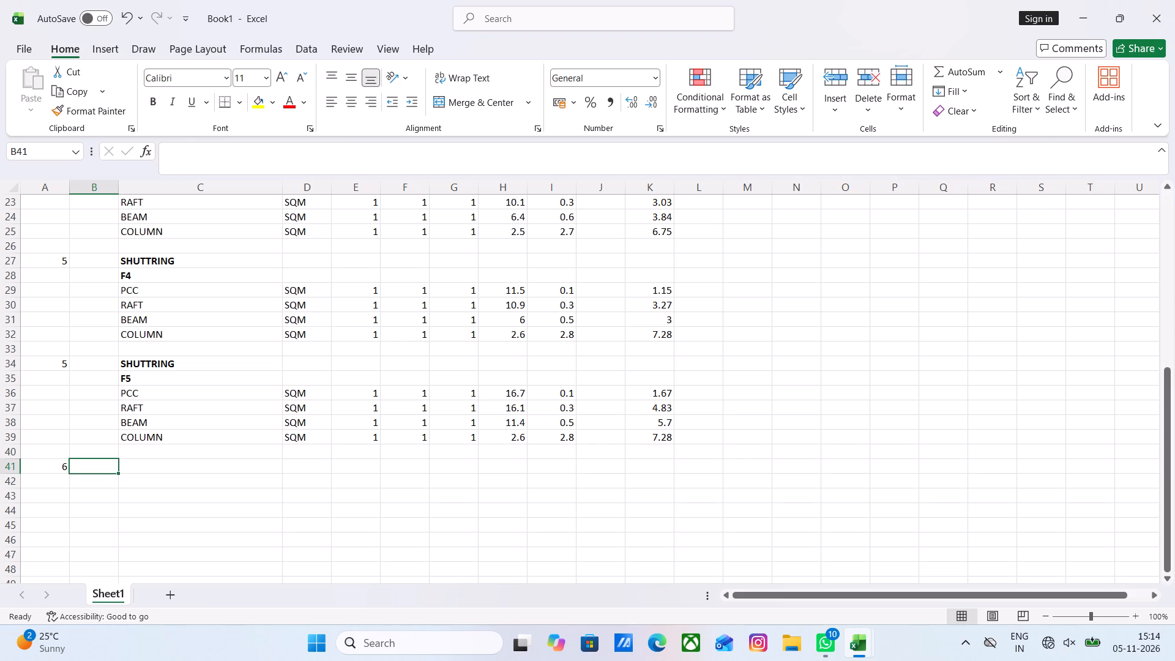
left_click(150, 465)
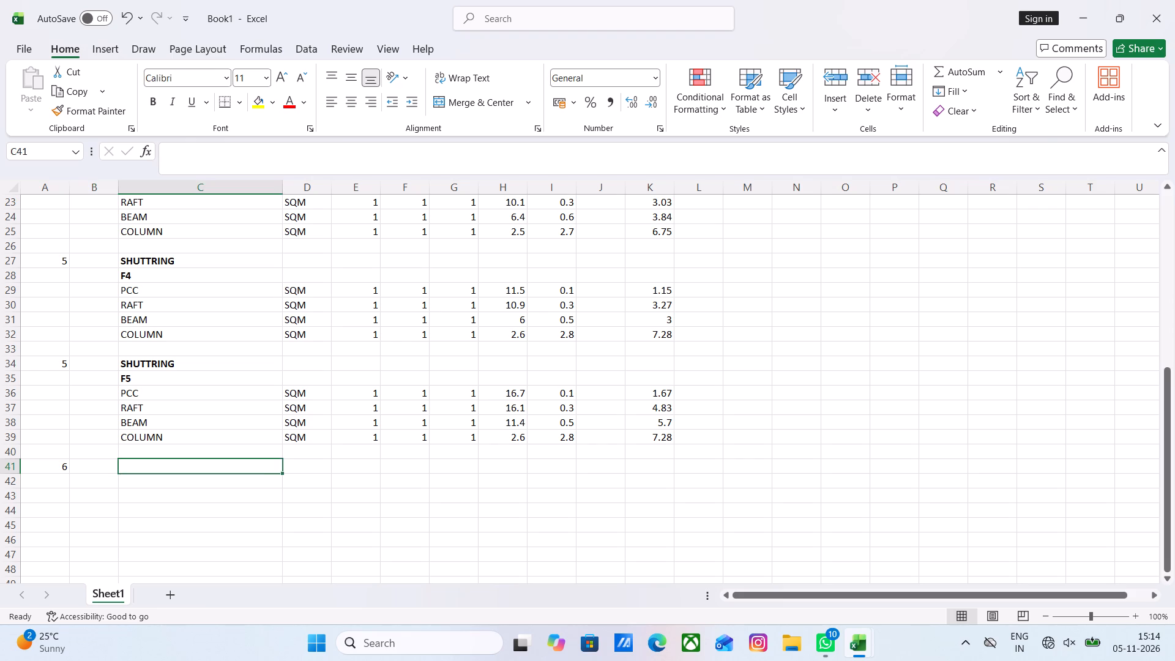
key("e")
type("XCAVATI")
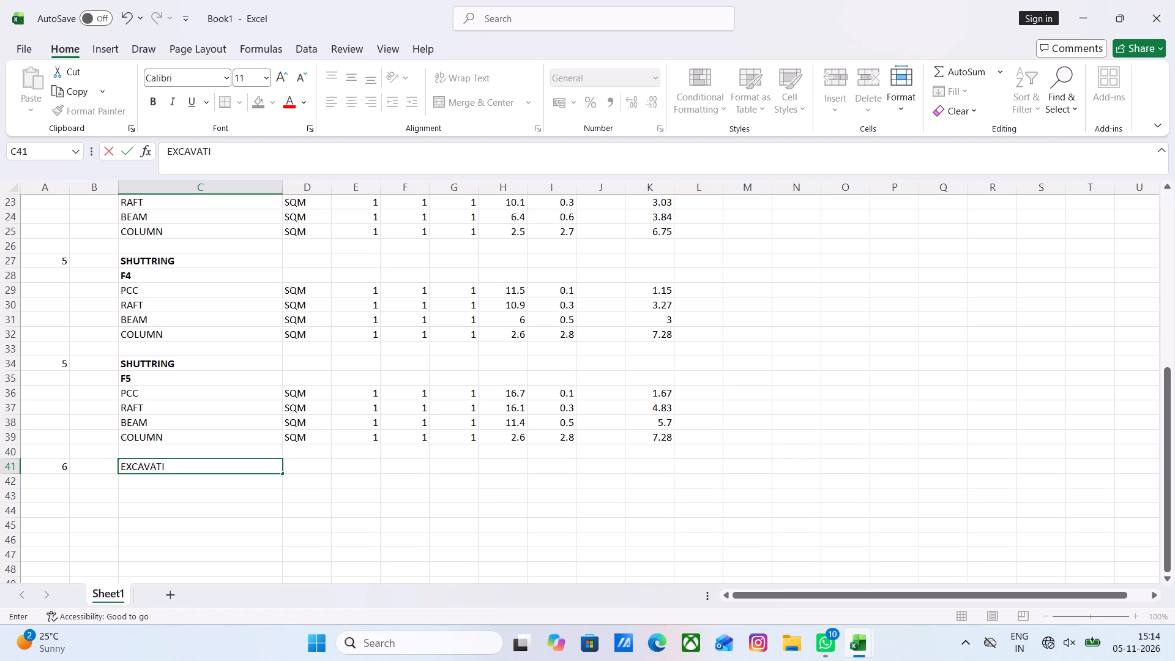
type("ON")
left_click(168, 506)
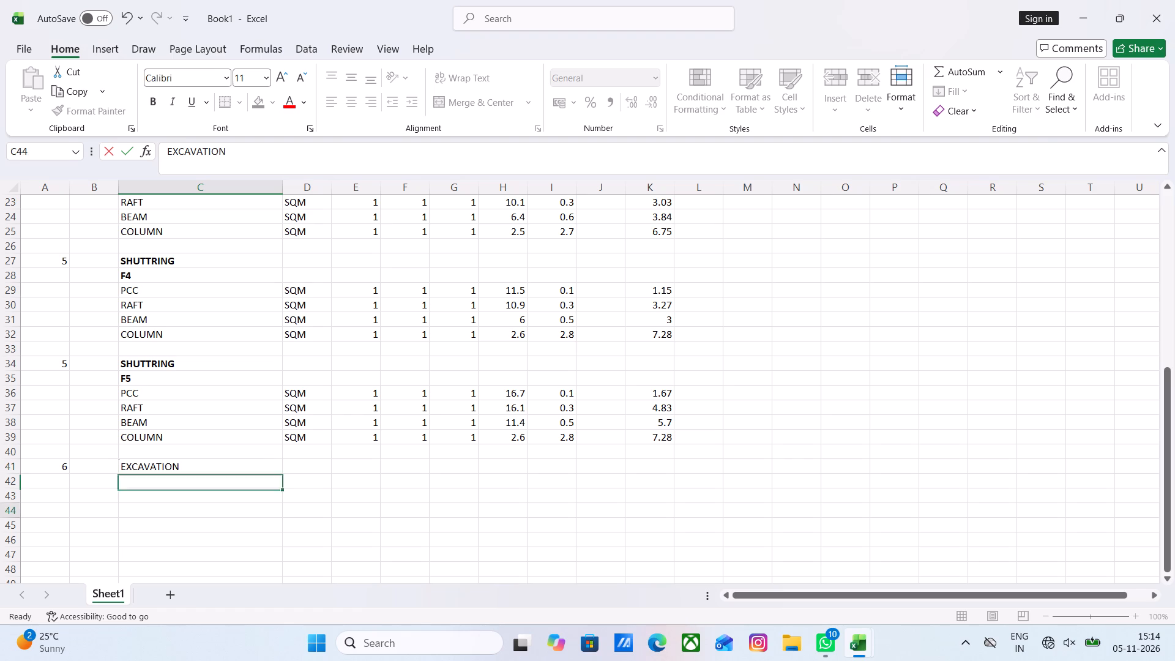
left_click(170, 481)
left_click(161, 461)
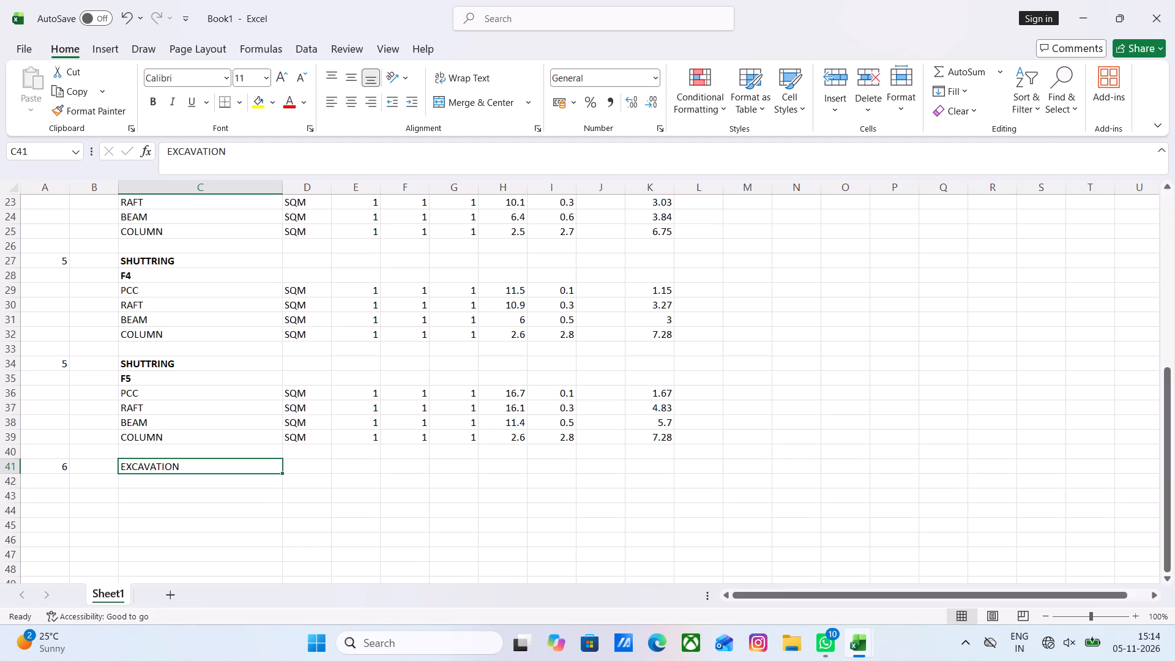
left_click(156, 102)
left_click(185, 503)
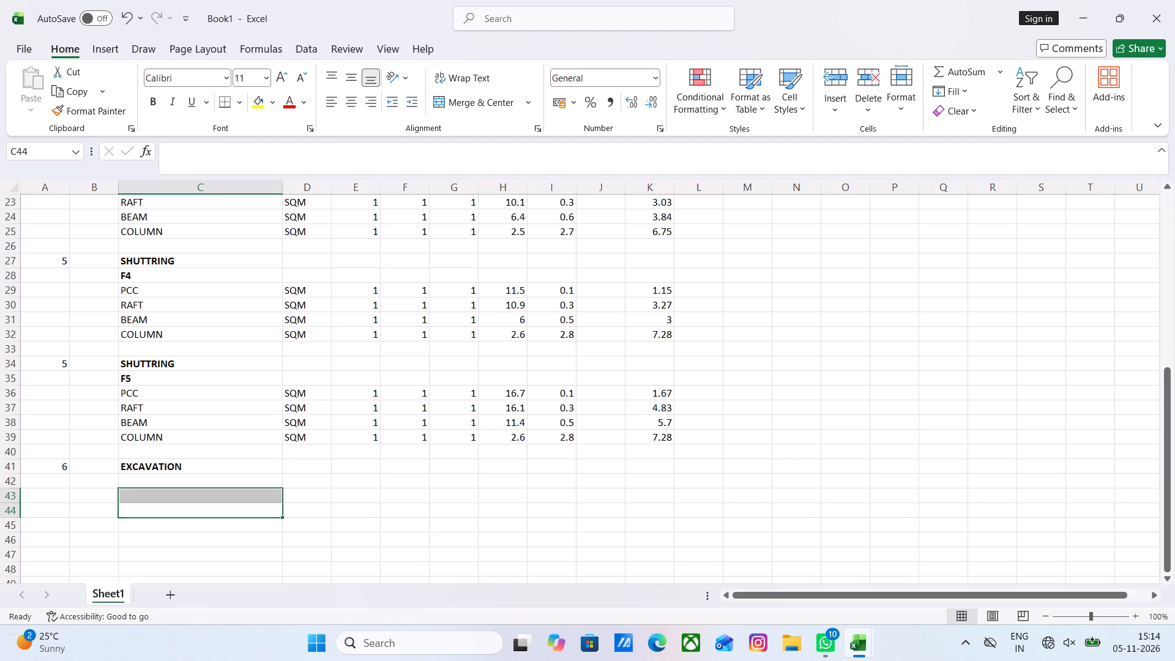
Enter the footing label F3 in C42, directly below the EXCAVATION heading.
left_click(164, 477)
left_click(171, 518)
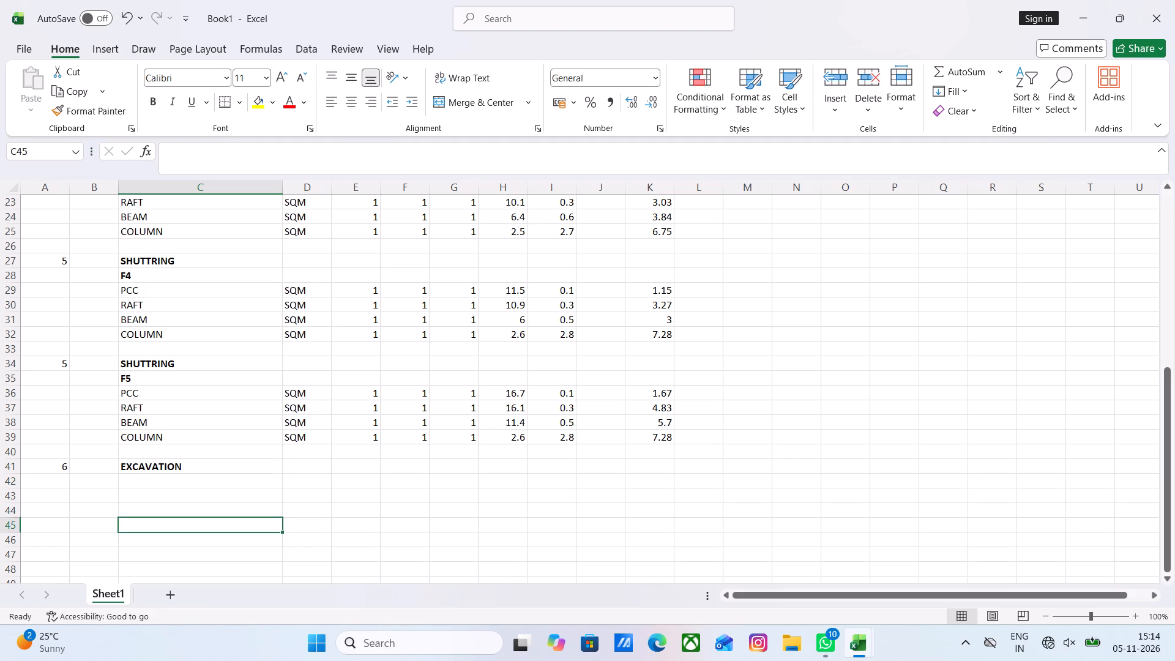
left_click(183, 479)
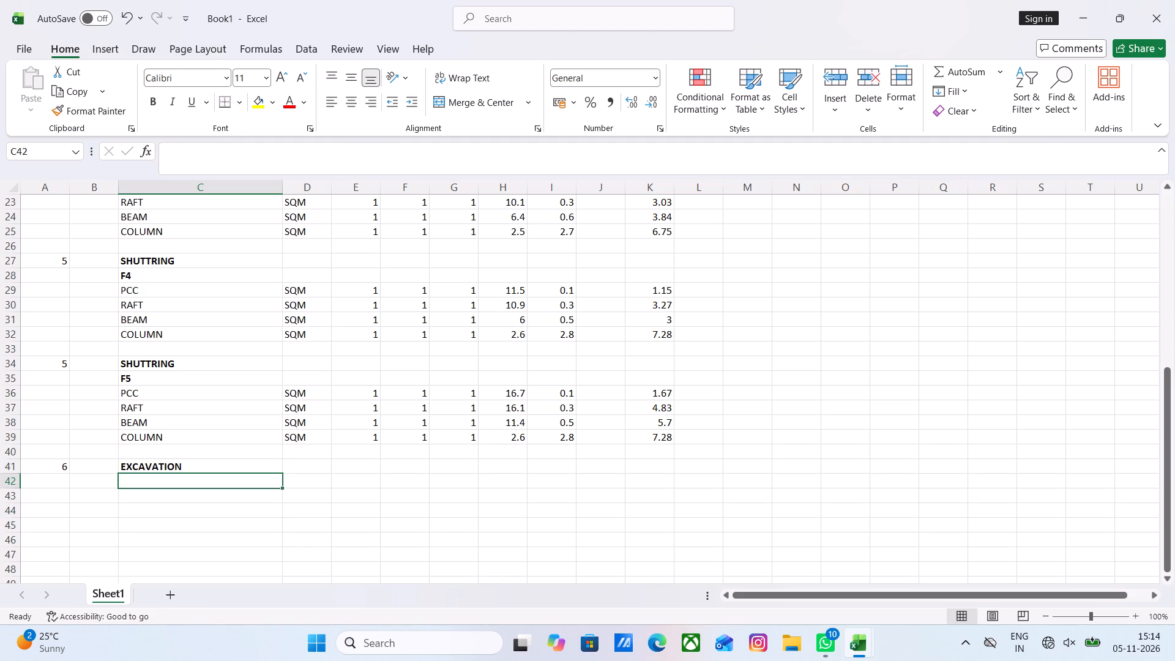
type("F3")
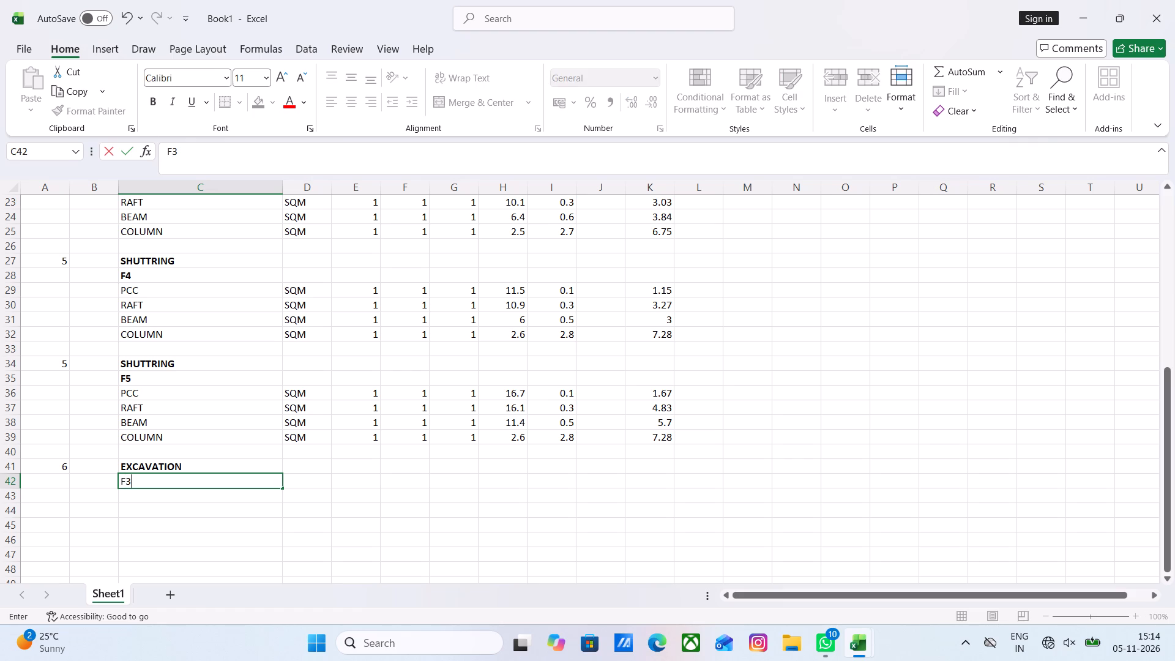
key("Down")
key("Up")
key("Up")
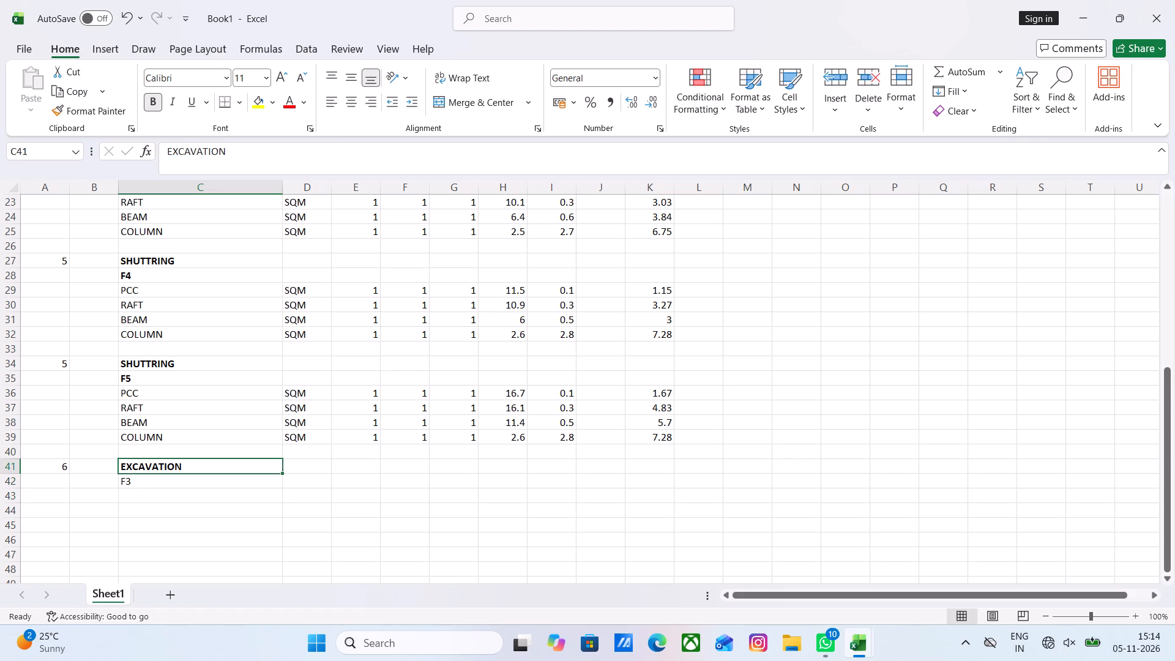
key("Down")
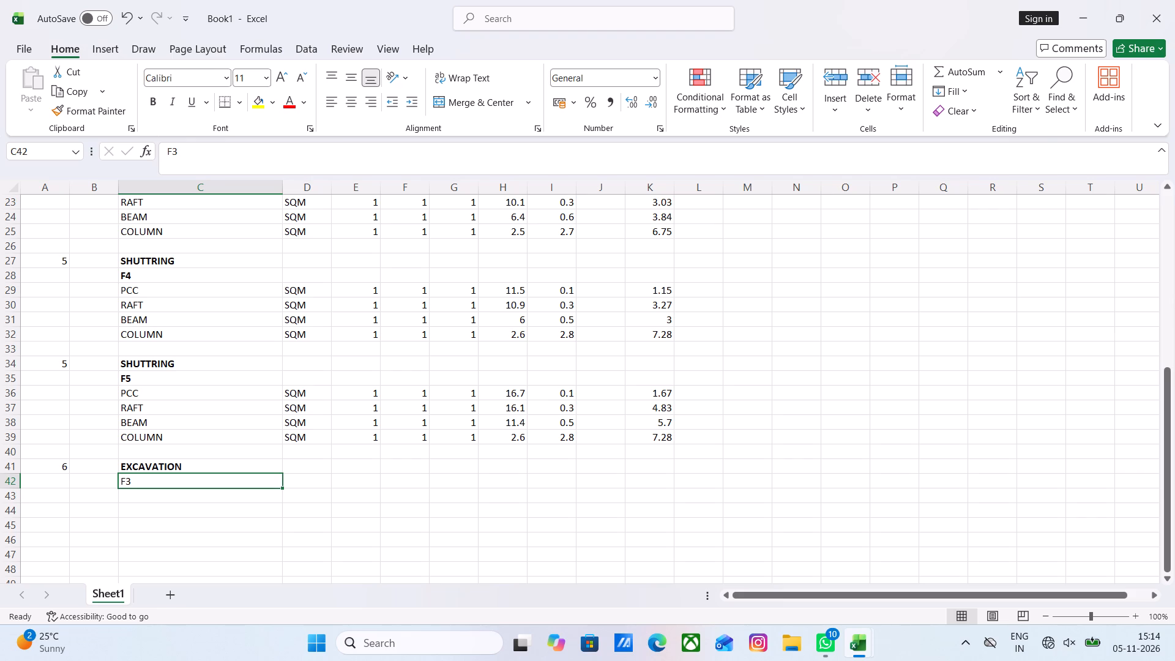
Enter the unit CUM in D42 and the value 1 in each of E42, F42 and G42.
left_click(315, 482)
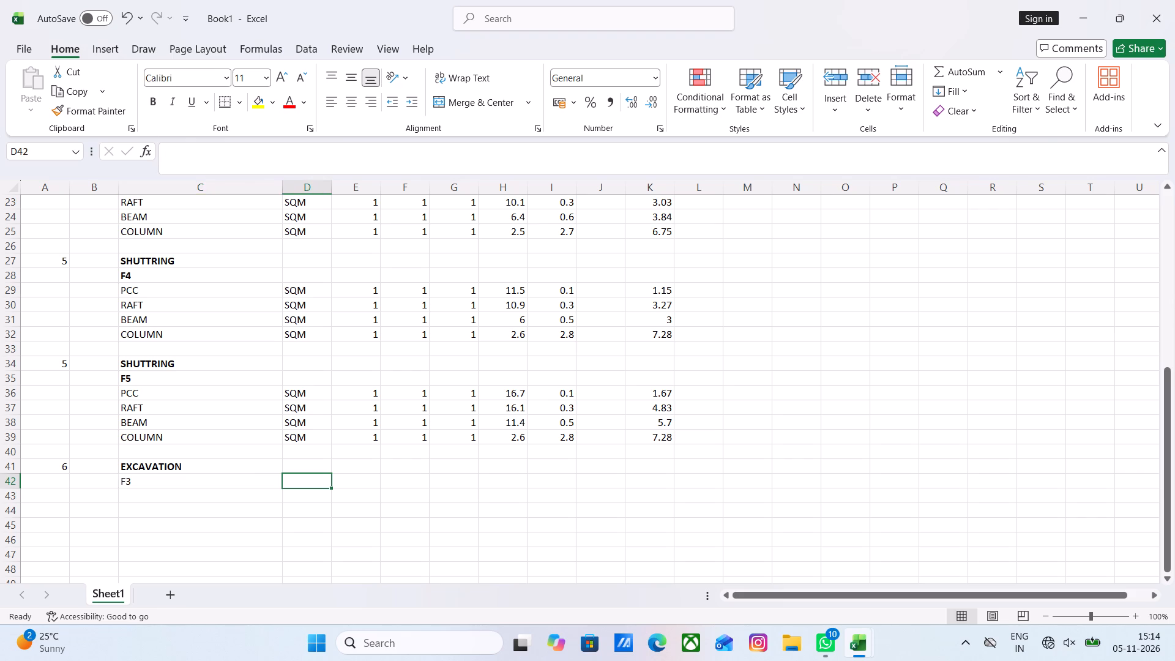
type("CUM")
left_click(361, 484)
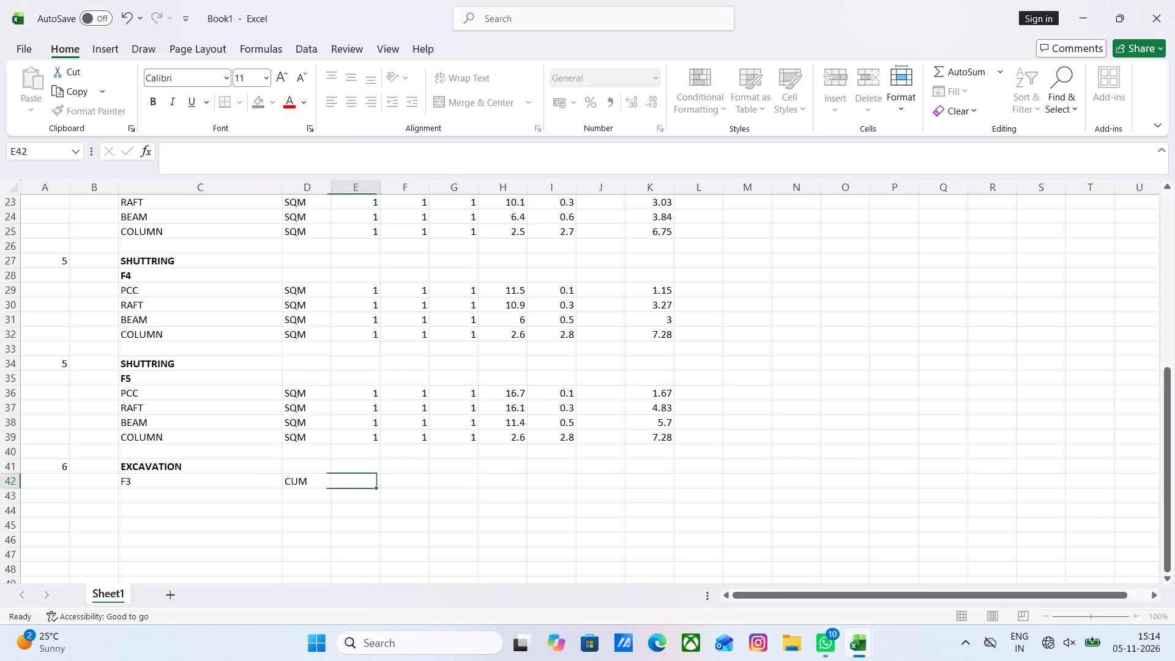
key("1")
key("Right")
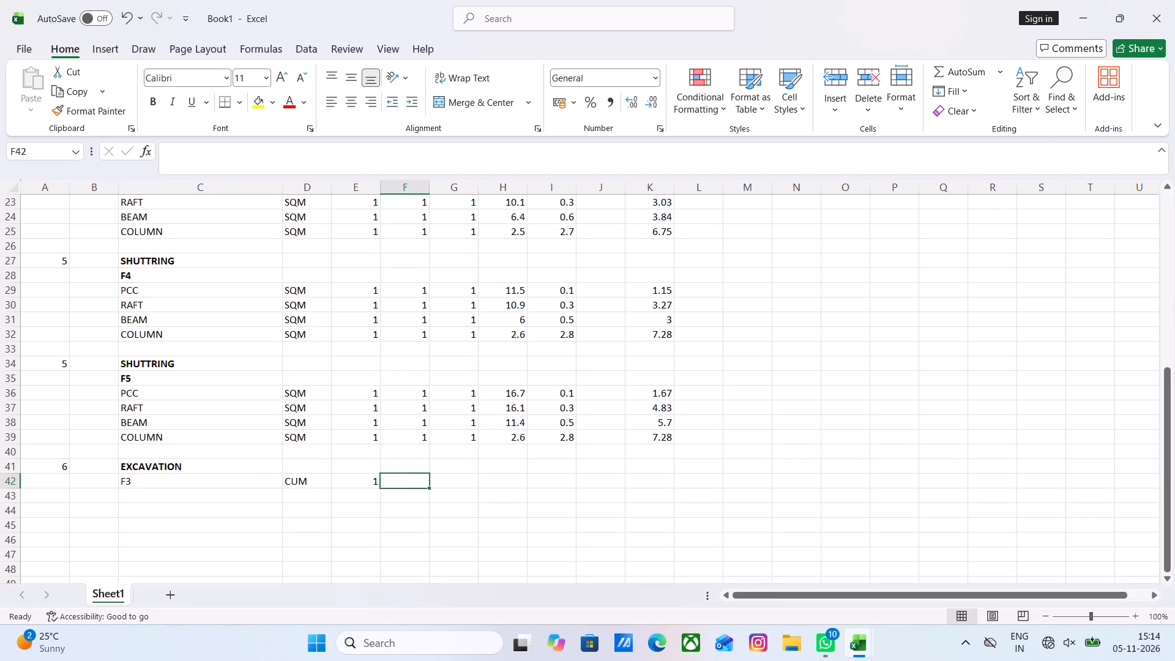
key("Right")
key("Left")
key("1")
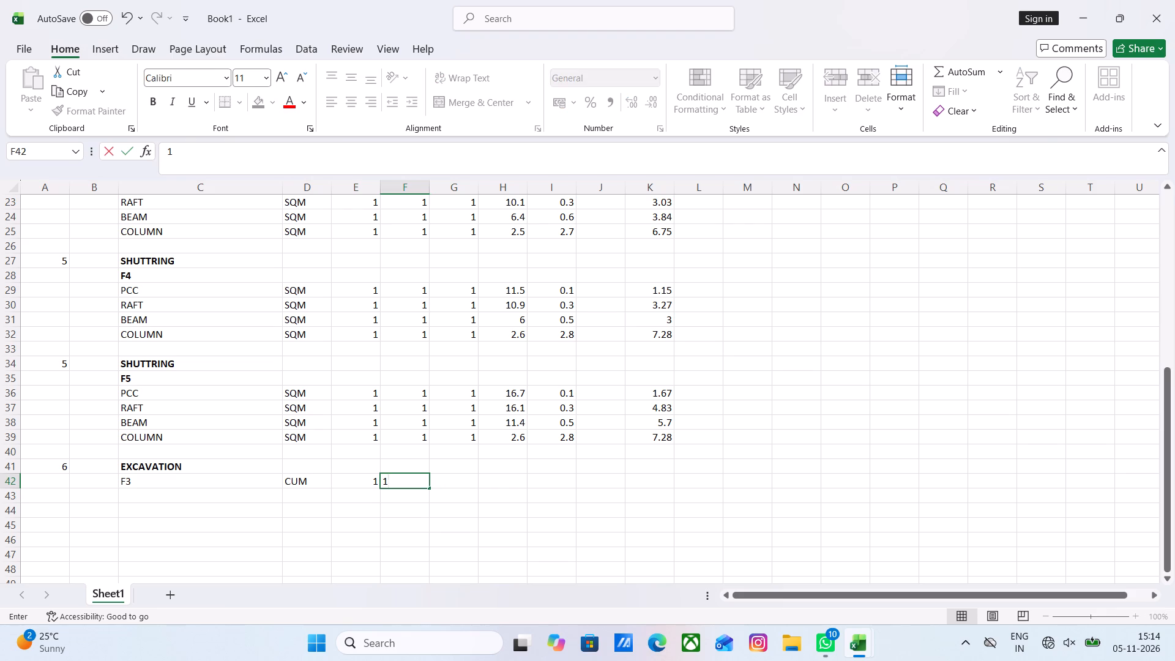
key("Right")
key("1")
key("Right")
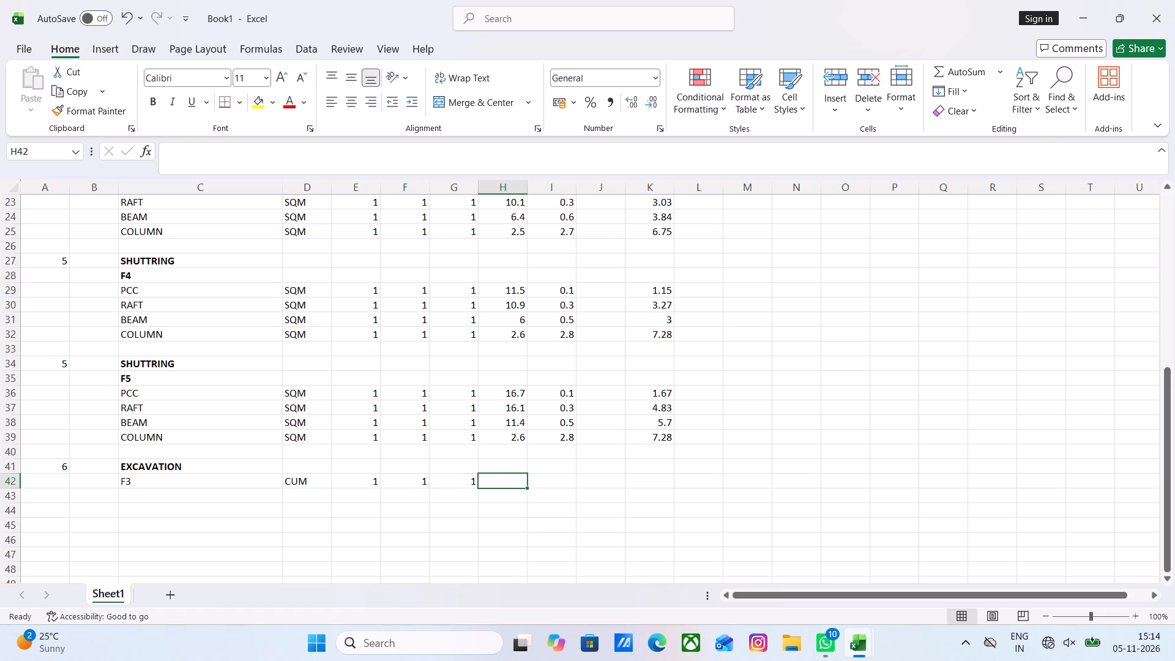
Enter the F3 excavation dimension in H42 as the sum +2.650+0.700+0.7.
type("2.")
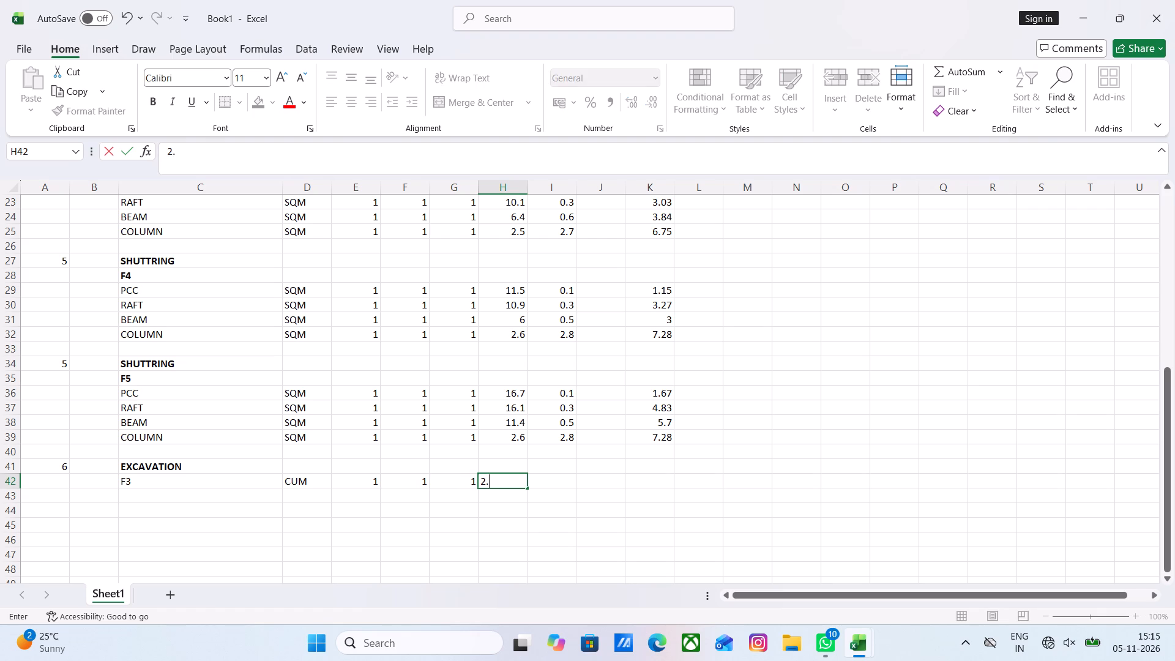
key("BackSpace")
key("BackSpace")
key("BackSpace")
type("+2.6")
type("50")
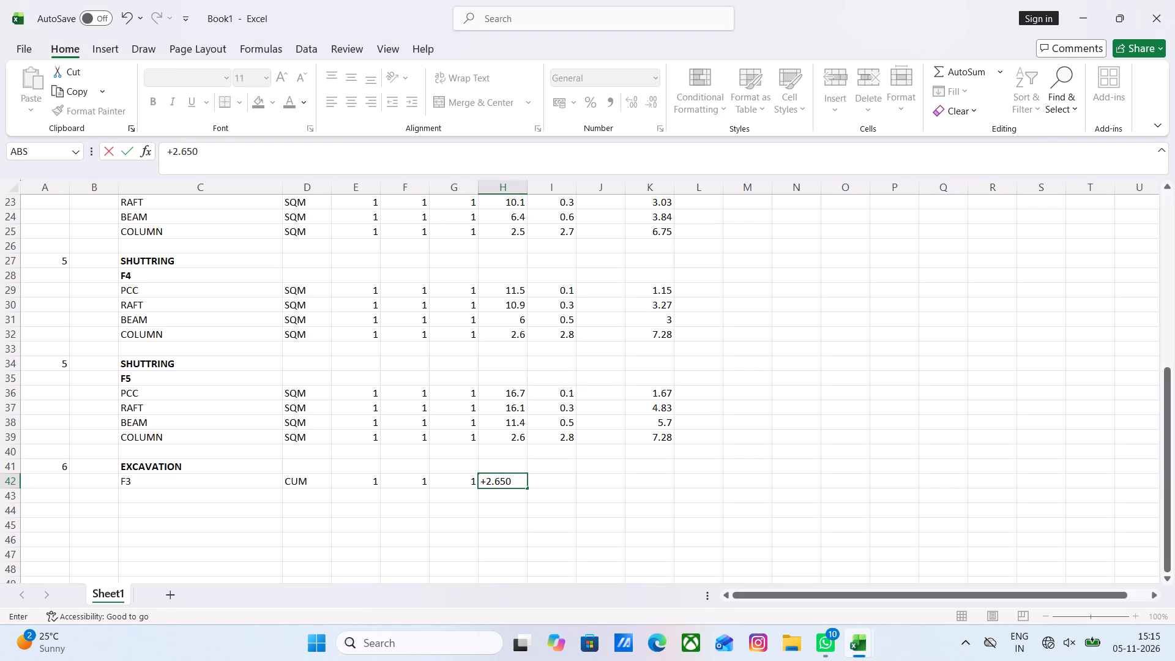
key("plus")
type("0.7")
type("00")
type("+0.7")
key("Return")
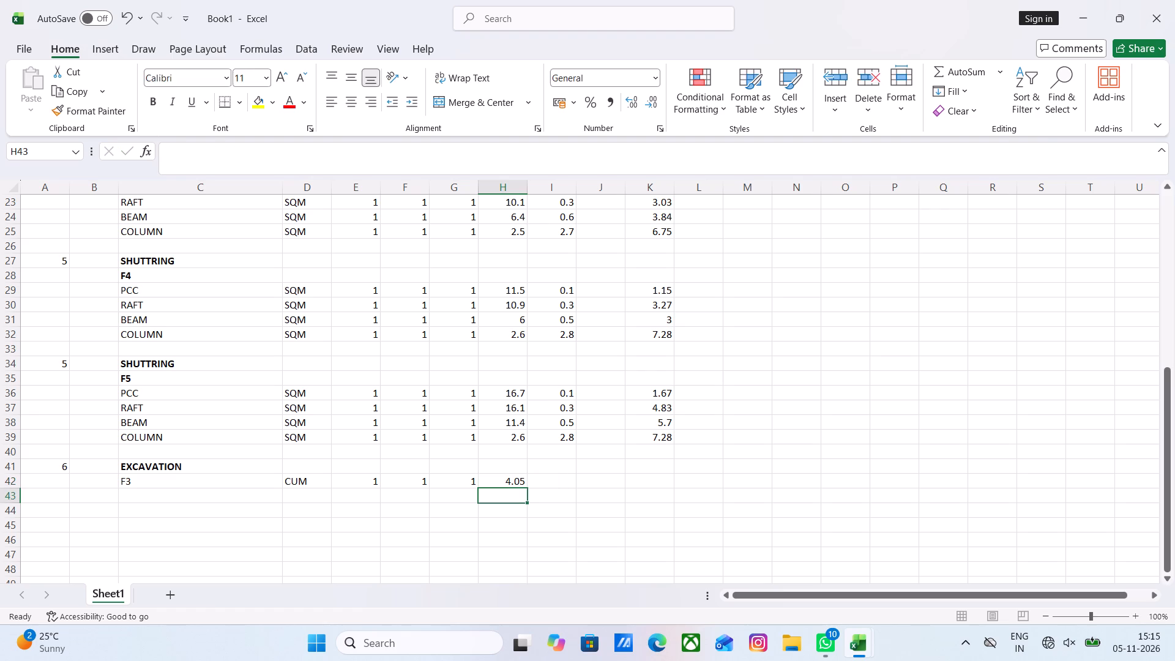
Complete the F3 excavation dimensions with the sum +2.4+0.7+0.7 in I42 and 3 in J42.
left_click(555, 484)
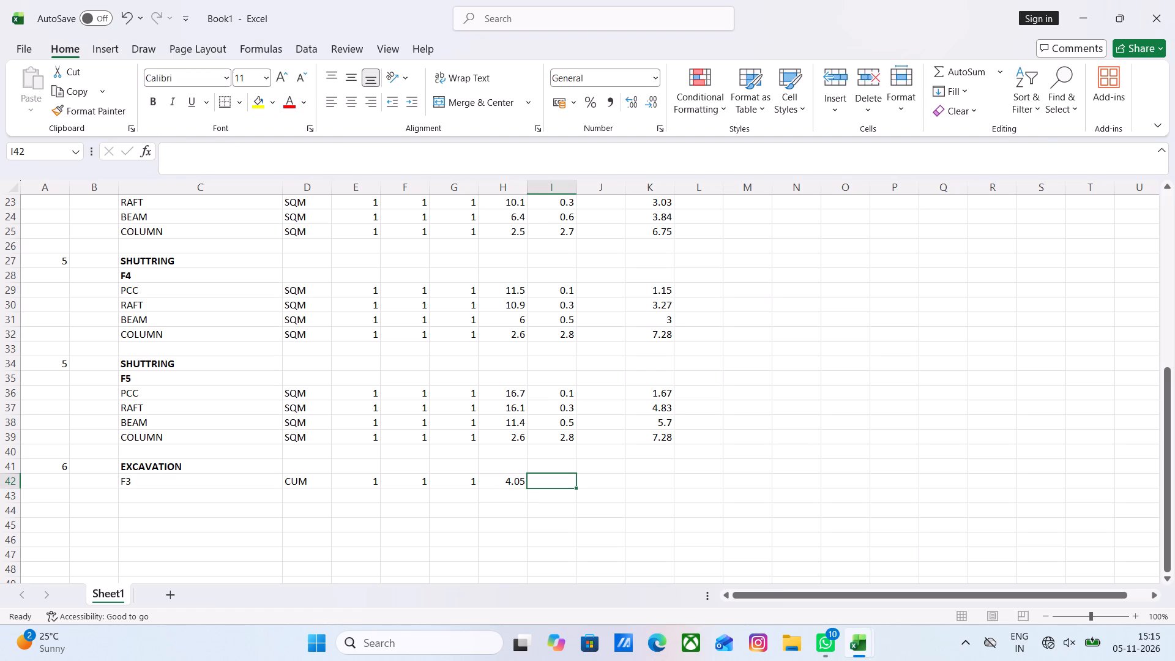
type("+2.4")
type("+0.7+0.7")
key("Return")
left_click(594, 482)
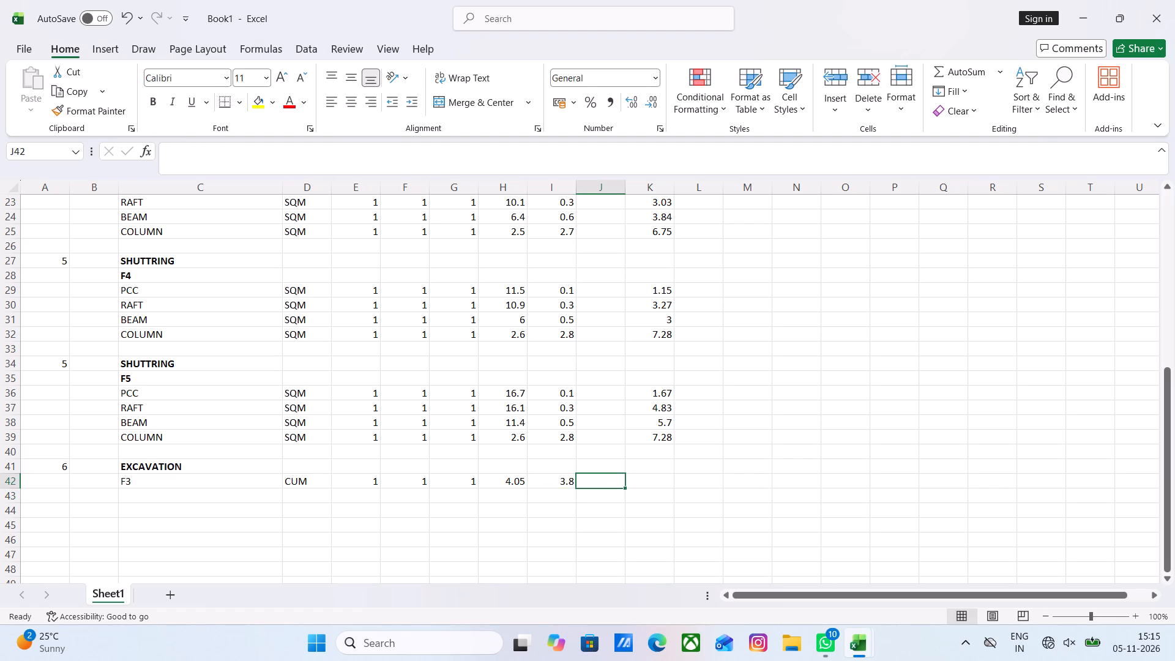
key("3")
left_click(517, 521)
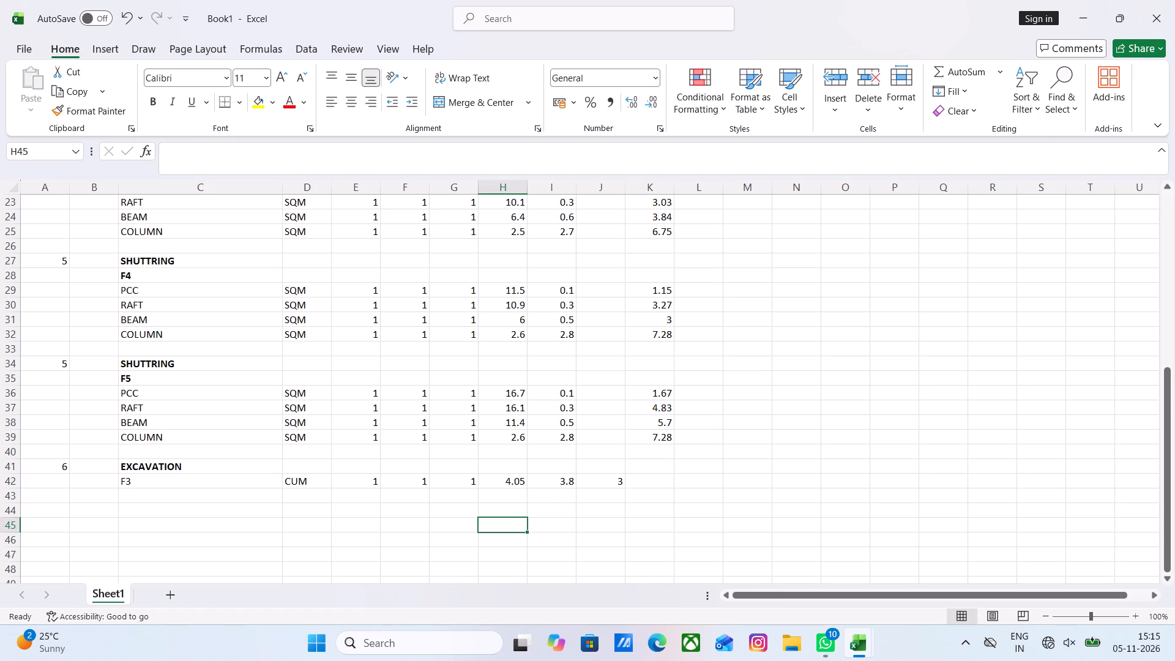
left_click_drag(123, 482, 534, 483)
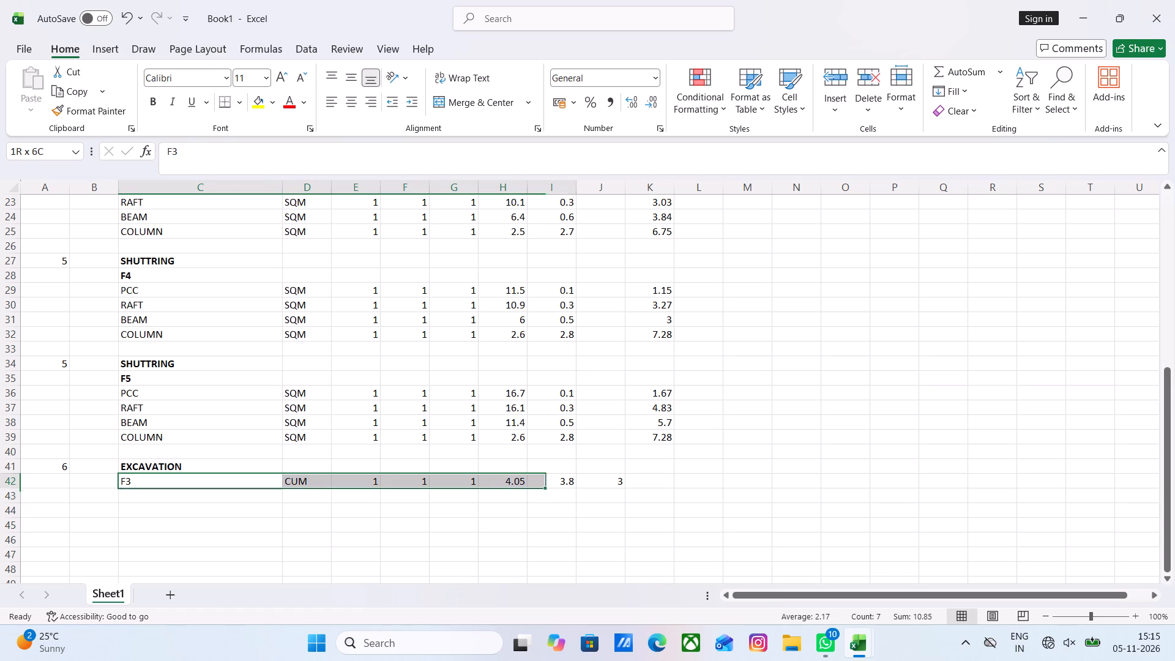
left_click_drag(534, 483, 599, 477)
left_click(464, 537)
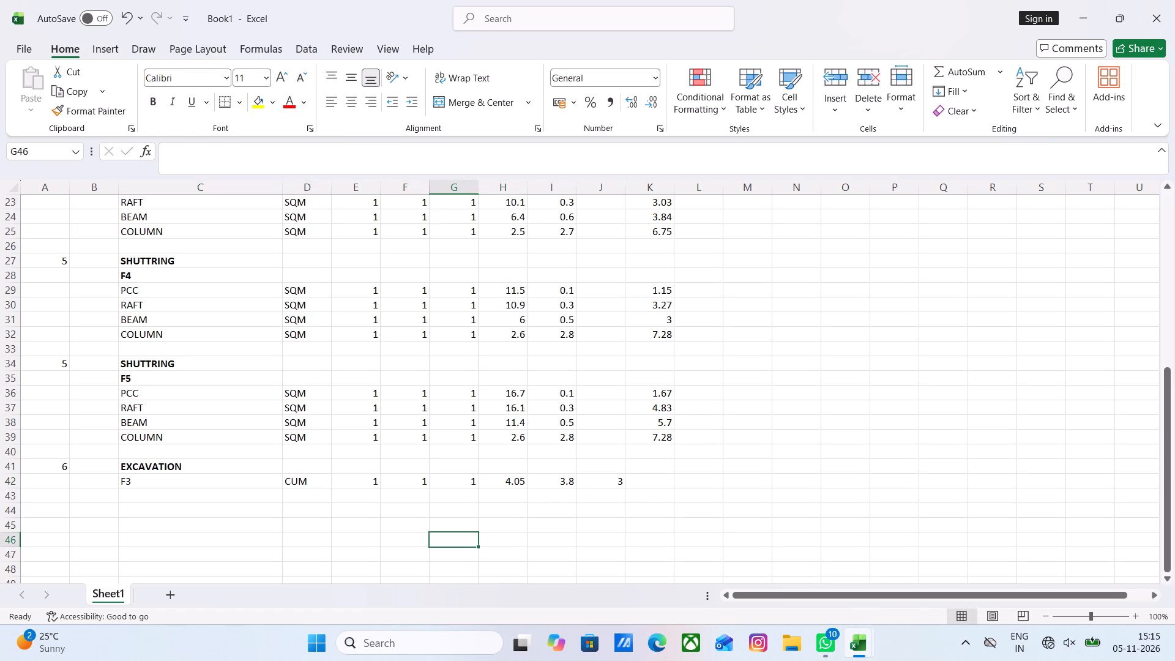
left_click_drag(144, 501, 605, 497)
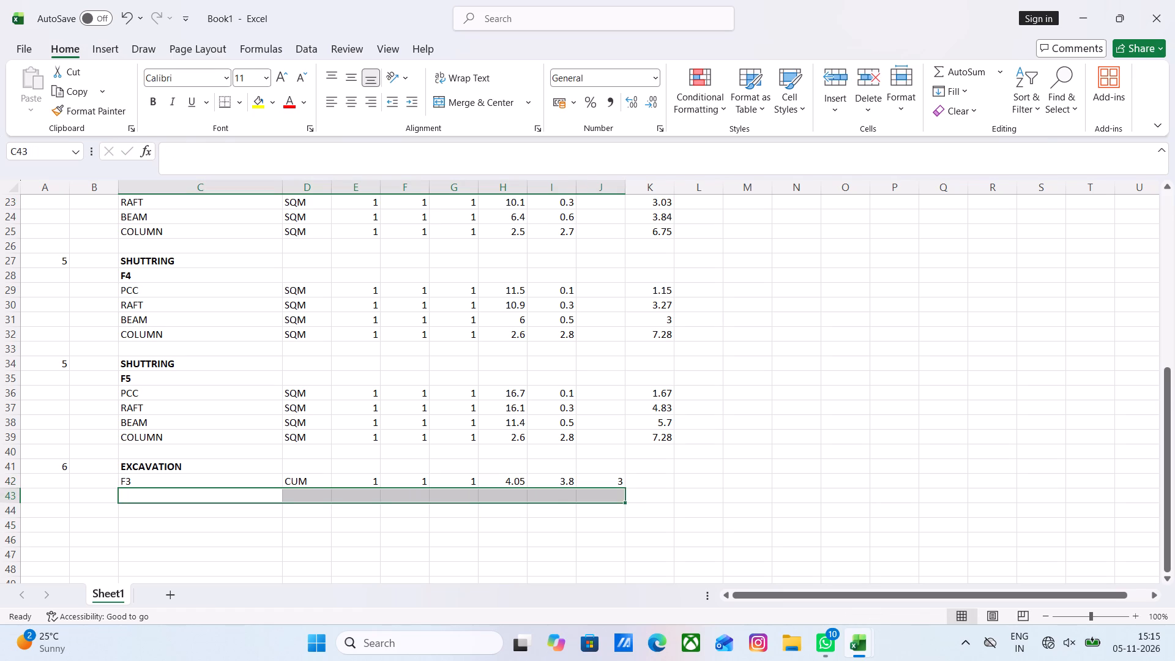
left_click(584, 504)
Calculate the F3 excavation quantity in K42 with the product formula +J42*I42*H42*G42*F42*E42.
left_click(661, 481)
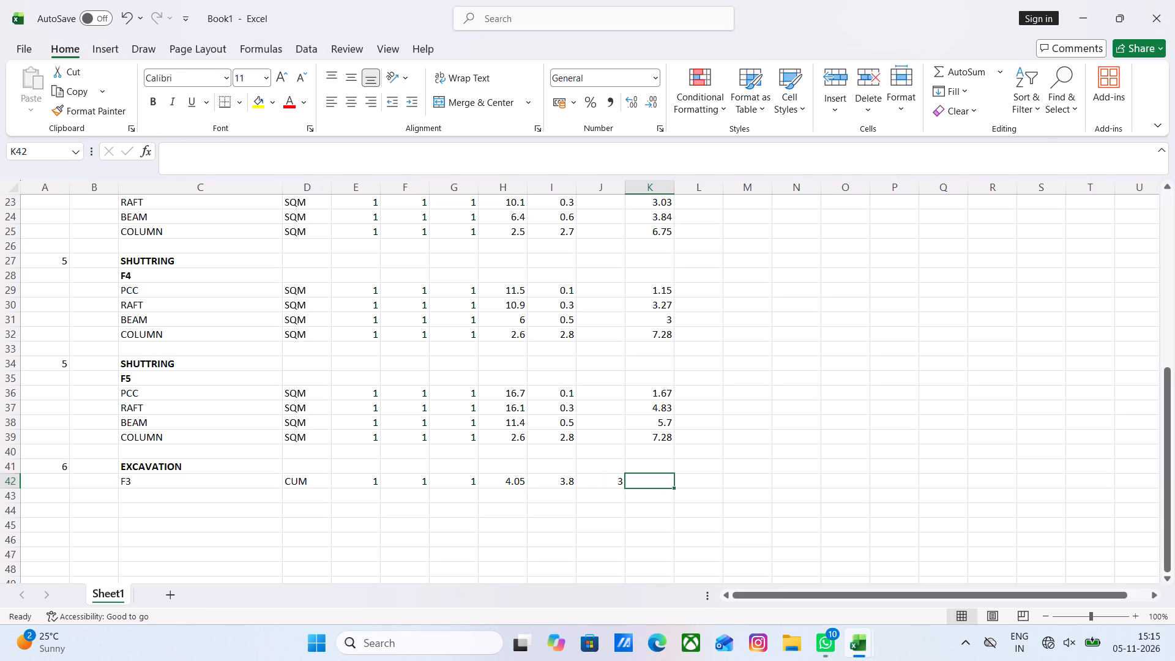
key("plus")
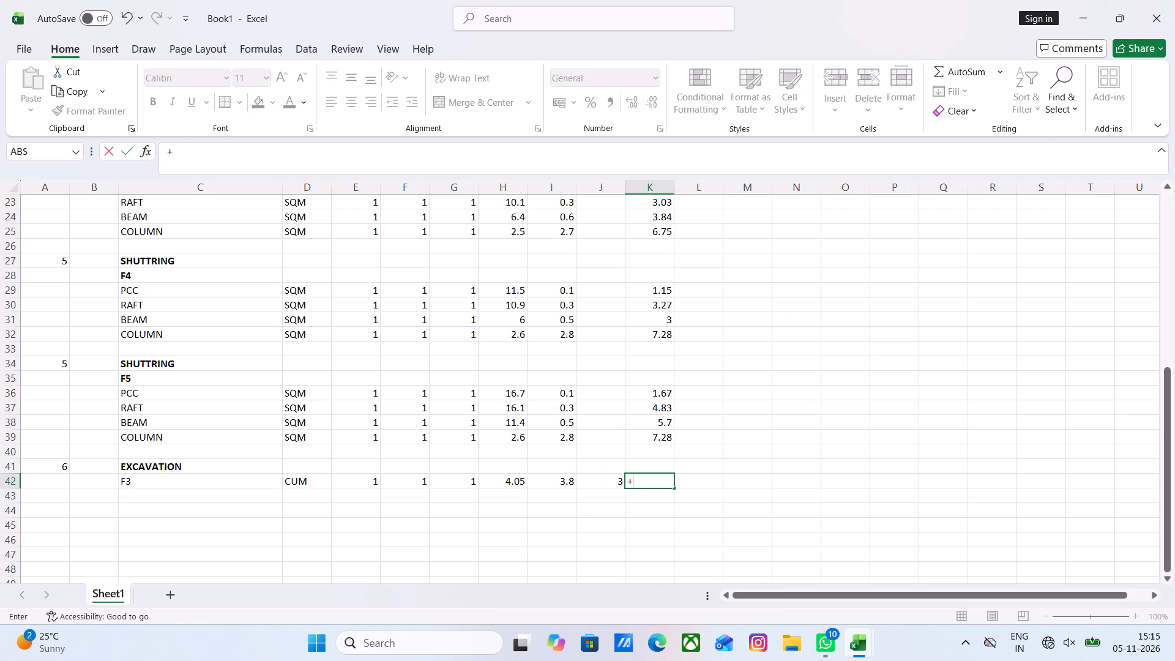
left_click(614, 479)
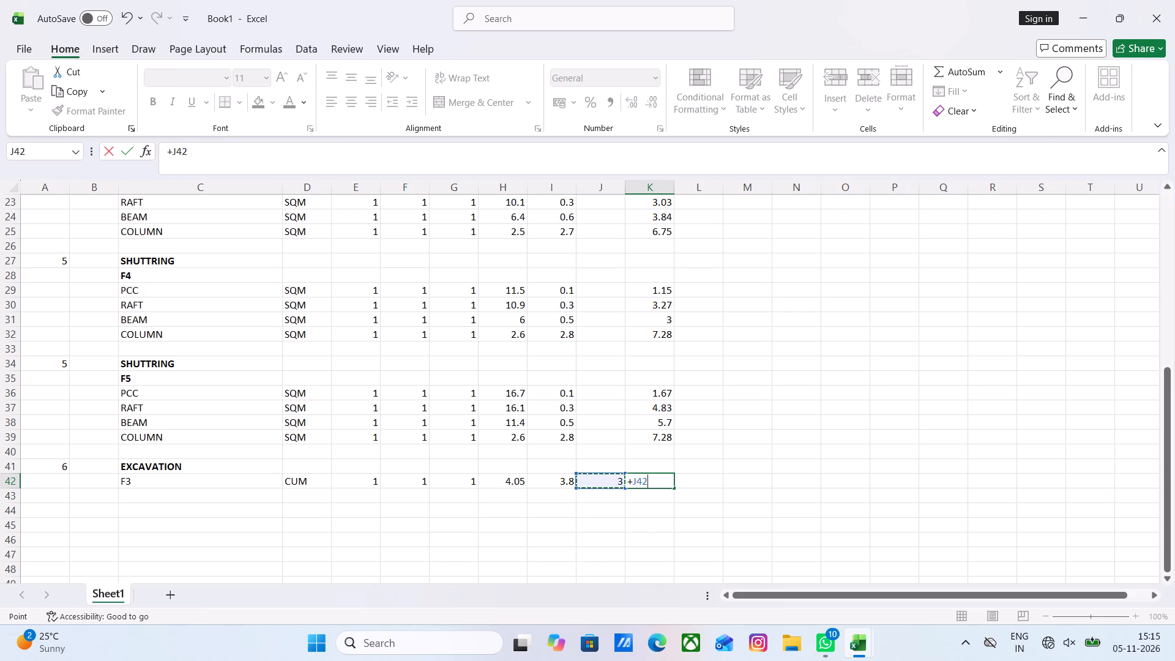
key("asterisk")
key("Left")
key("Left")
key("Left")
key("Right")
key("asterisk")
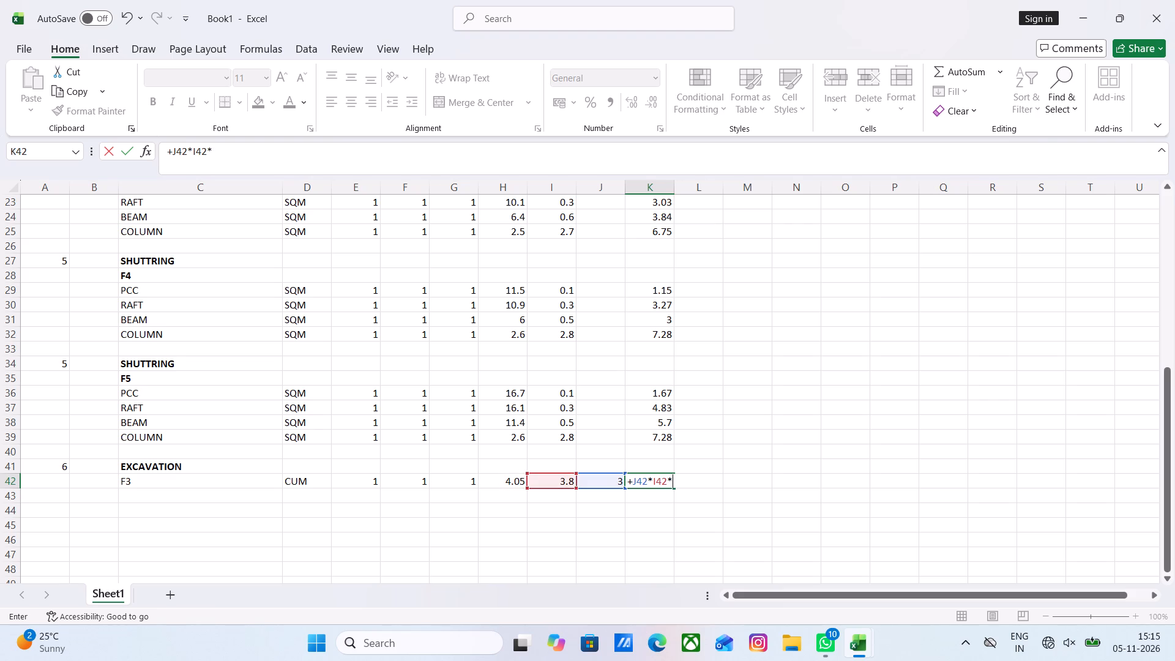
key("Left")
key("Left")
key("Left")
key("asterisk")
key("Left")
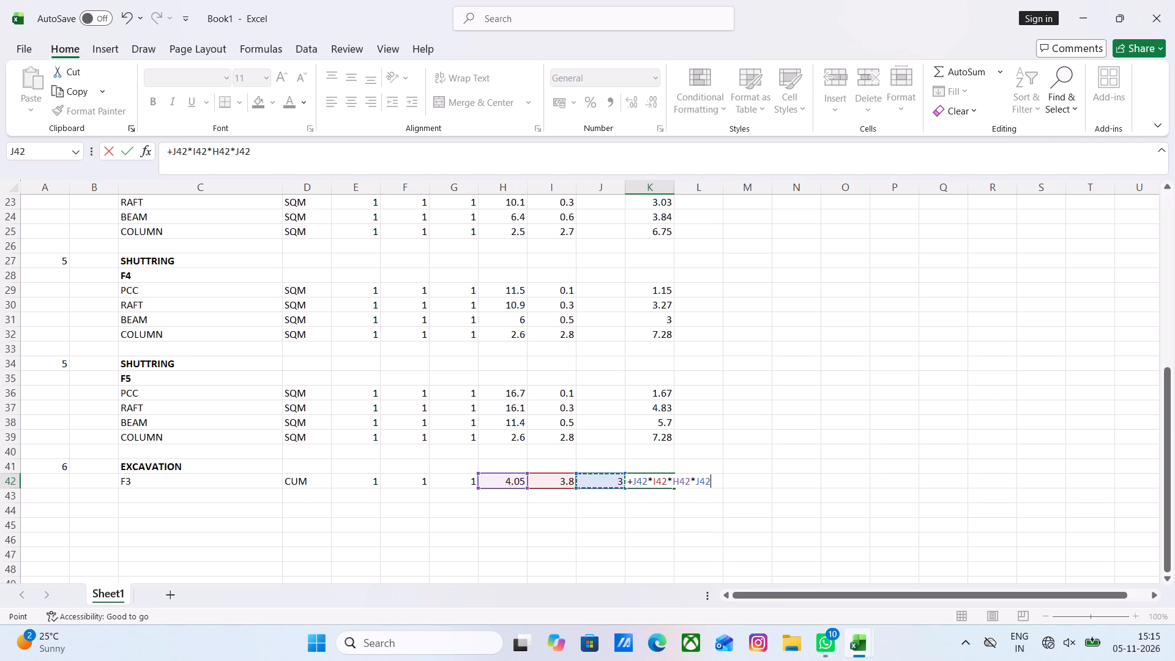
key("Left")
key("Left")
key("Left")
key("asterisk")
key("Left")
key("Left")
key("Left")
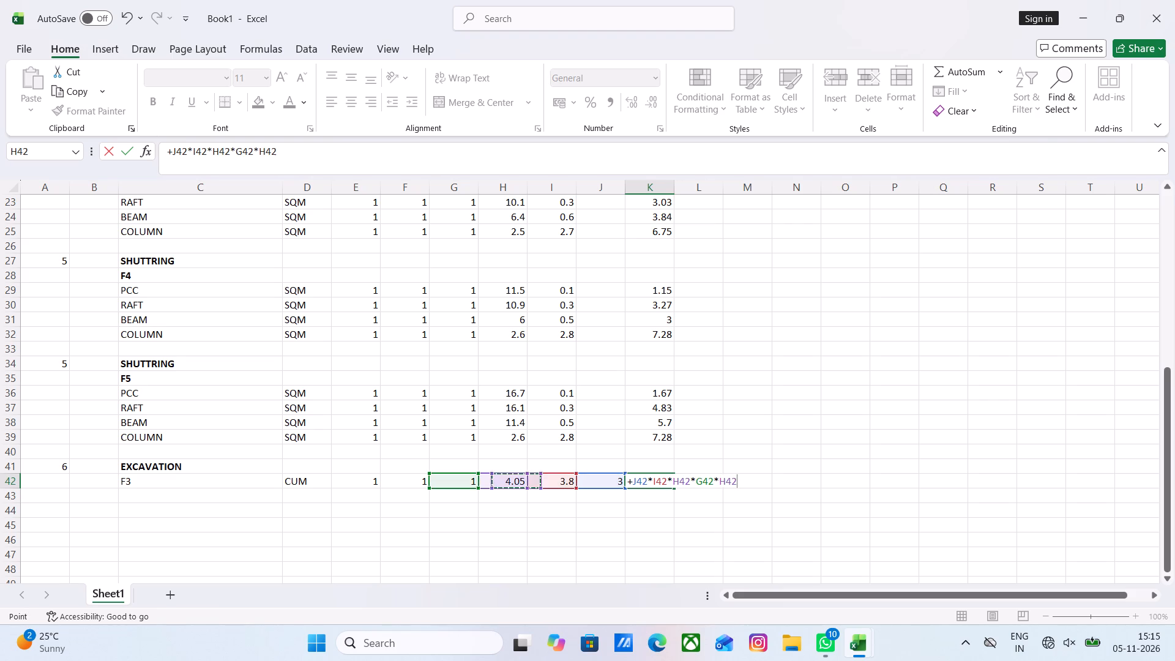
key("Left")
key("Left")
key("asterisk")
key("Left")
key("Left")
key("Left")
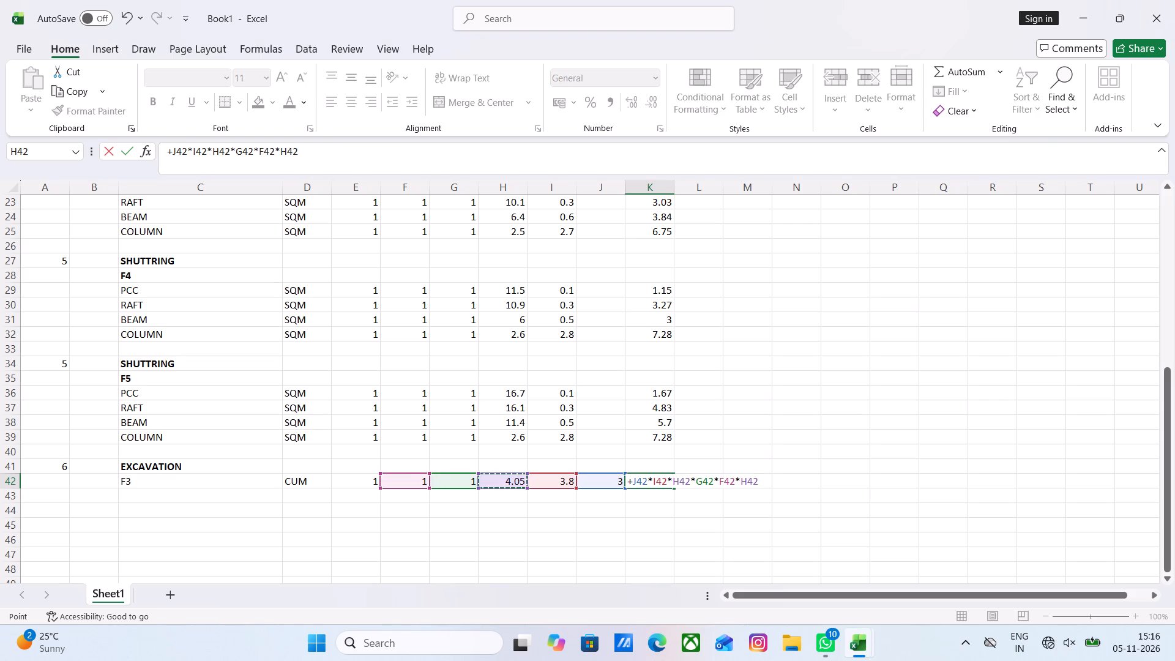
key("Left")
key("Left")
key("Left")
key("Return")
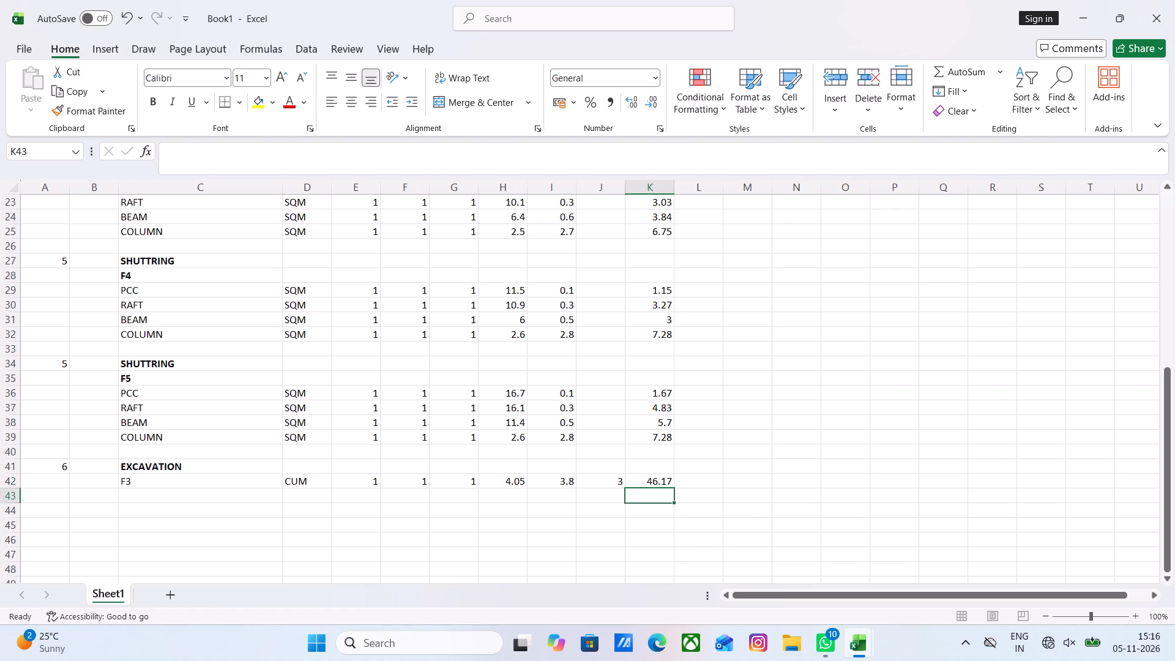
Fill the F3 excavation row down into C43:K43.
left_click_drag(143, 499, 687, 503)
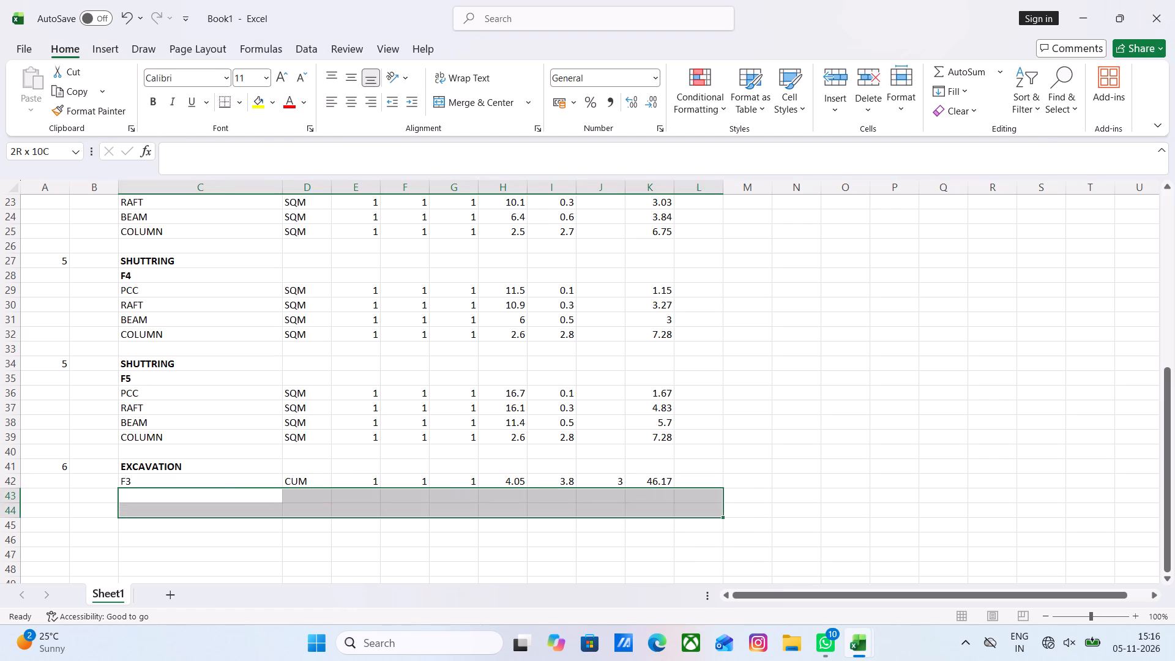
left_click_drag(687, 503, 666, 500)
key("ctrl+d")
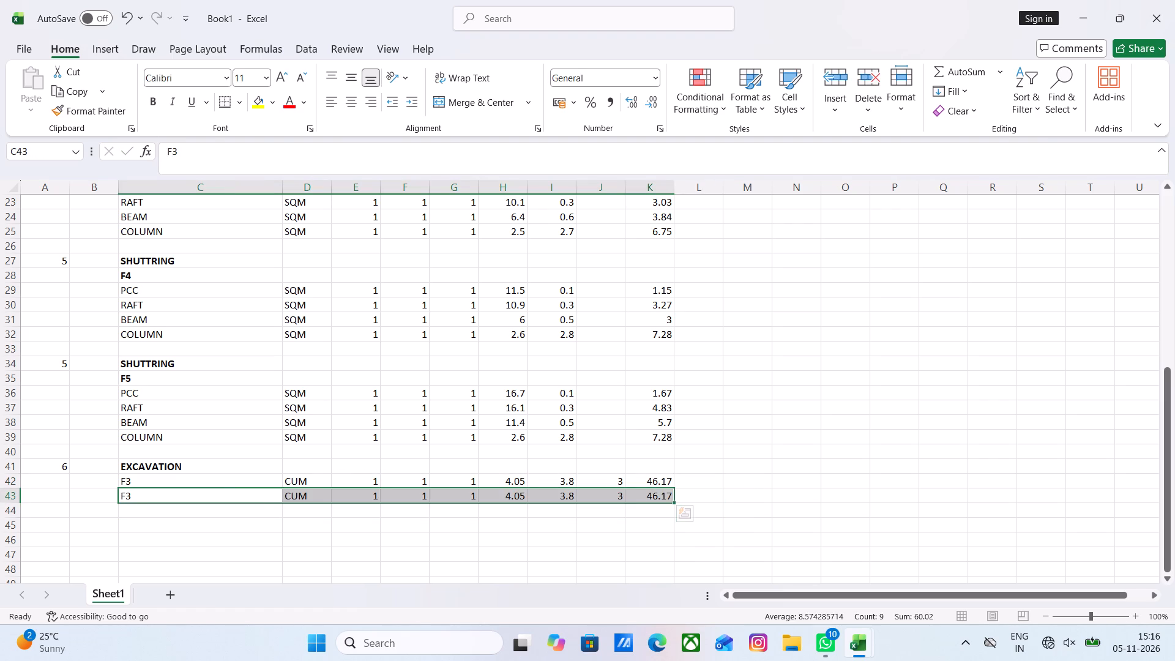
left_click(550, 556)
Change the copied excavation label in C43 to F4.
double_click(178, 498)
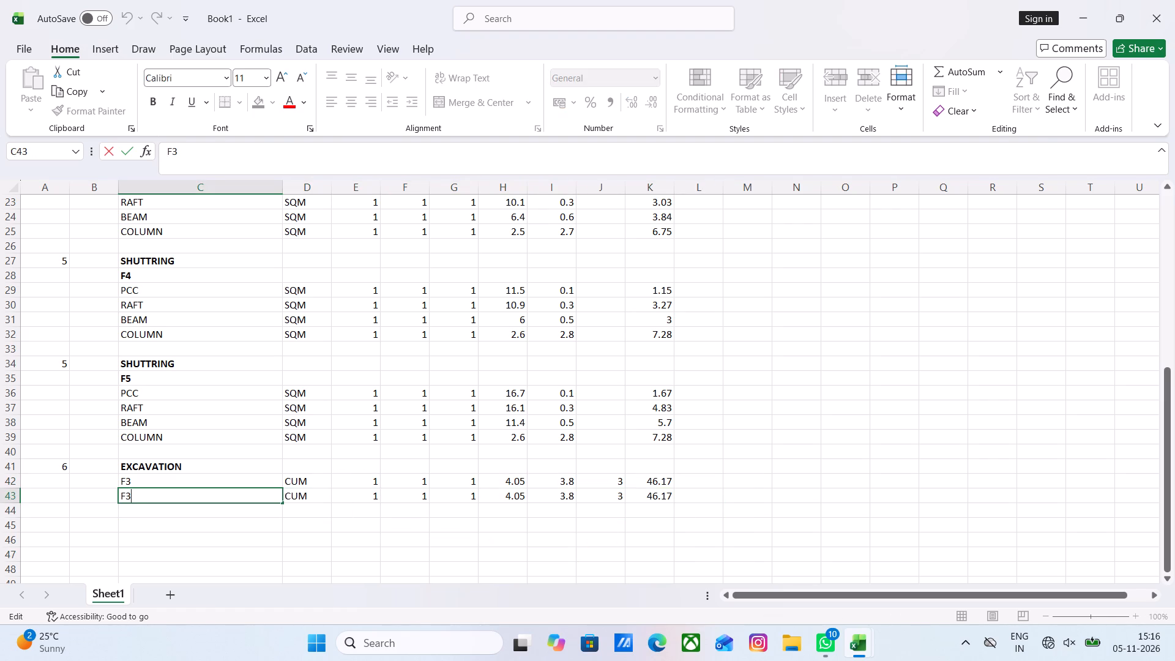
type("F4")
key("BackSpace")
key("BackSpace")
key("BackSpace")
key("BackSpace")
type("F4")
left_click(207, 520)
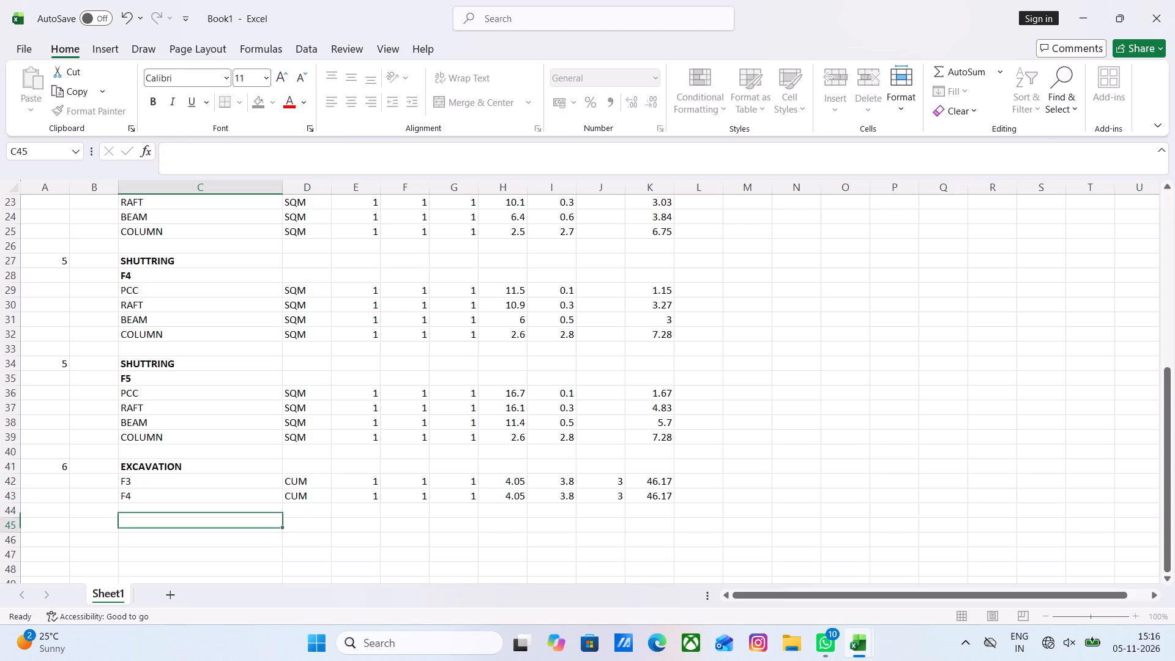
Set the F4 excavation length in H43 to the sum 3.050+0.7+0.7.
left_click(517, 497)
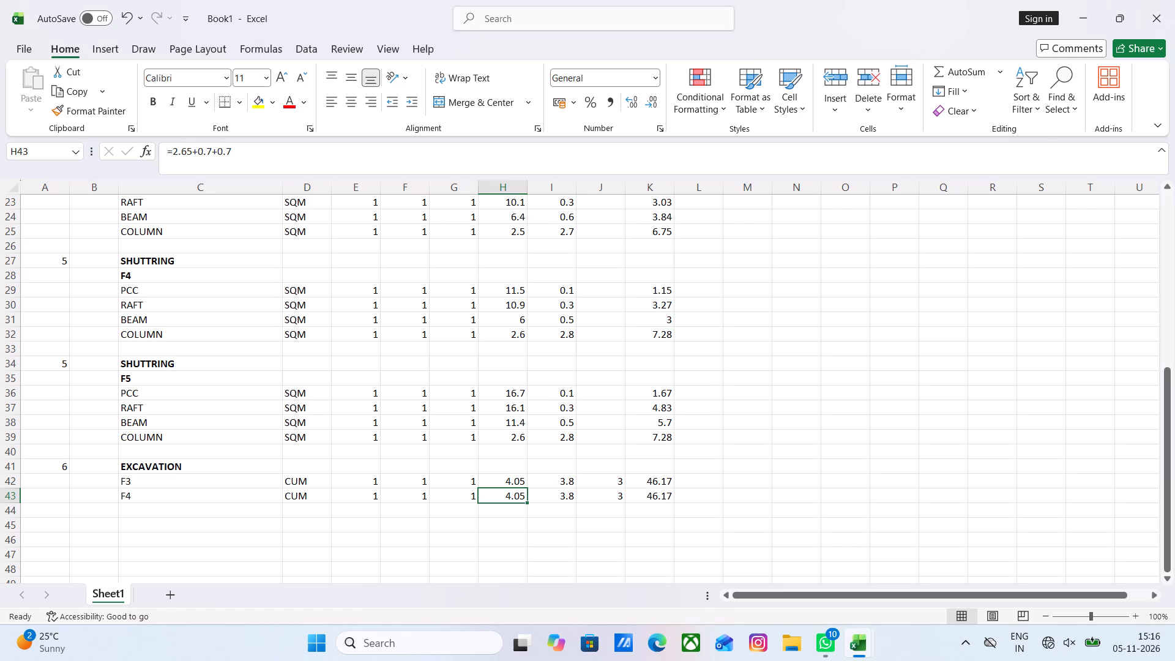
left_click(192, 151)
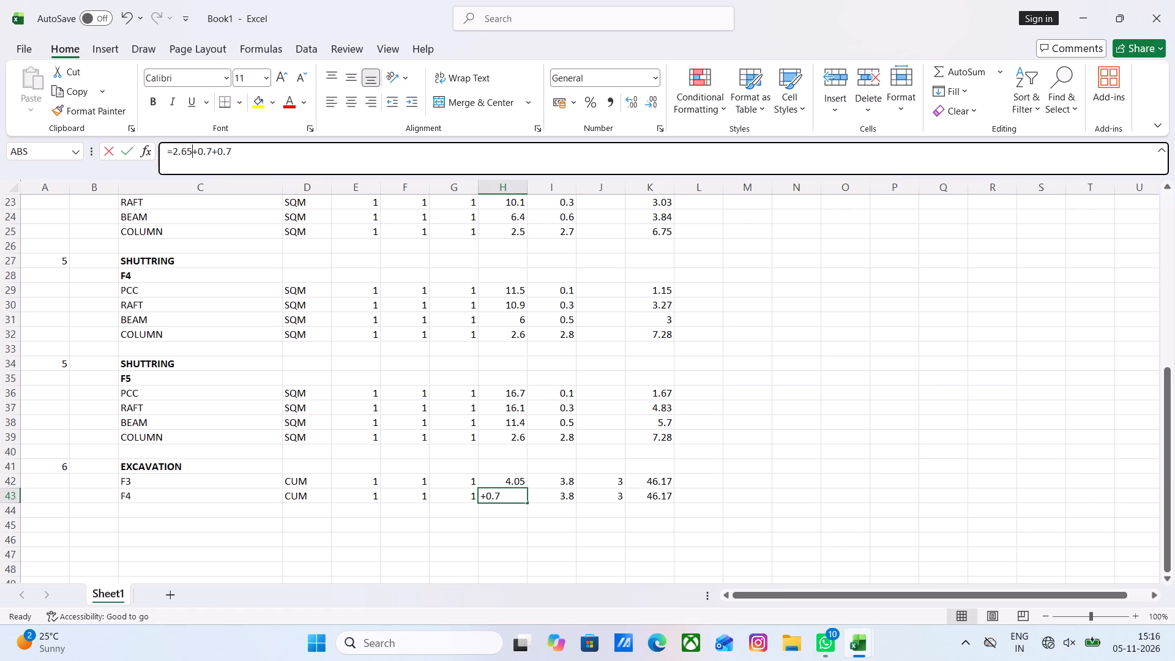
key("BackSpace")
key("BackSpace")
key("BackSpace")
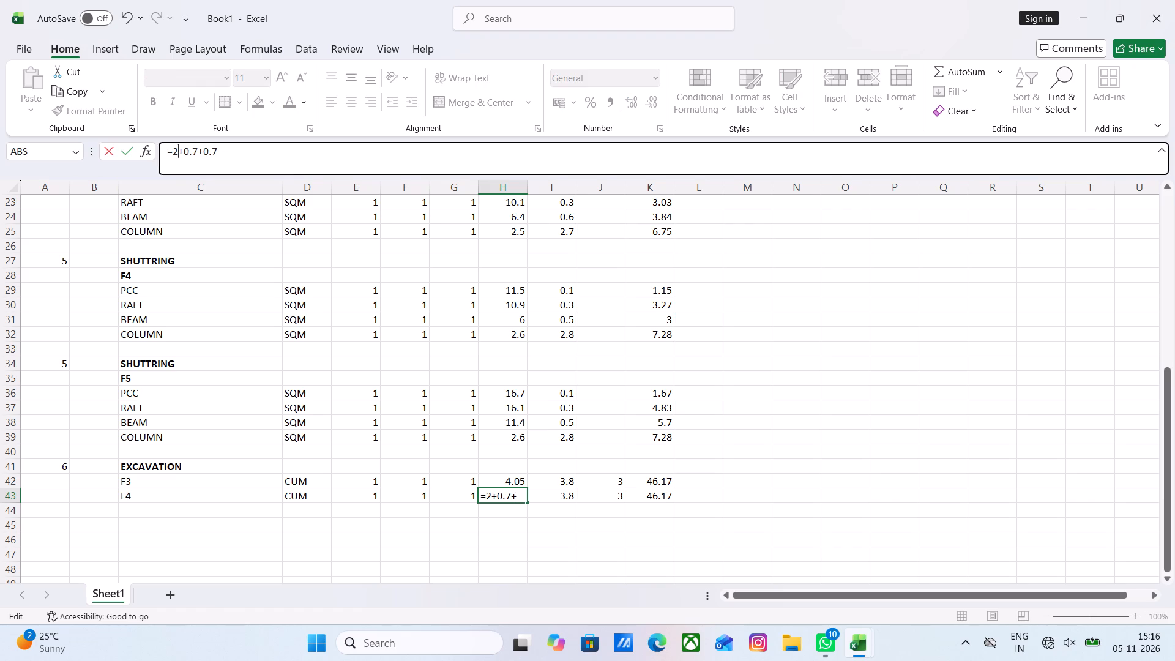
key("BackSpace")
type("3.050")
key("Return")
left_click(558, 499)
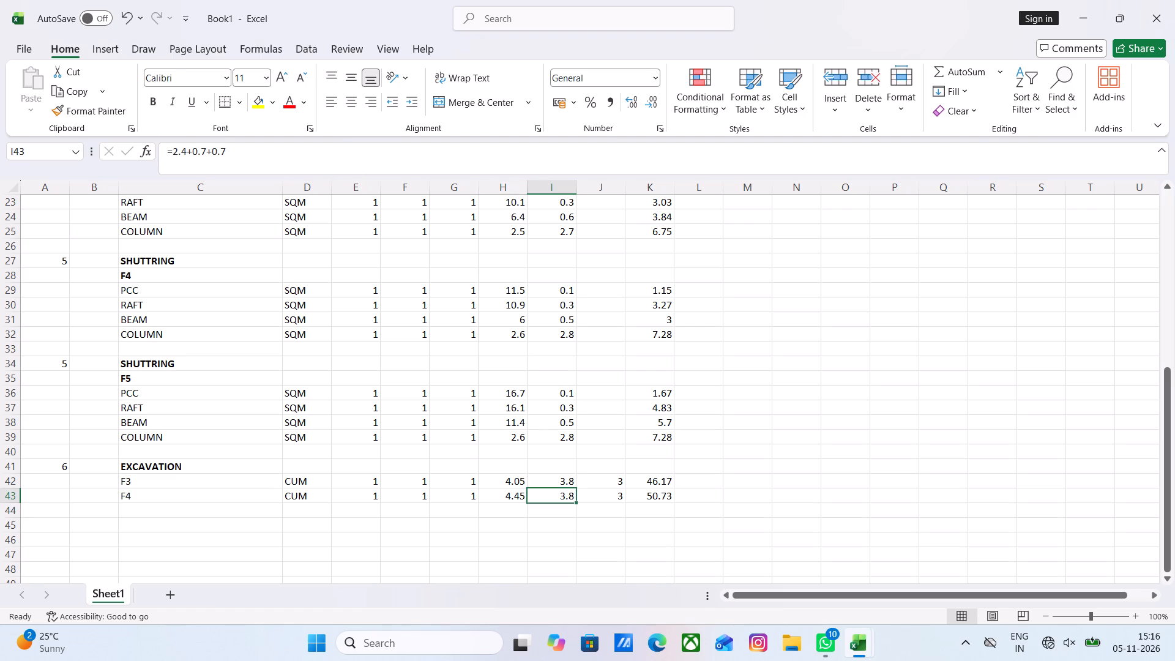
left_click(493, 513)
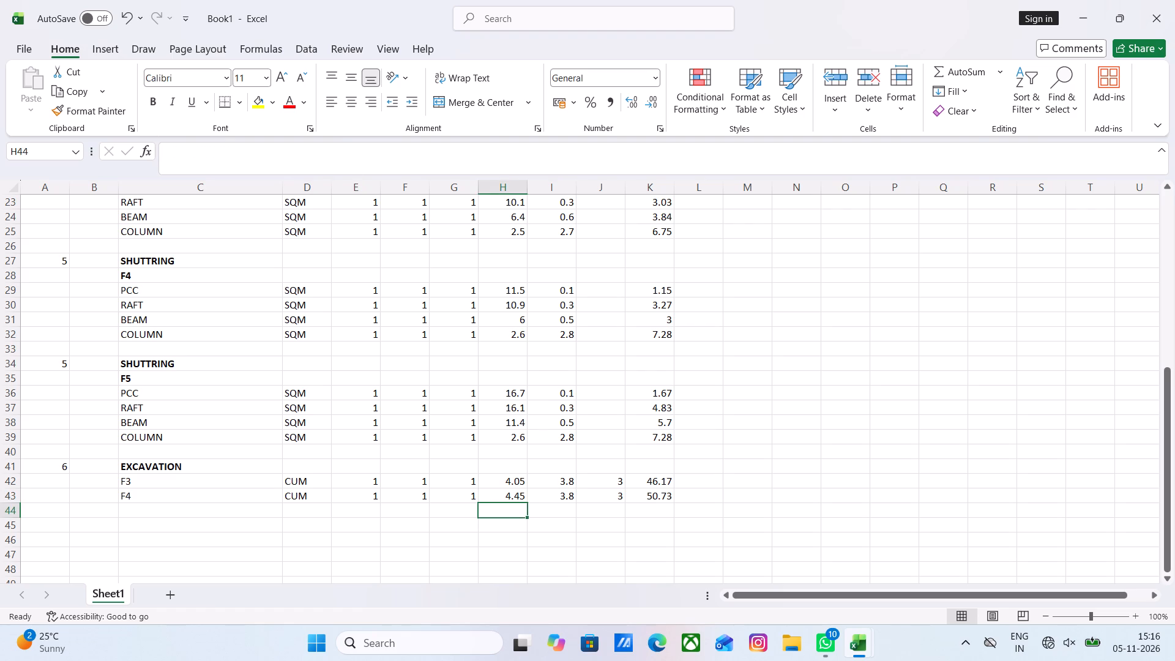
Fill the F4 excavation row down into C44:K44 and relabel the copy in C44 as F5.
left_click_drag(126, 509, 611, 513)
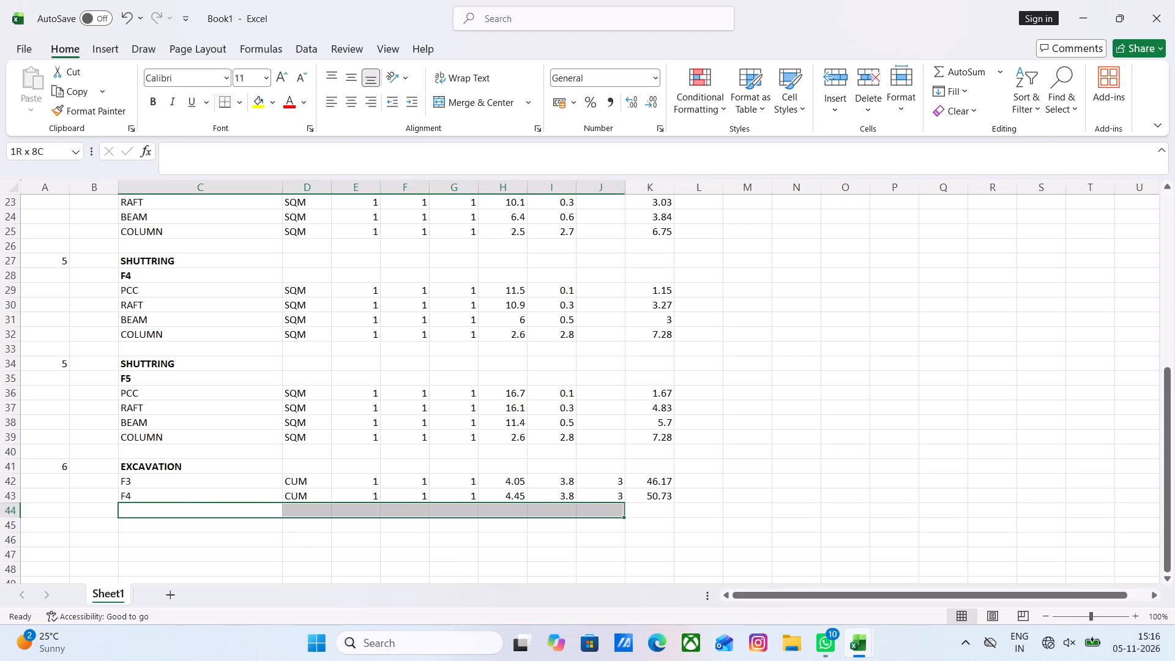
left_click_drag(611, 513, 644, 510)
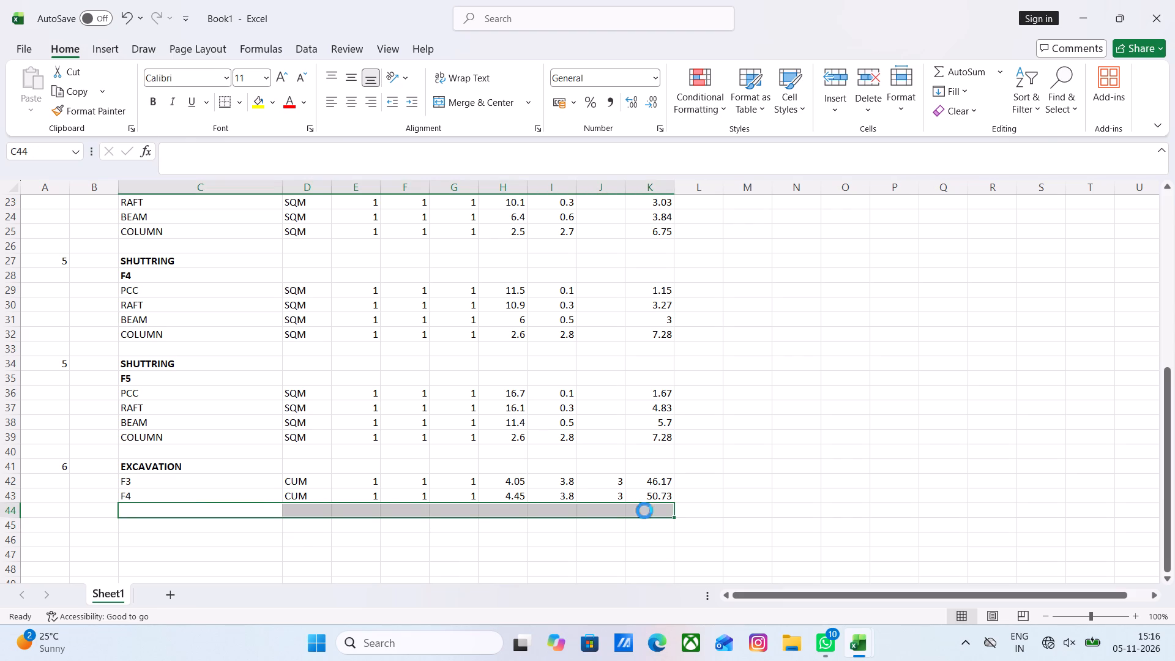
key("ctrl+d")
double_click(186, 509)
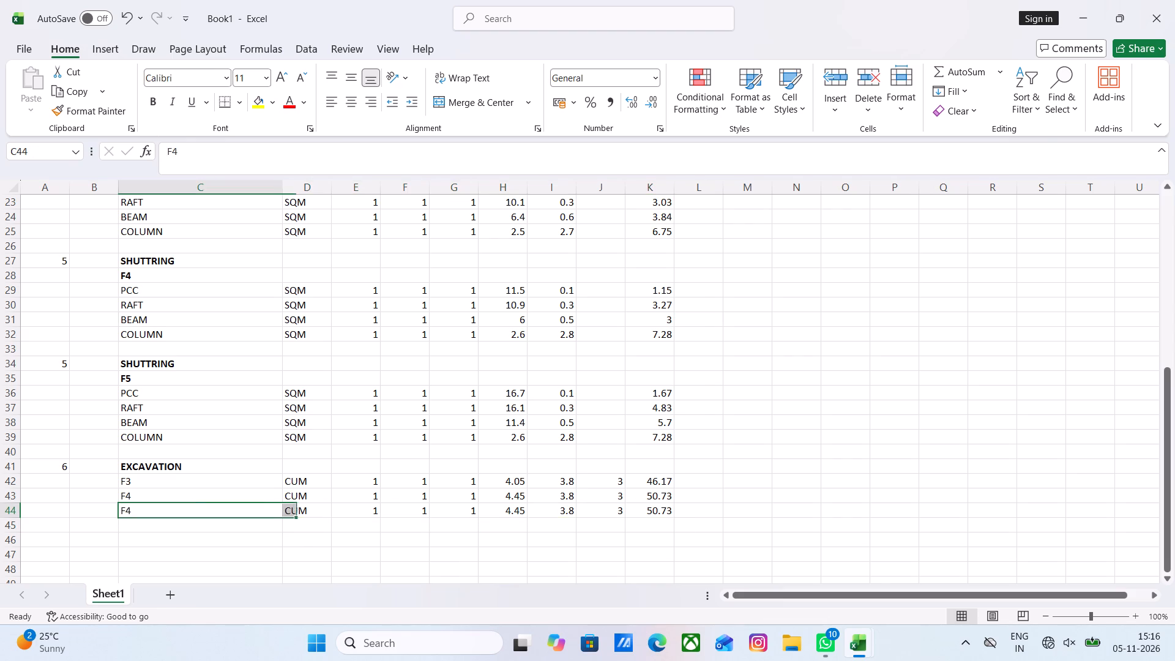
key("BackSpace")
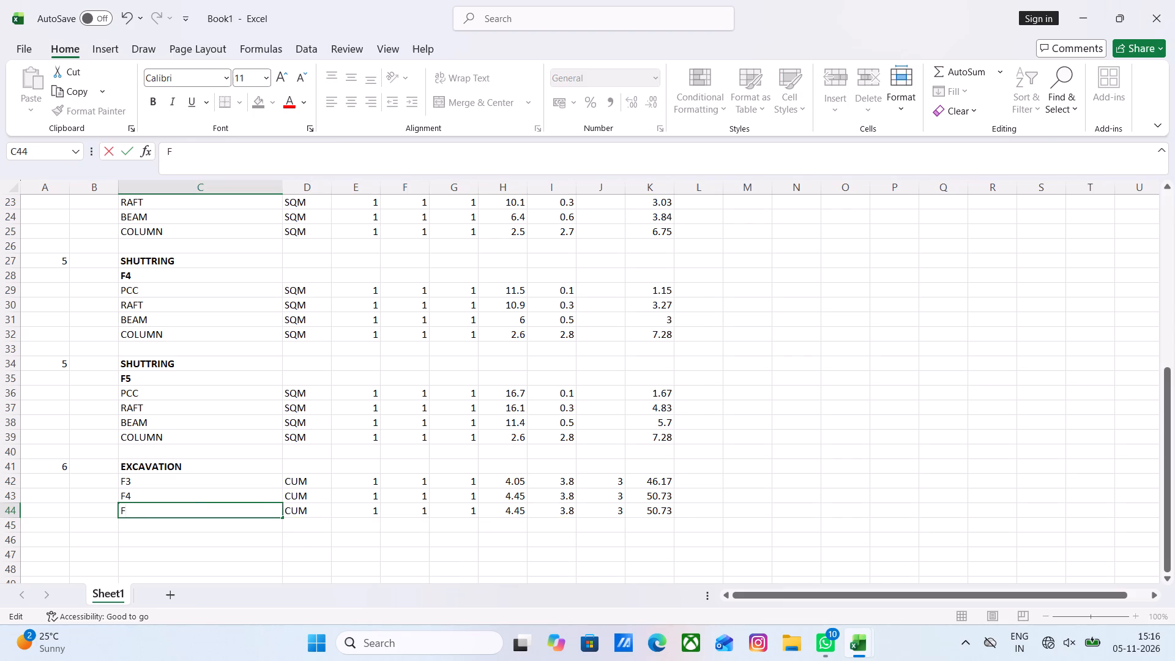
key("5")
left_click(208, 557)
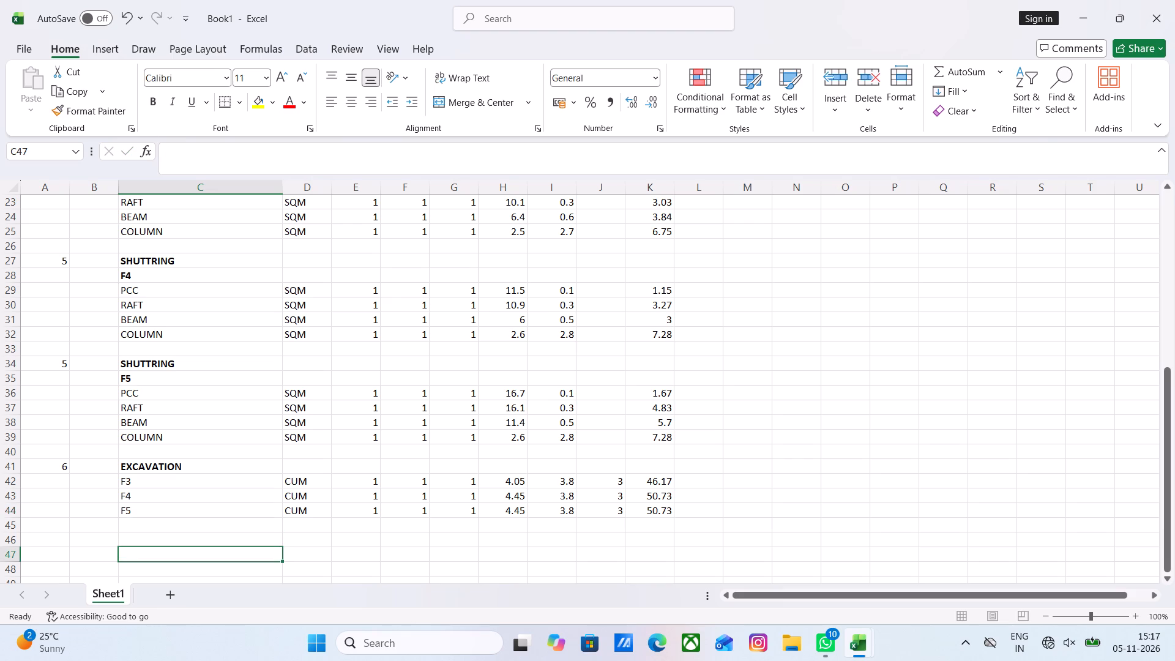
Examine the length formulas of the excavation rows in H42:H44 and of the F5 shuttering PCC in H36.
left_click(517, 510)
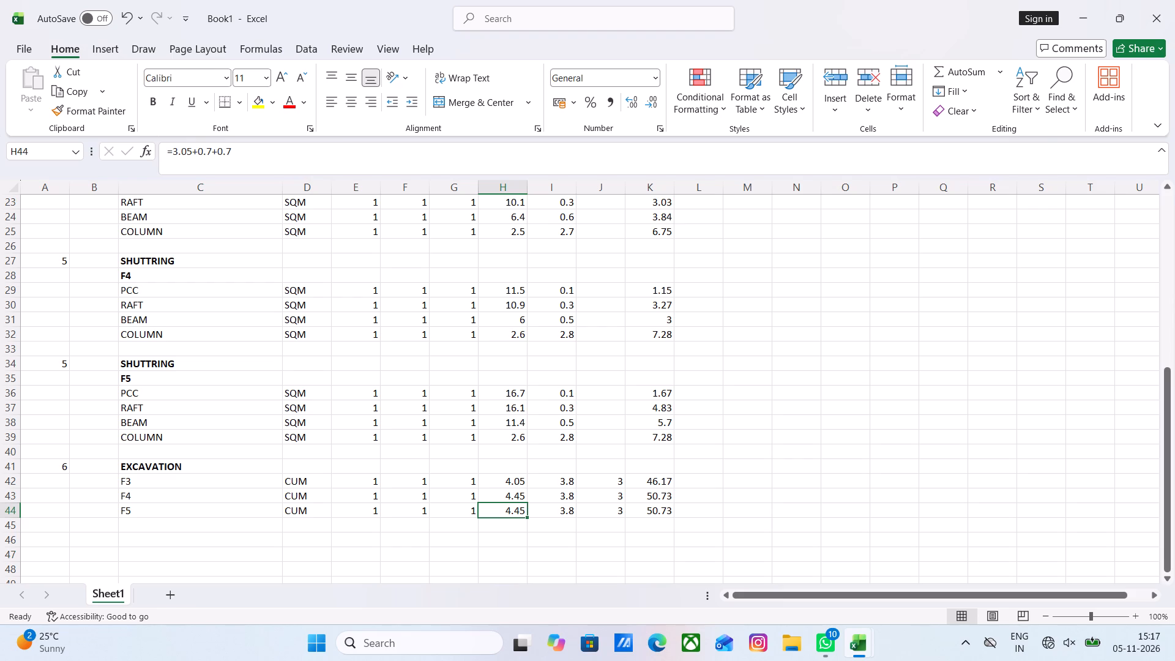
left_click(486, 540)
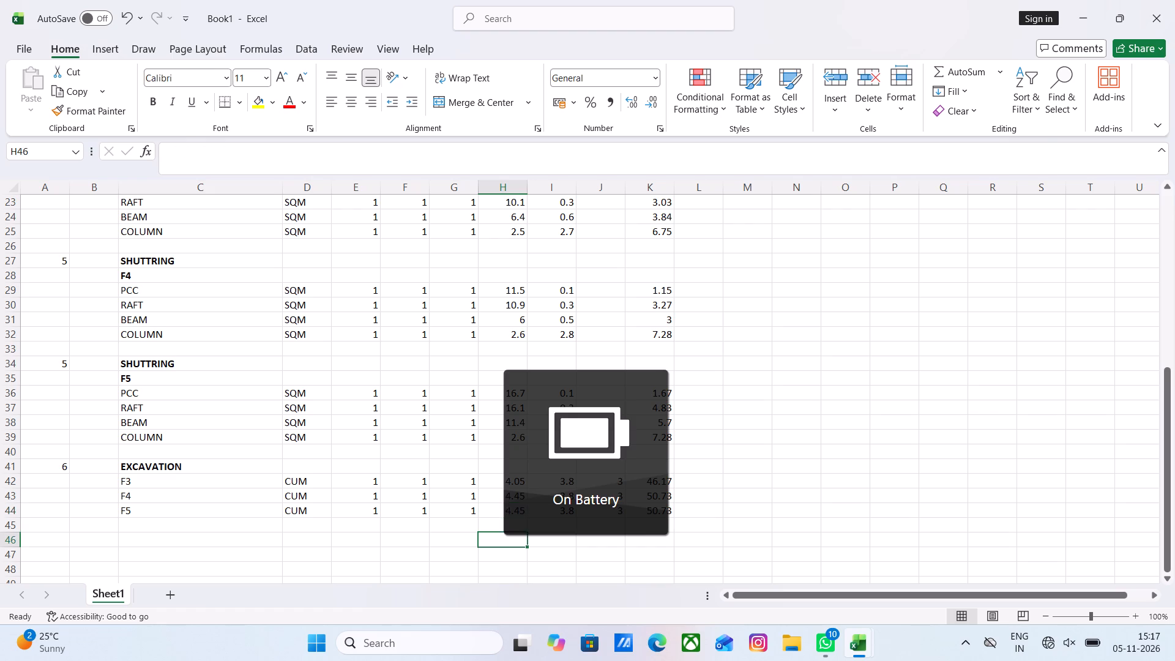
left_click(510, 515)
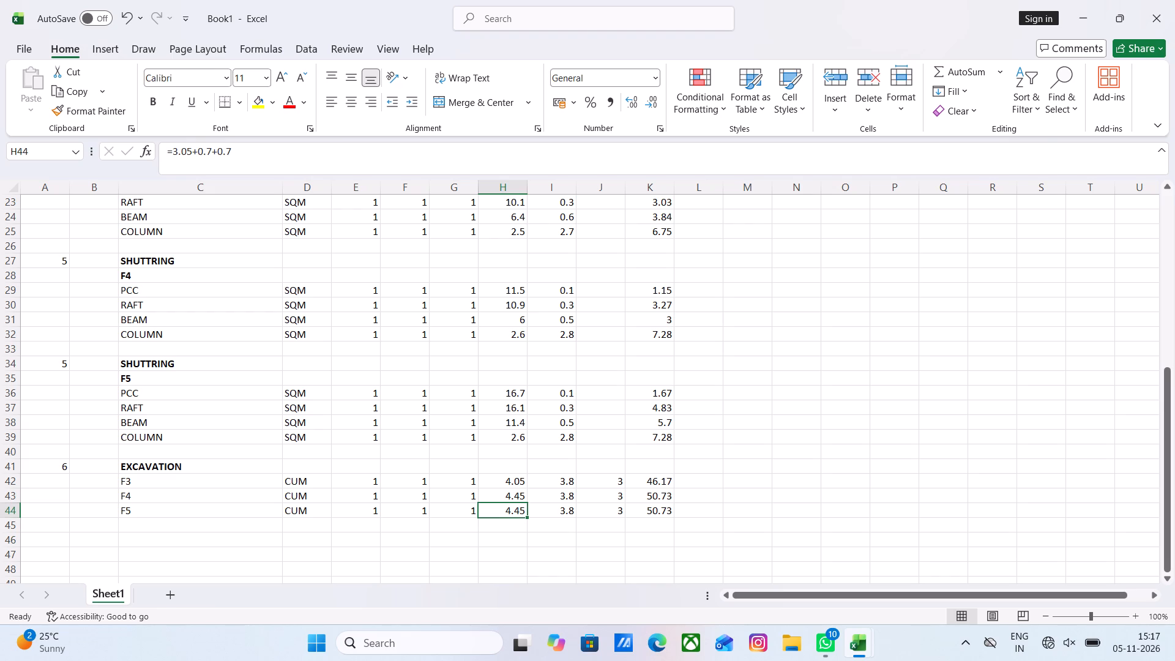
left_click(514, 392)
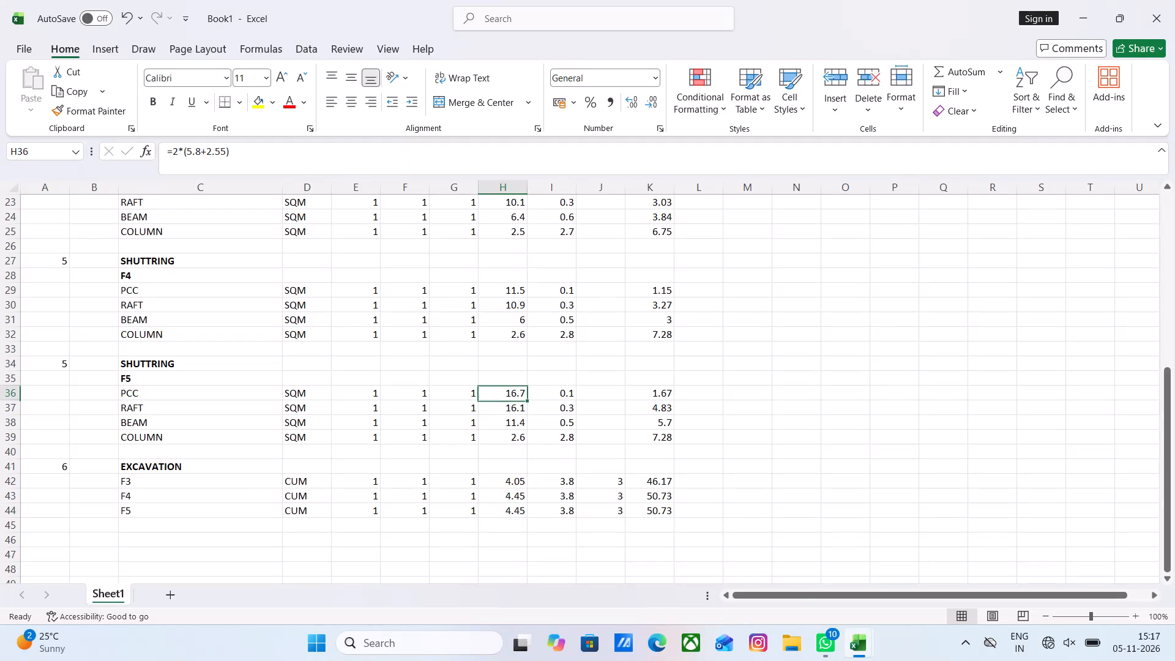
left_click(515, 484)
left_click(509, 499)
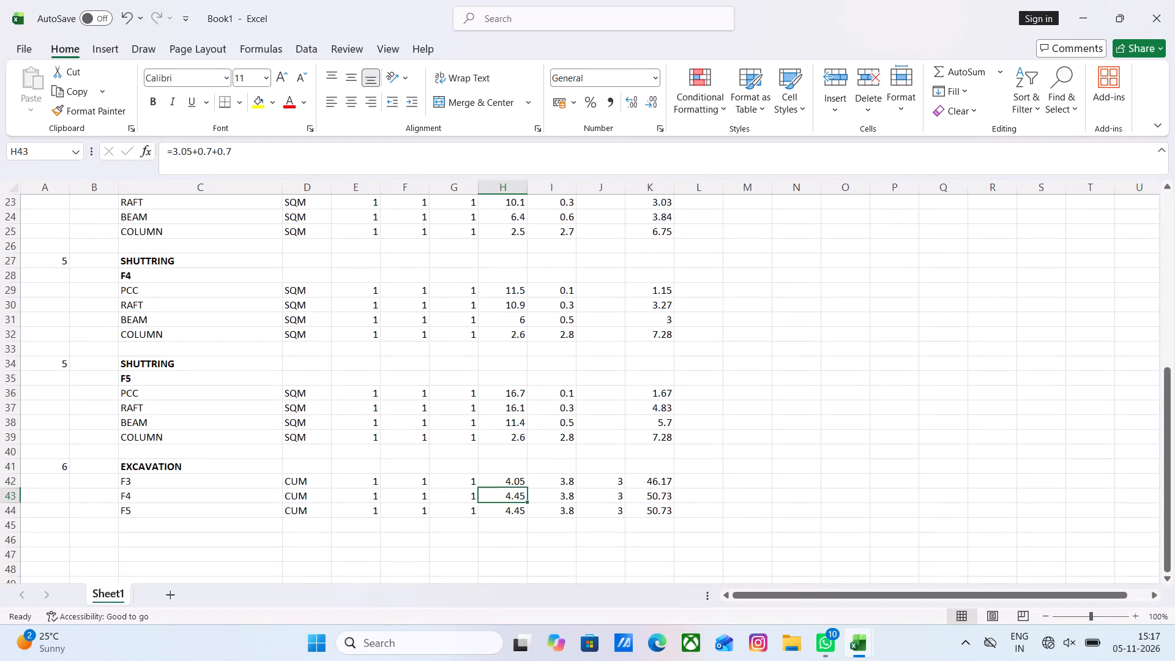
left_click(518, 515)
left_click(522, 472)
left_click(513, 486)
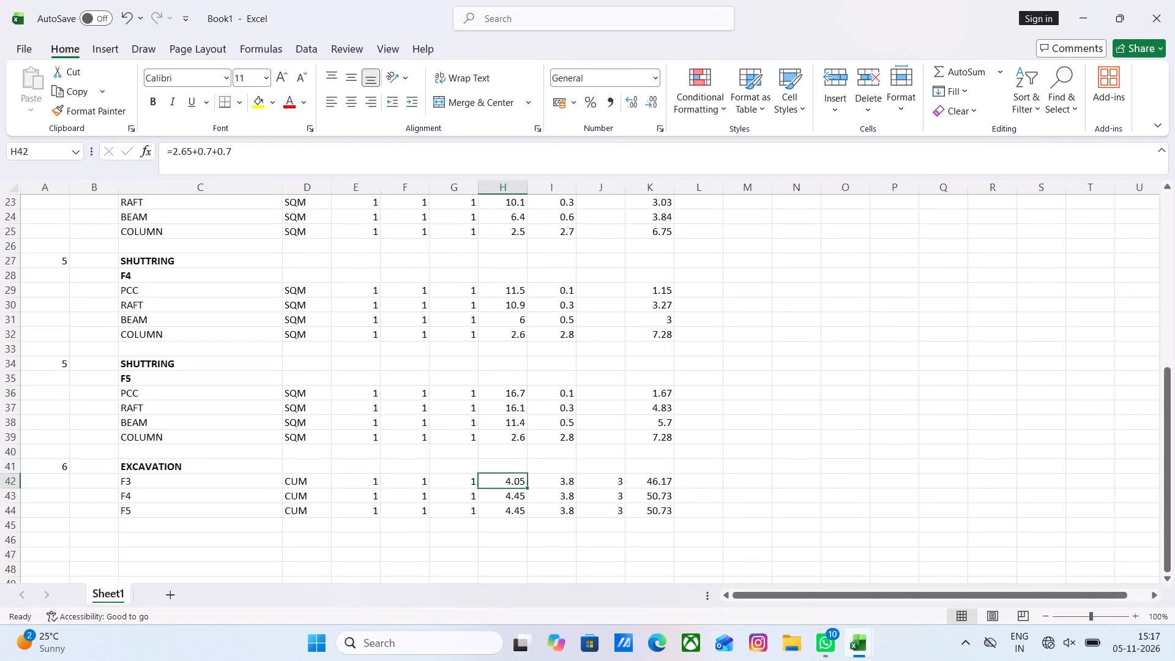
Set the F5 excavation length in H44 to the sum 5.650+0.7+0.7.
left_click(513, 512)
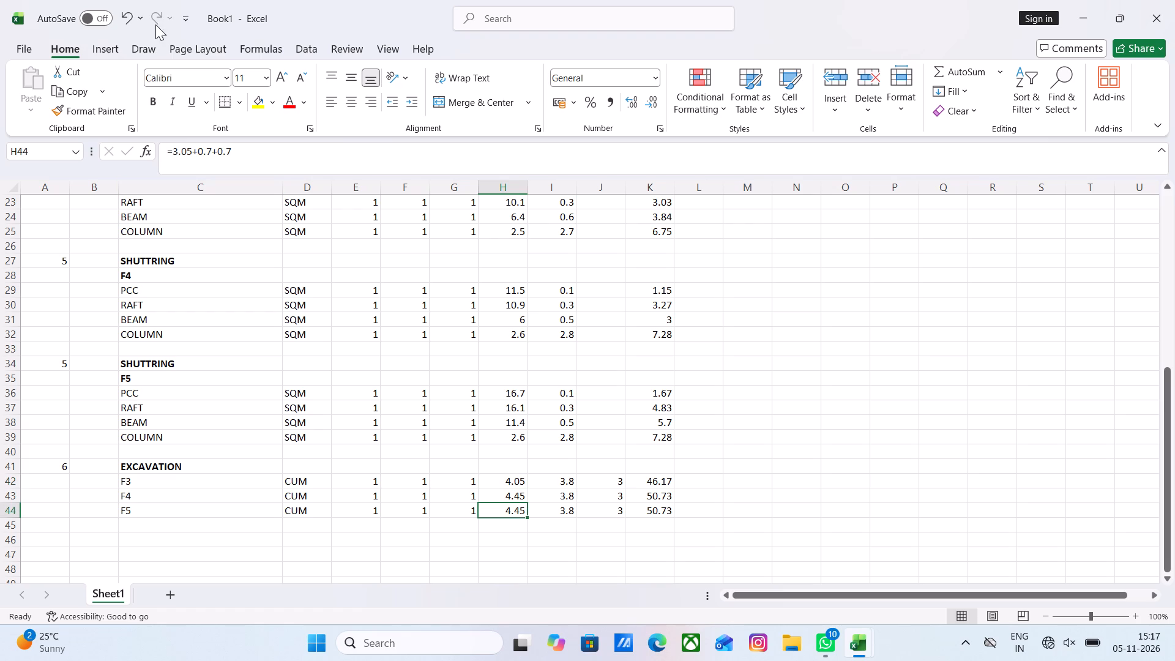
left_click(192, 151)
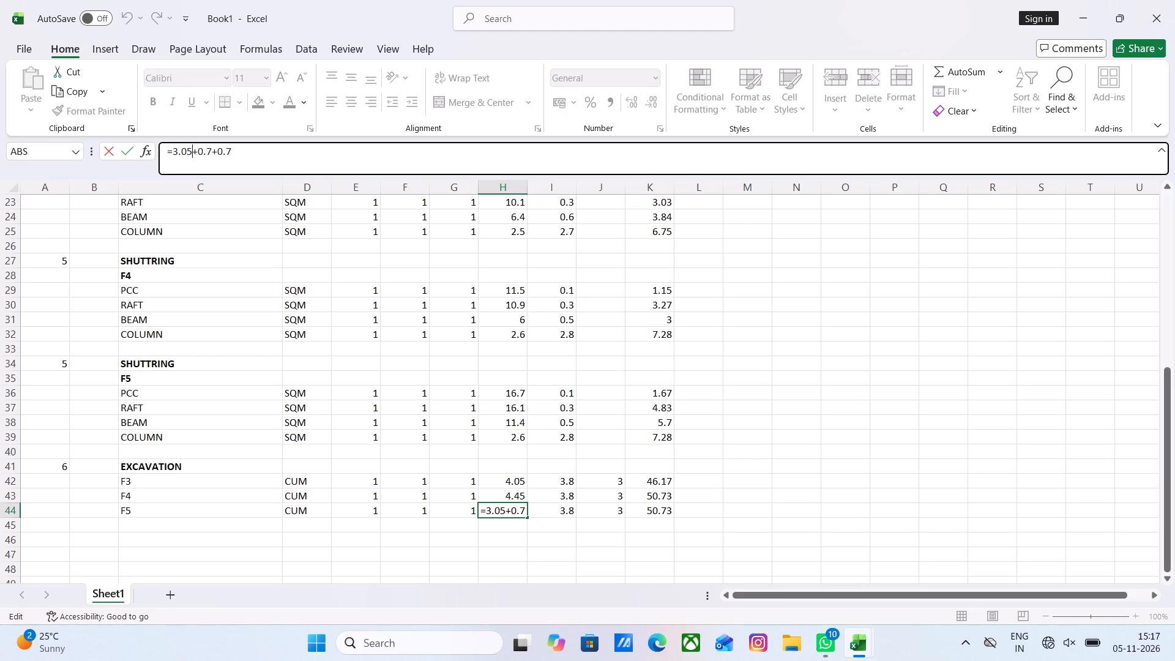
key("BackSpace")
key("BackSpace")
key("BackSpace")
key("BackSpace")
type("5.650")
key("Return")
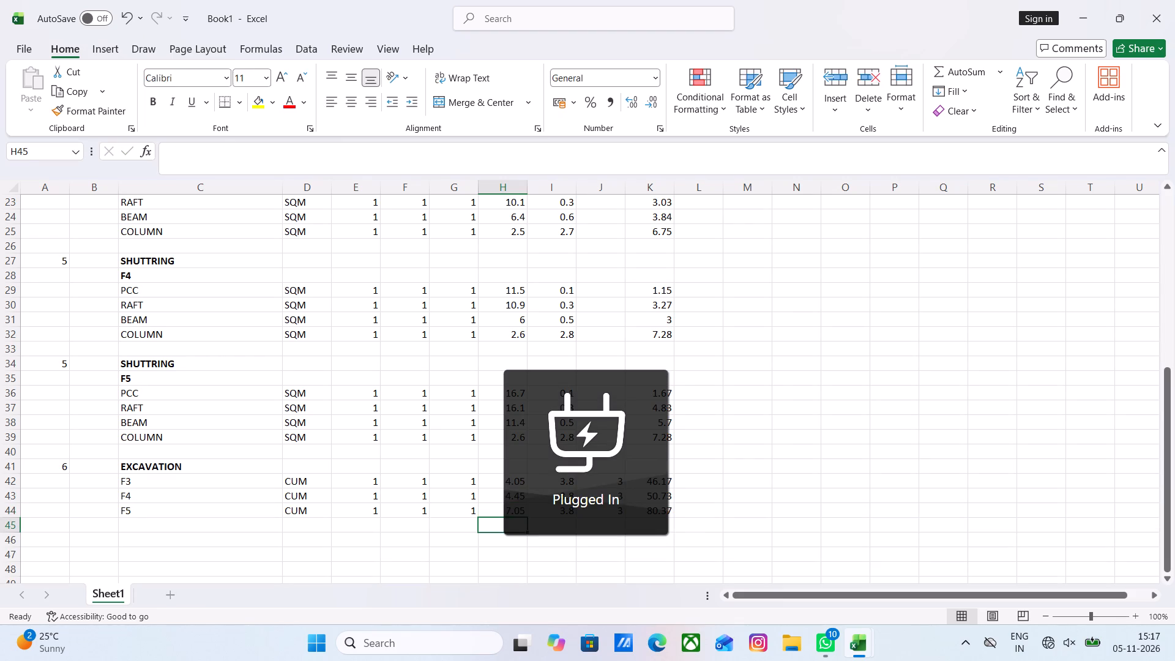
Add a bold TOTAL label in J7, below the F3 concrete heights.
scroll(192, 151, "down", 1)
left_click(625, 566)
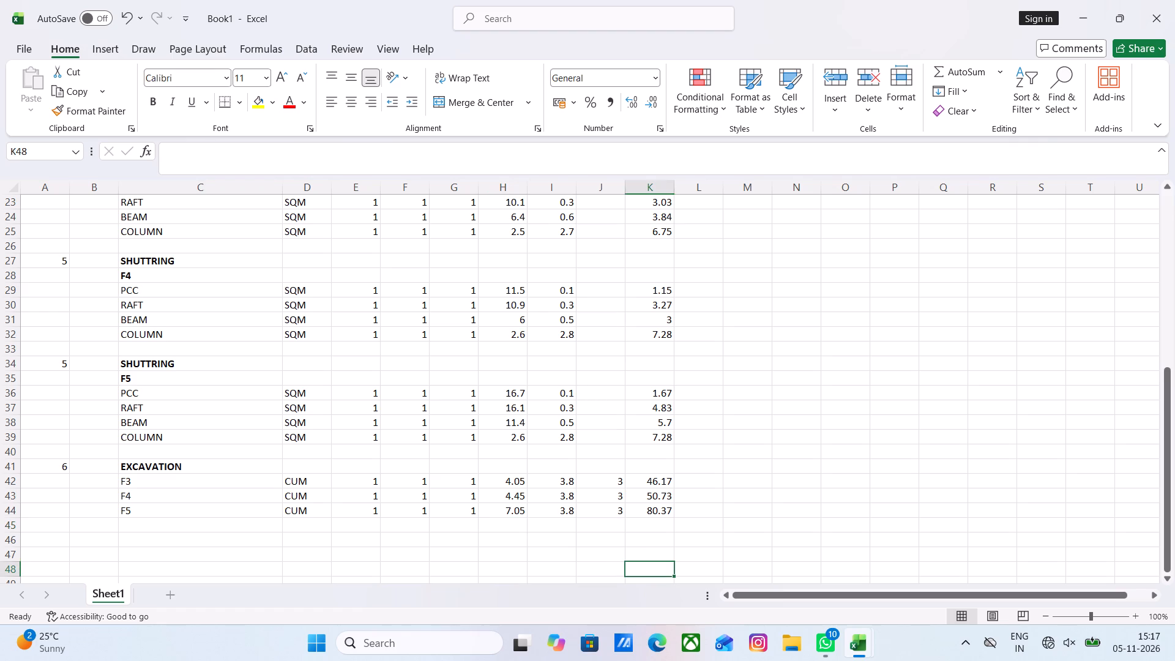
scroll(706, 521, "up", 6)
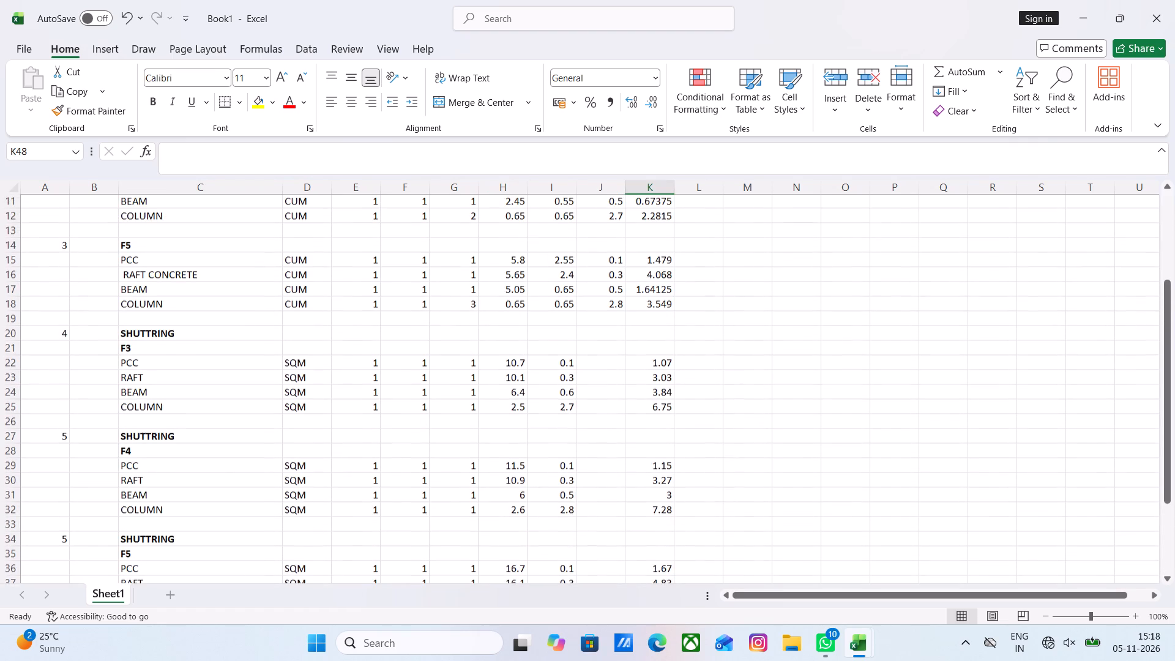
scroll(706, 521, "up", 6)
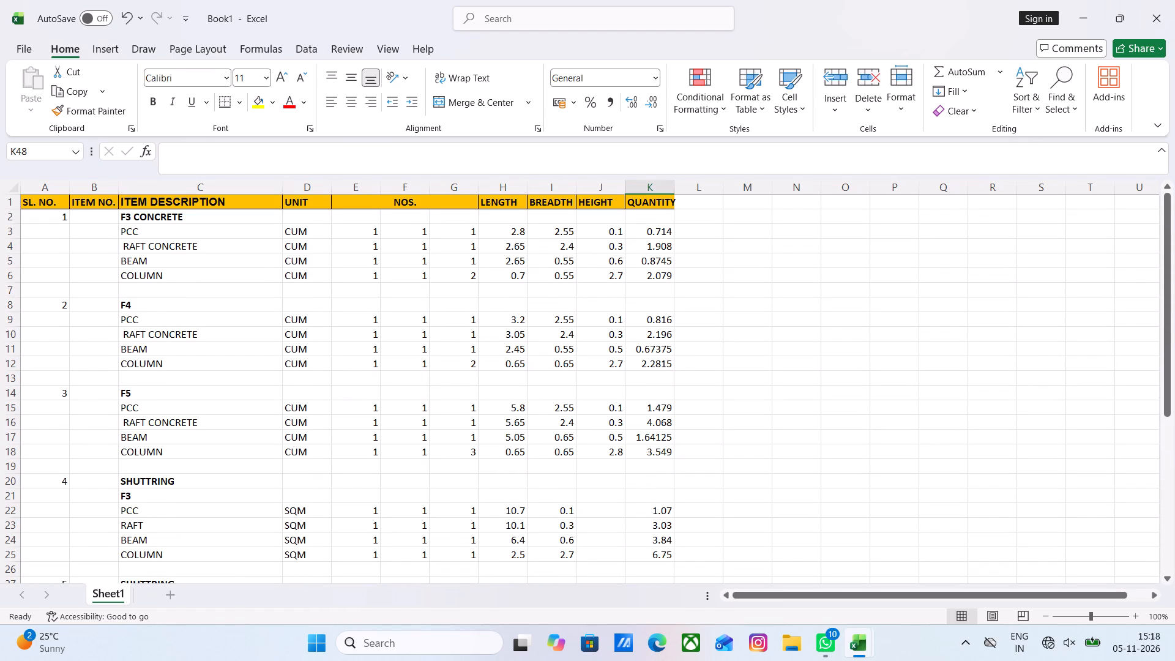
scroll(607, 293, "up", 2)
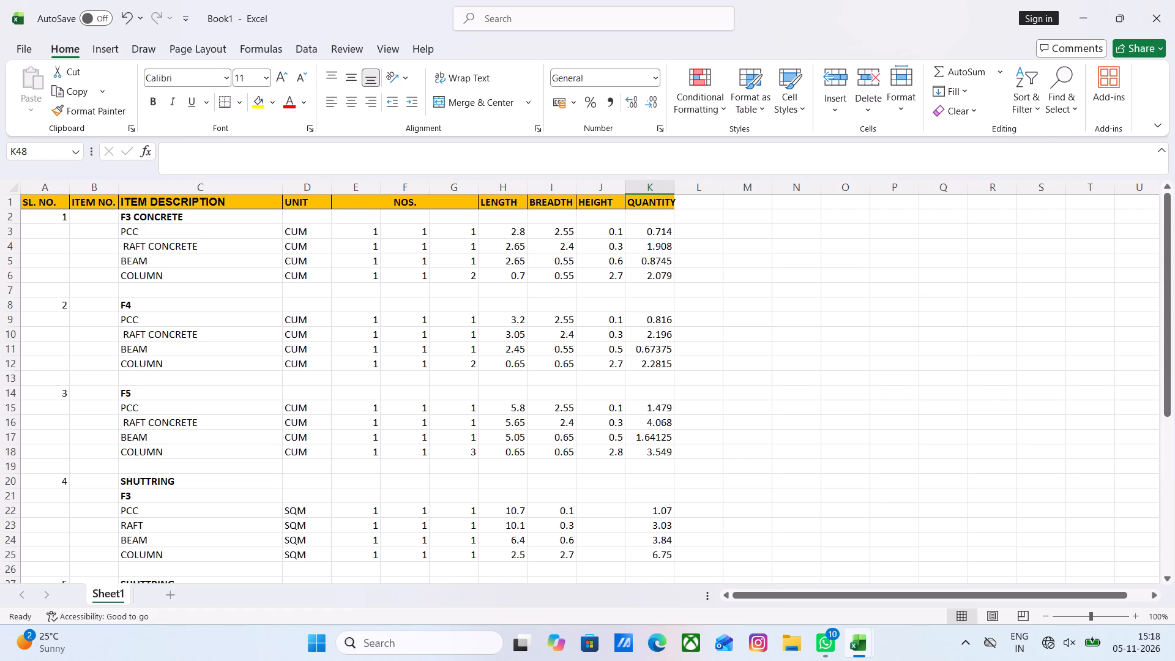
left_click(597, 290)
key("t")
key("o")
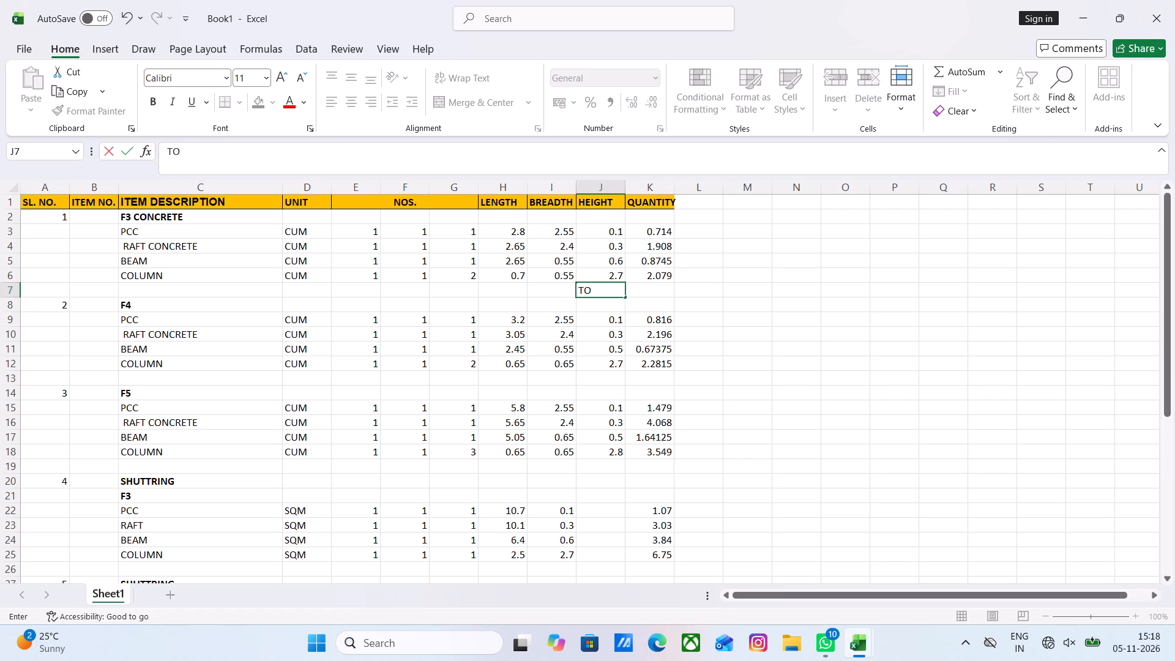
type("TAL")
left_click(736, 377)
left_click(607, 291)
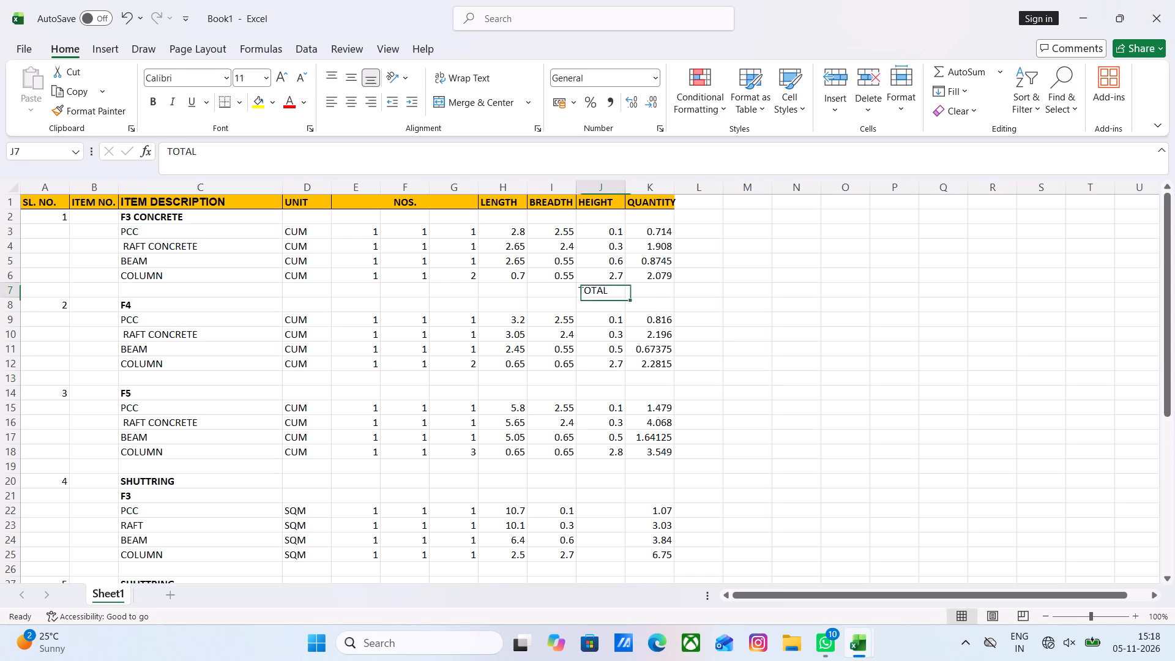
left_click(152, 100)
left_click(838, 239)
Copy the bold TOTAL label from J7 below the F4 and F5 concrete heights, into J13 and J19.
left_click(610, 293)
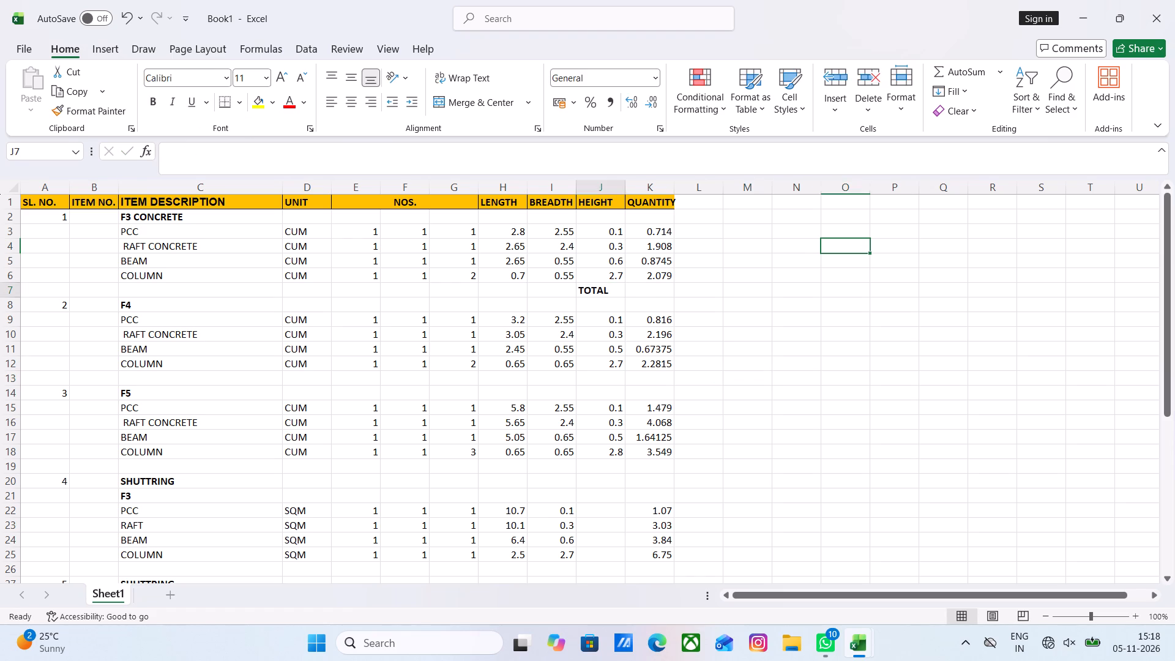
key("ctrl+c")
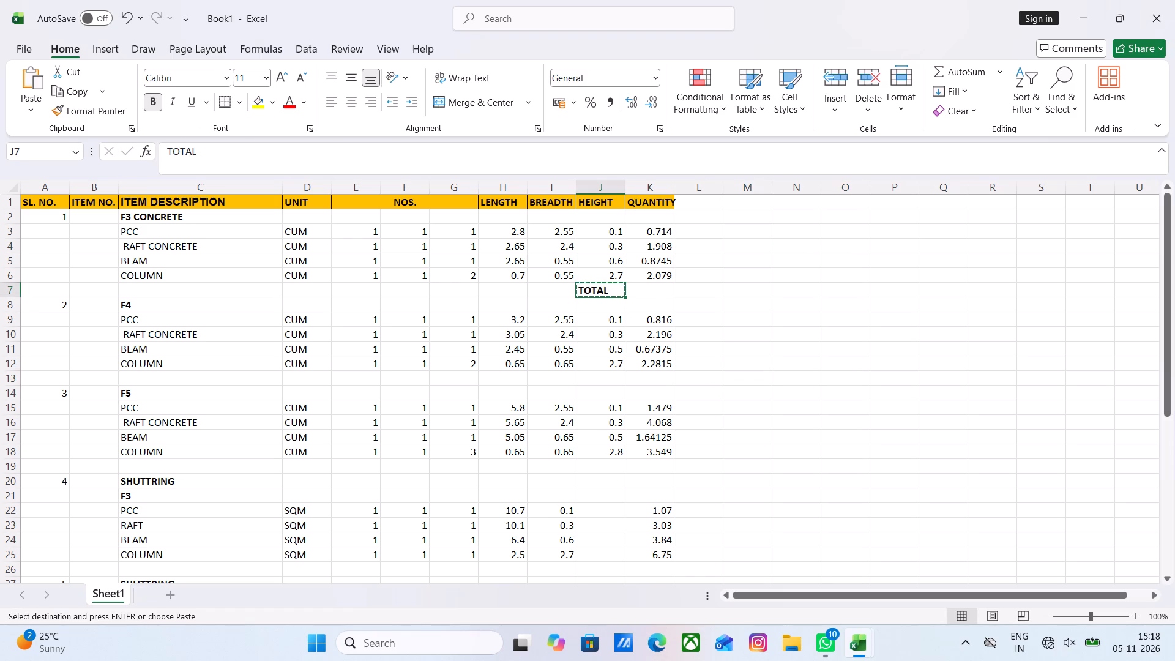
left_click(605, 380)
key("ctrl+v")
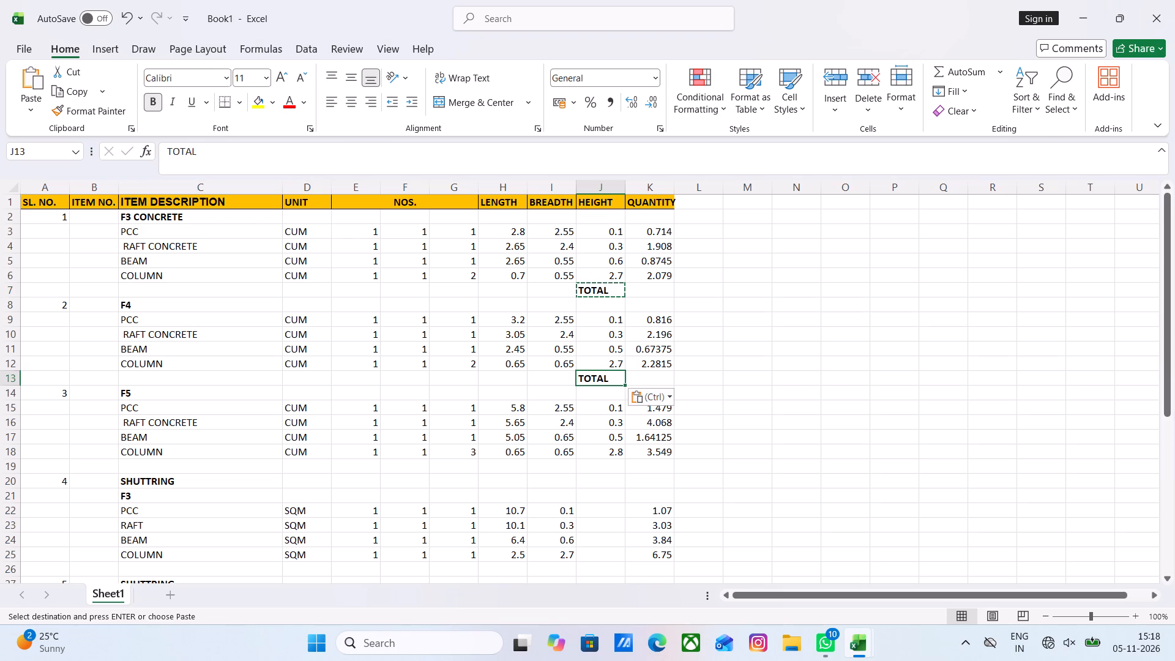
scroll(638, 419, "down", 1)
left_click(605, 435)
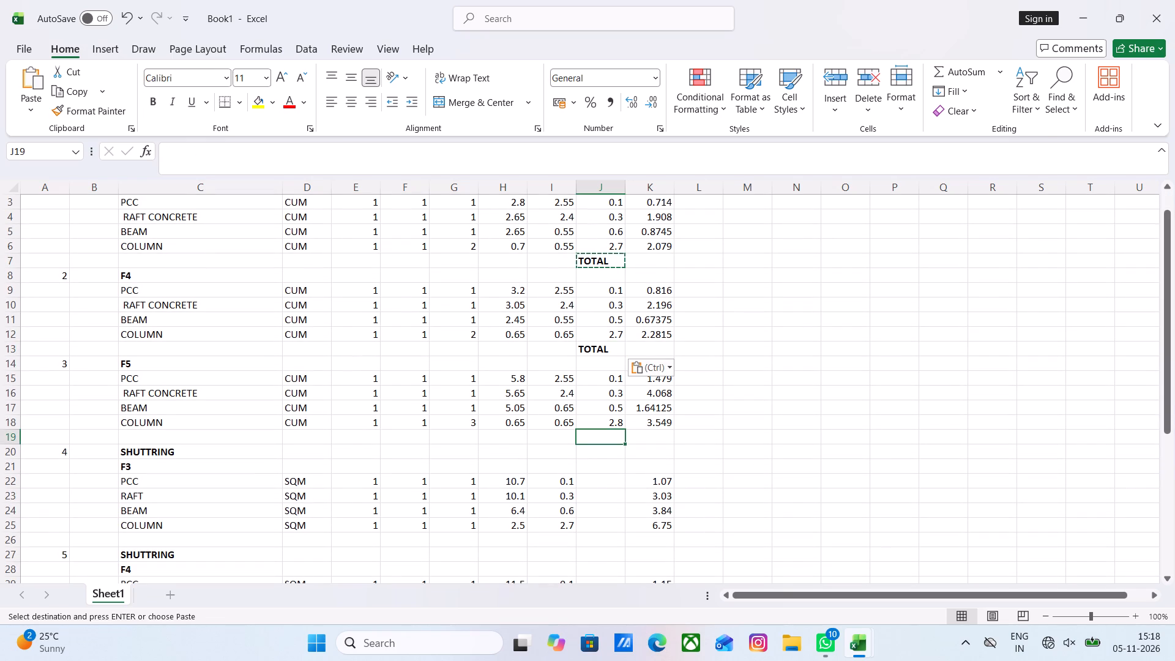
key("ctrl+v")
Paste the copied TOTAL label into J26, J33 and J40, in the row below each shuttering block.
left_click(599, 543)
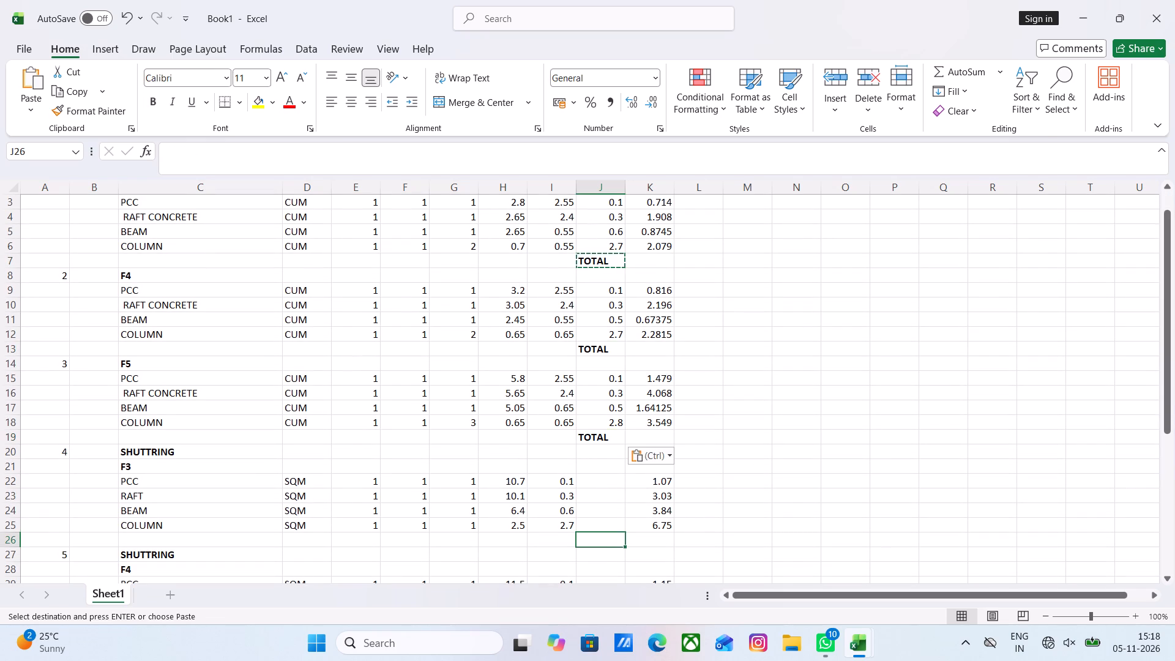
key("ctrl+v")
scroll(614, 529, "down", 4)
left_click(597, 532)
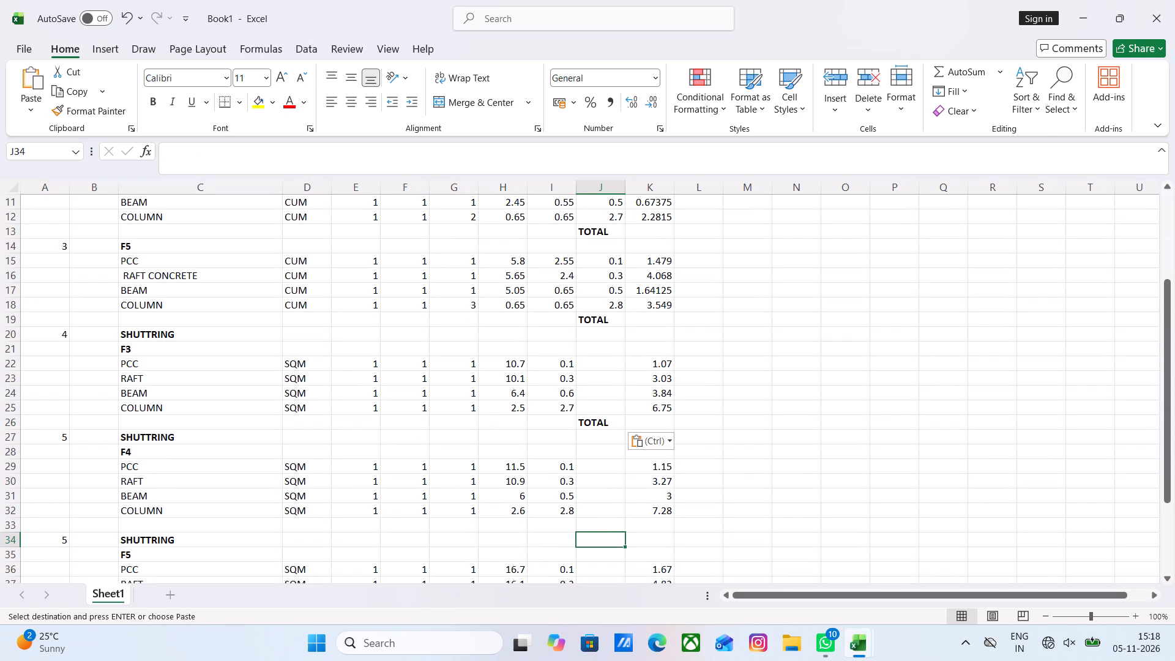
left_click(601, 524)
left_click(601, 524)
key("ctrl+v")
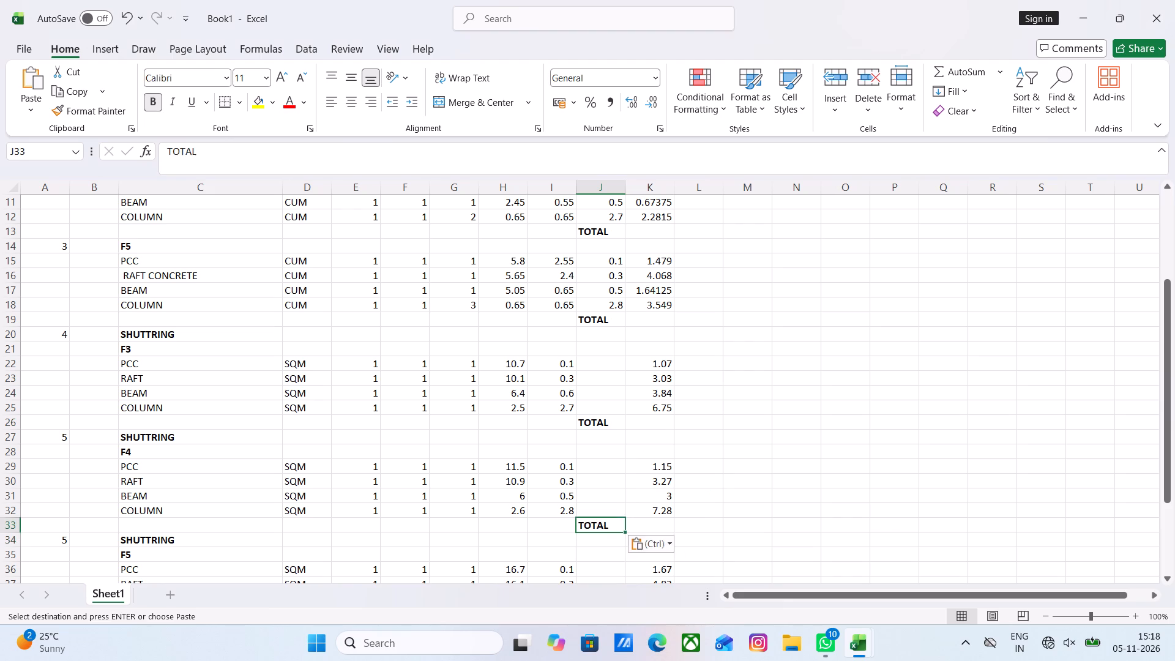
scroll(630, 521, "down", 3)
left_click(601, 542)
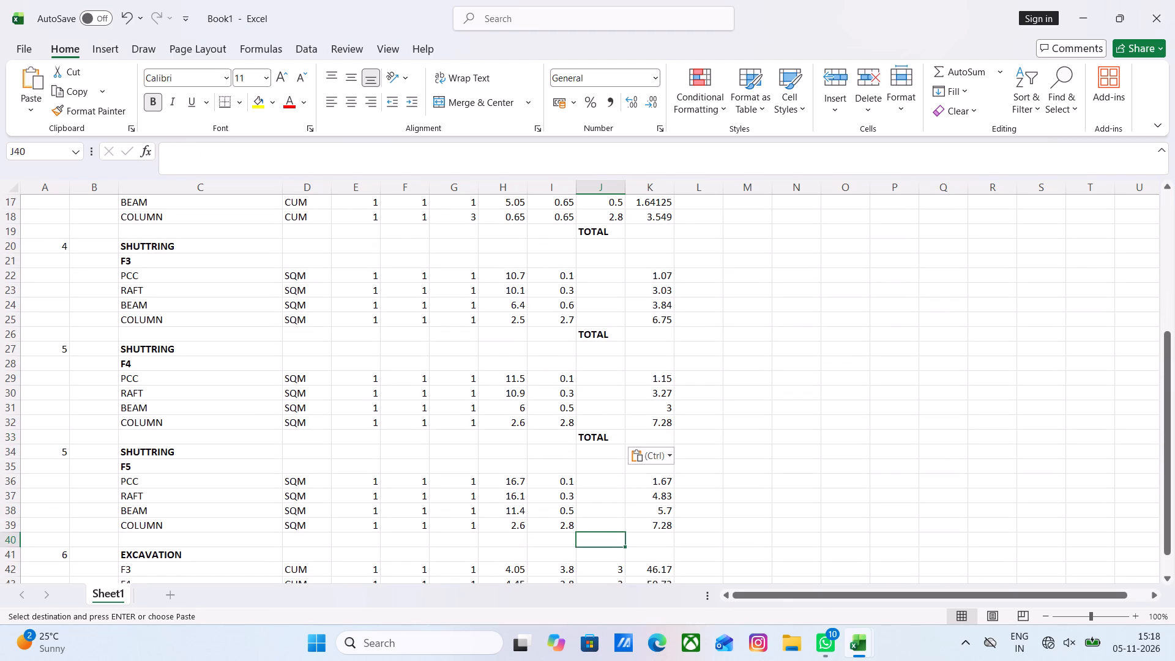
key("ctrl+v")
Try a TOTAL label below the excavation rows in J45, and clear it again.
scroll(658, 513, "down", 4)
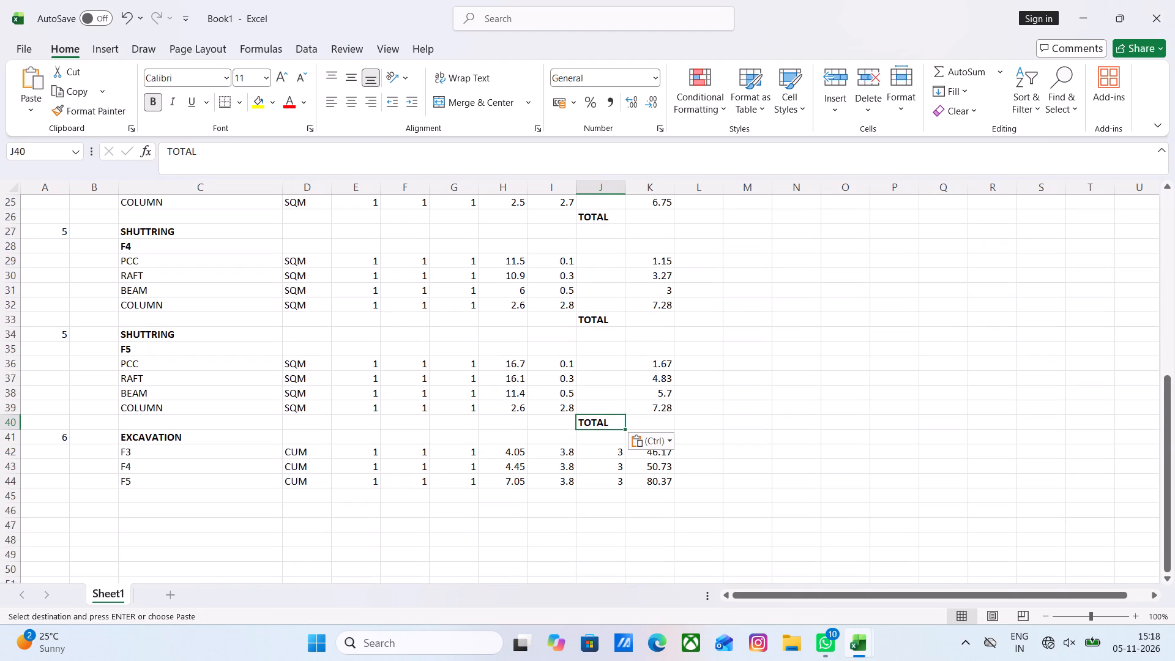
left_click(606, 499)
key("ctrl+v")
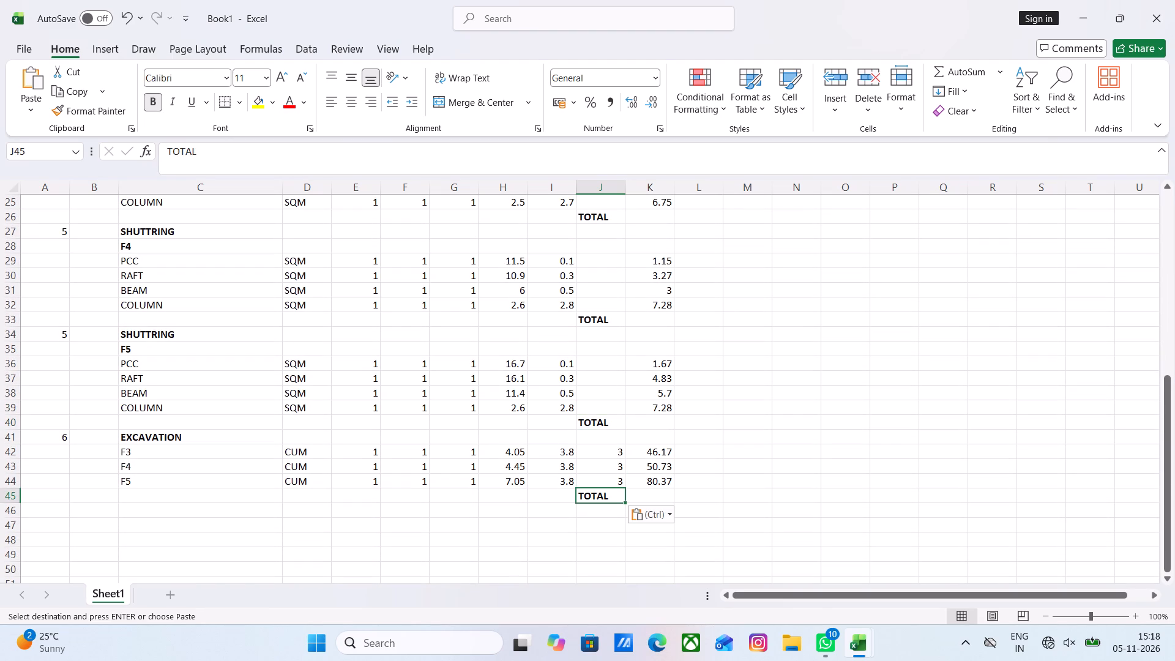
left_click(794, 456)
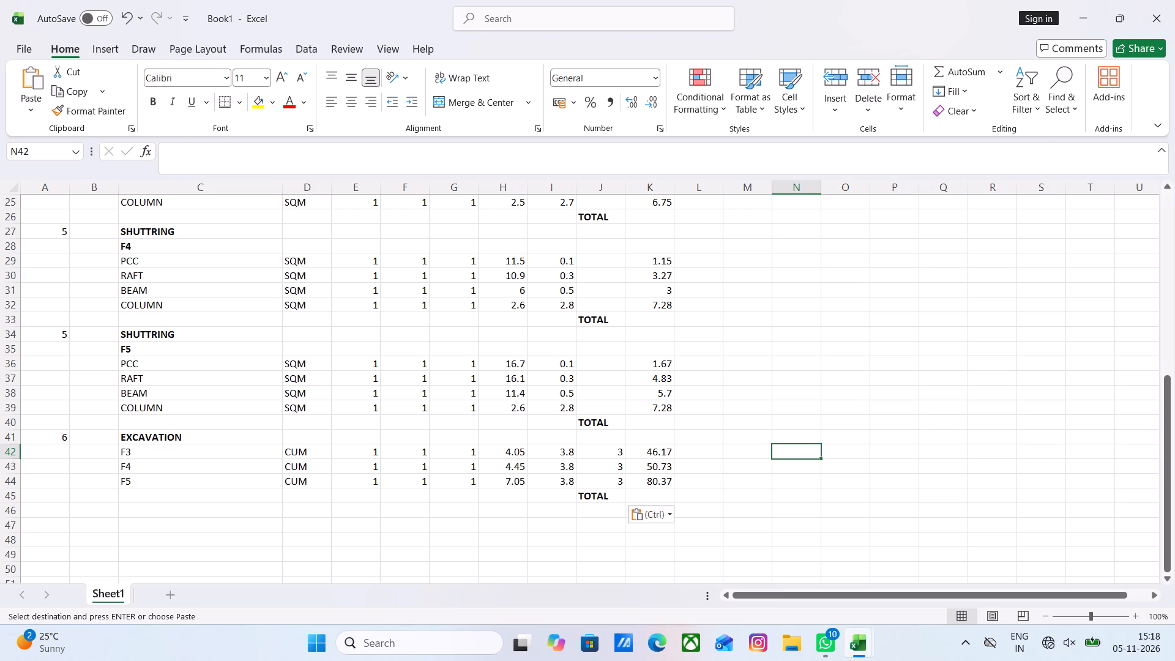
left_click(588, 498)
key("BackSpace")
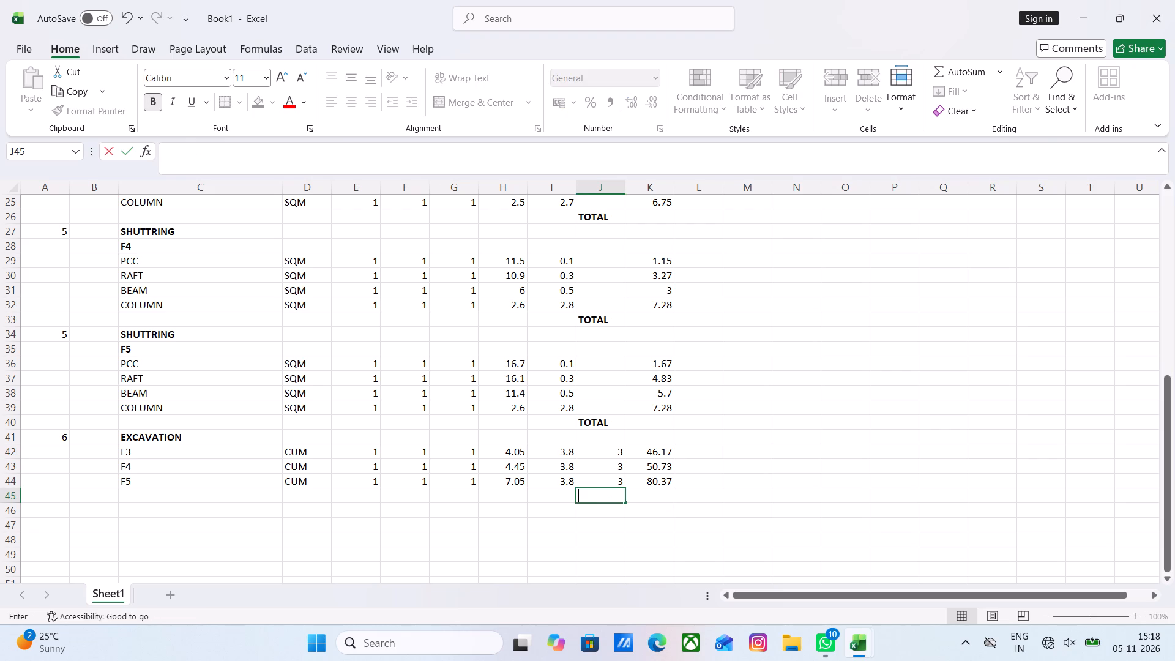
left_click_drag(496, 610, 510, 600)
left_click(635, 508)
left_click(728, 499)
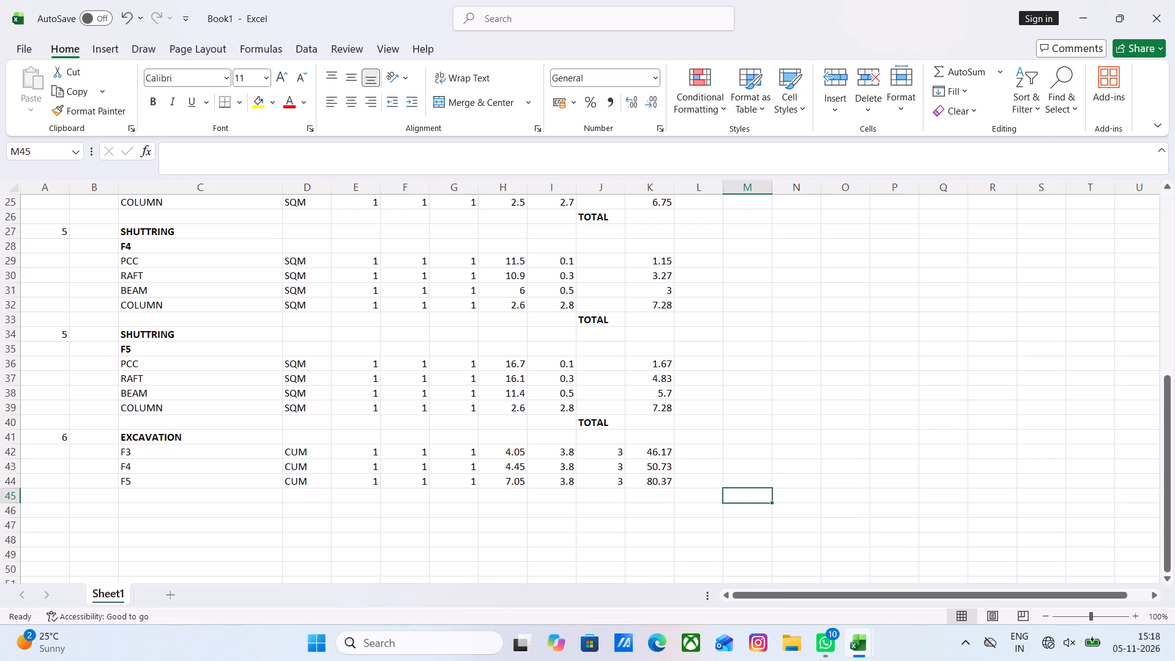
Total the F3 concrete quantities K3:K6 in K7 with AutoSum and make the result bold.
scroll(650, 451, "up", 12)
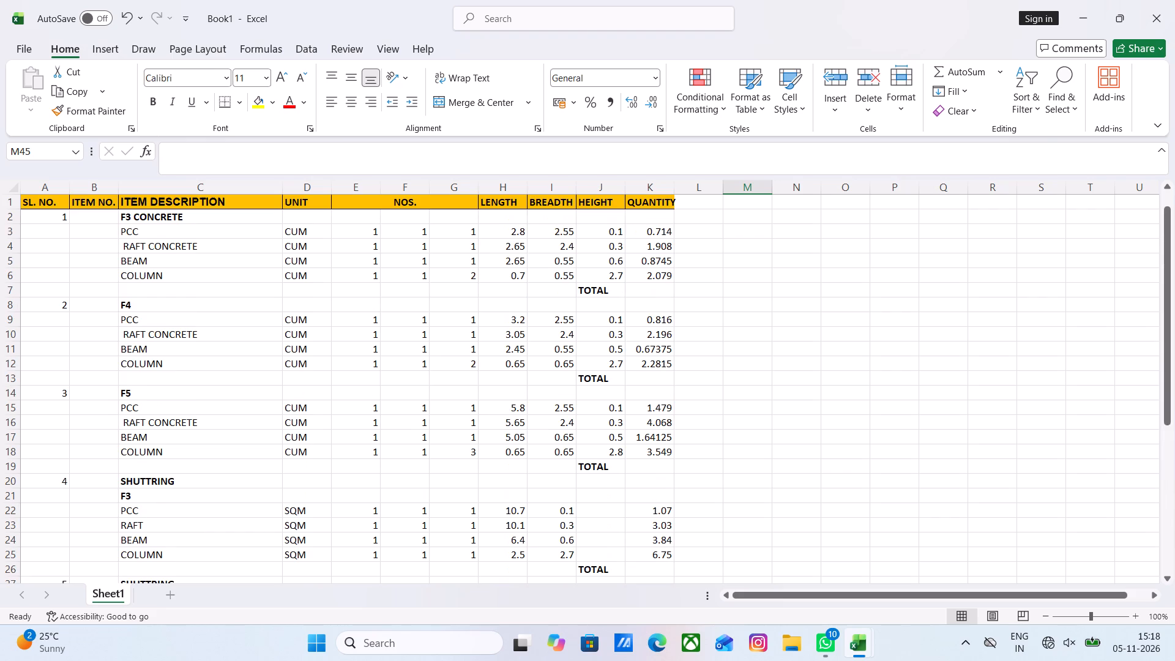
scroll(648, 449, "up", 2)
left_click(649, 291)
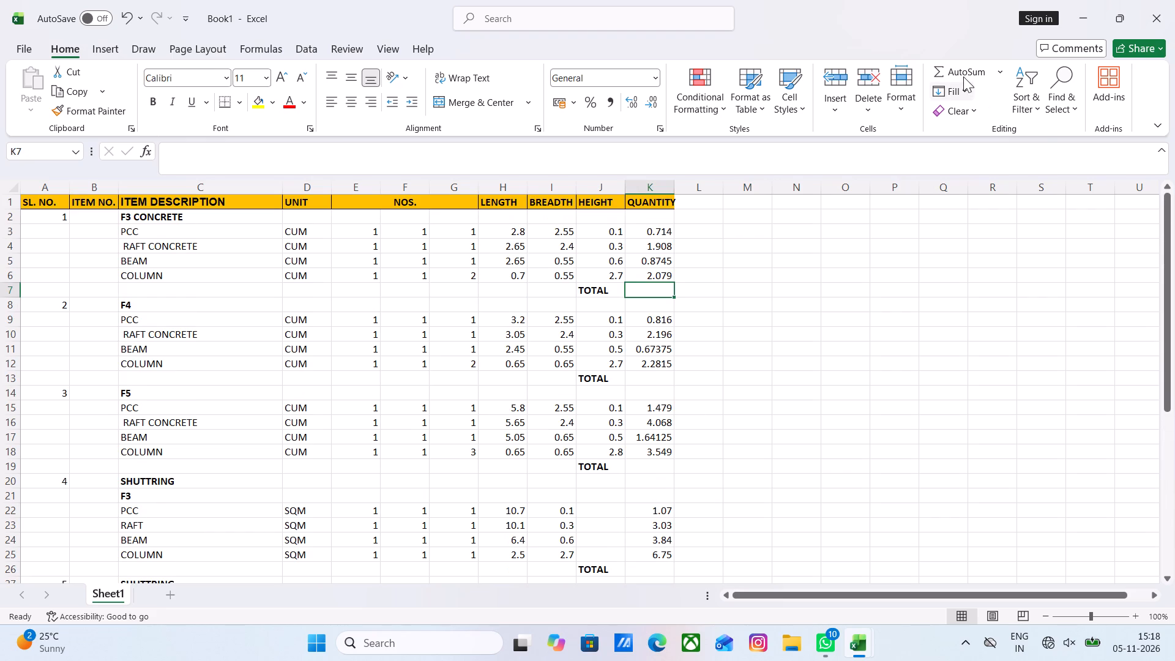
left_click(963, 76)
key("Return")
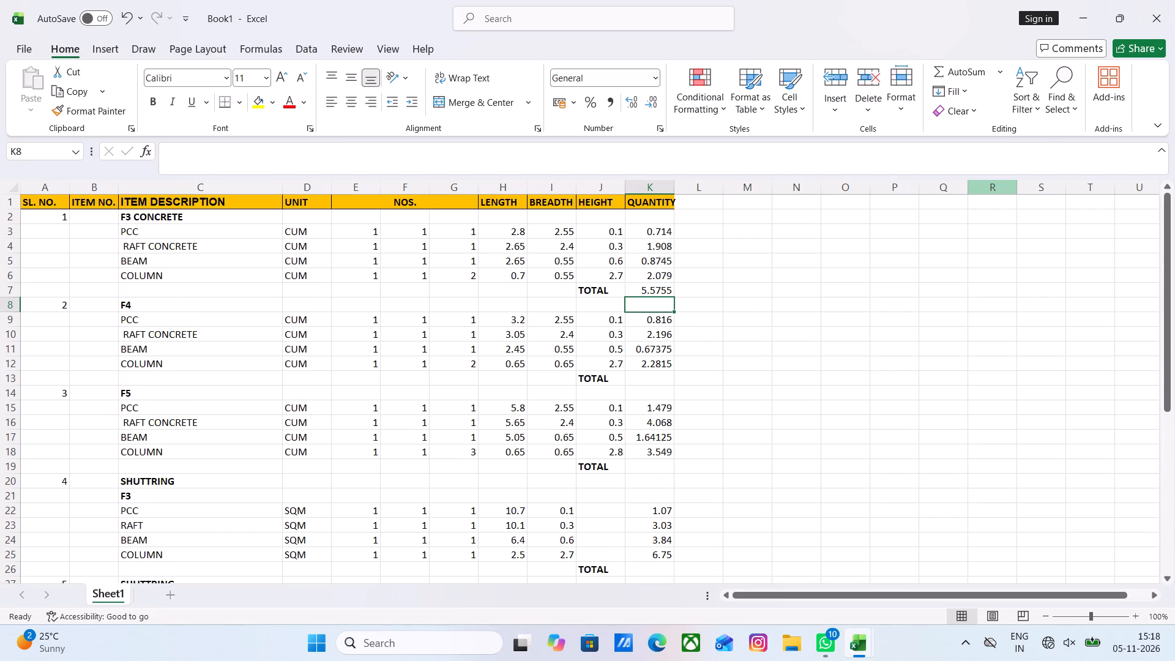
left_click(643, 290)
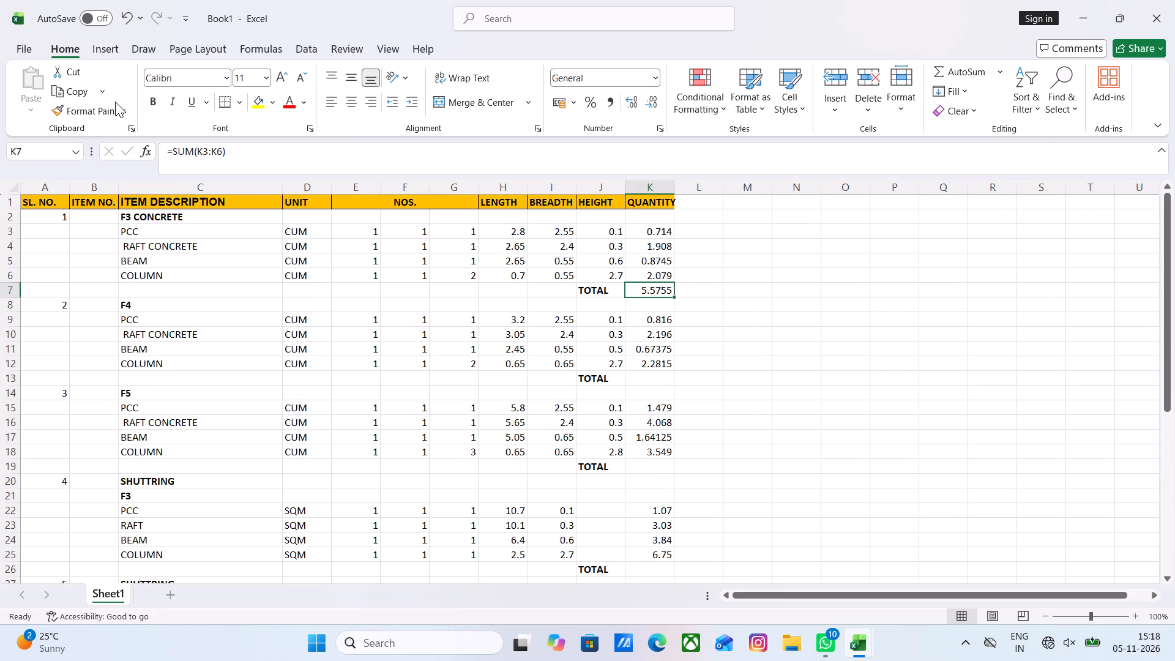
left_click(149, 99)
Use AutoSum to total the F4 concrete quantities K9:K12 in K13 and the F5 quantities K15:K18 in K19.
left_click(649, 377)
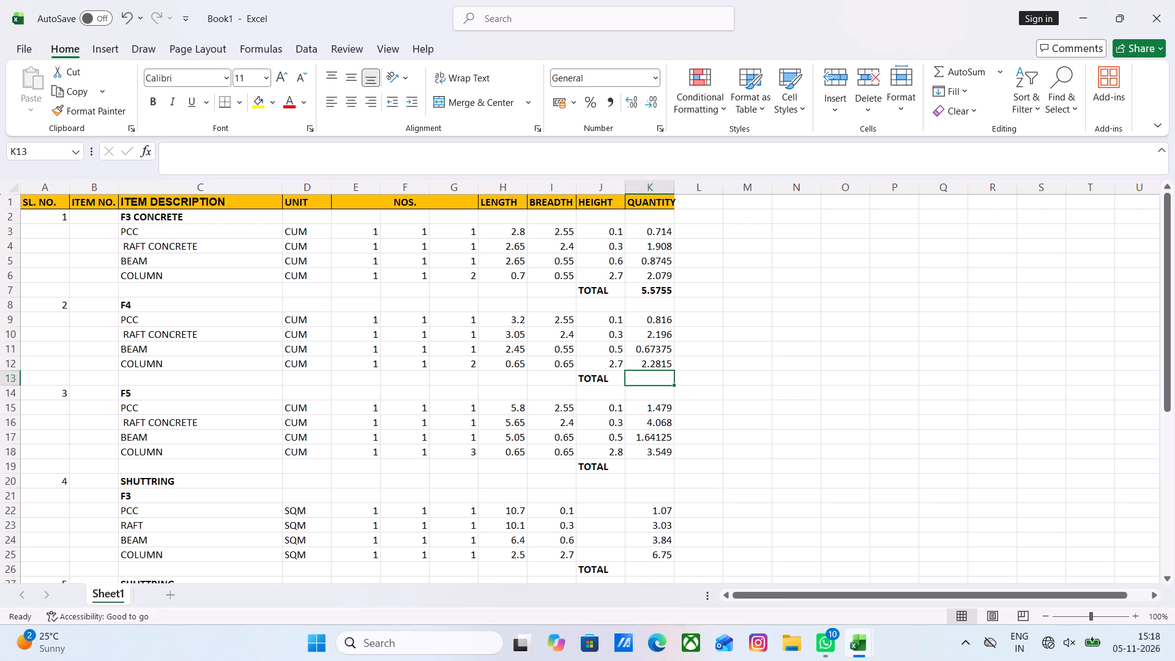
left_click(964, 77)
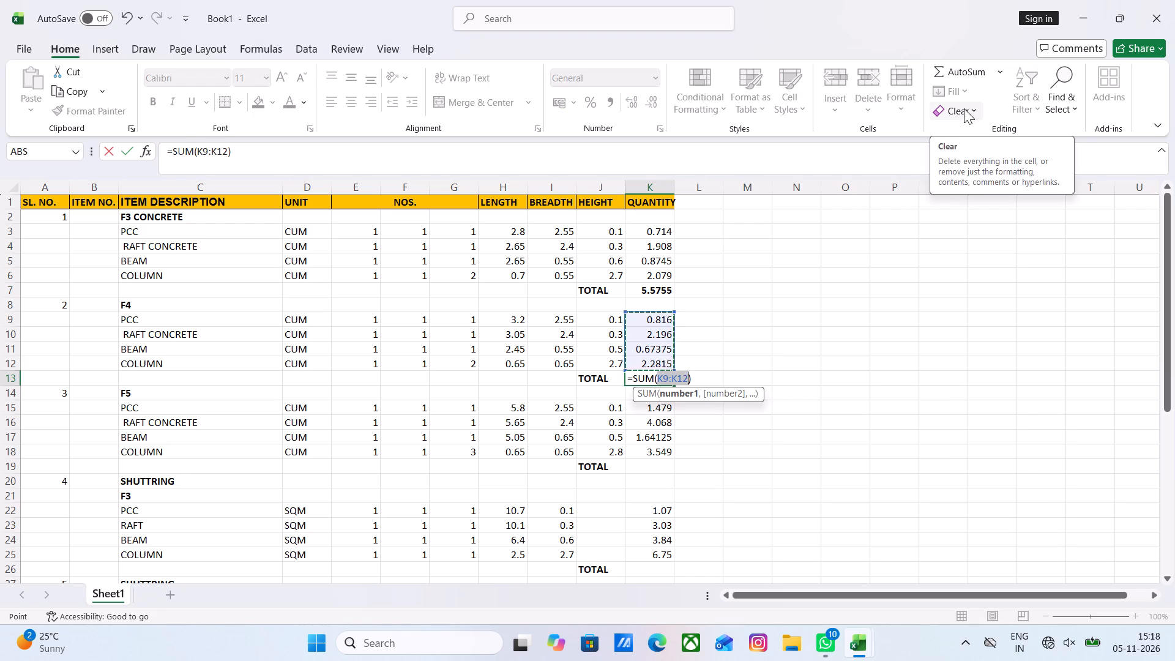
key("Return")
left_click(655, 469)
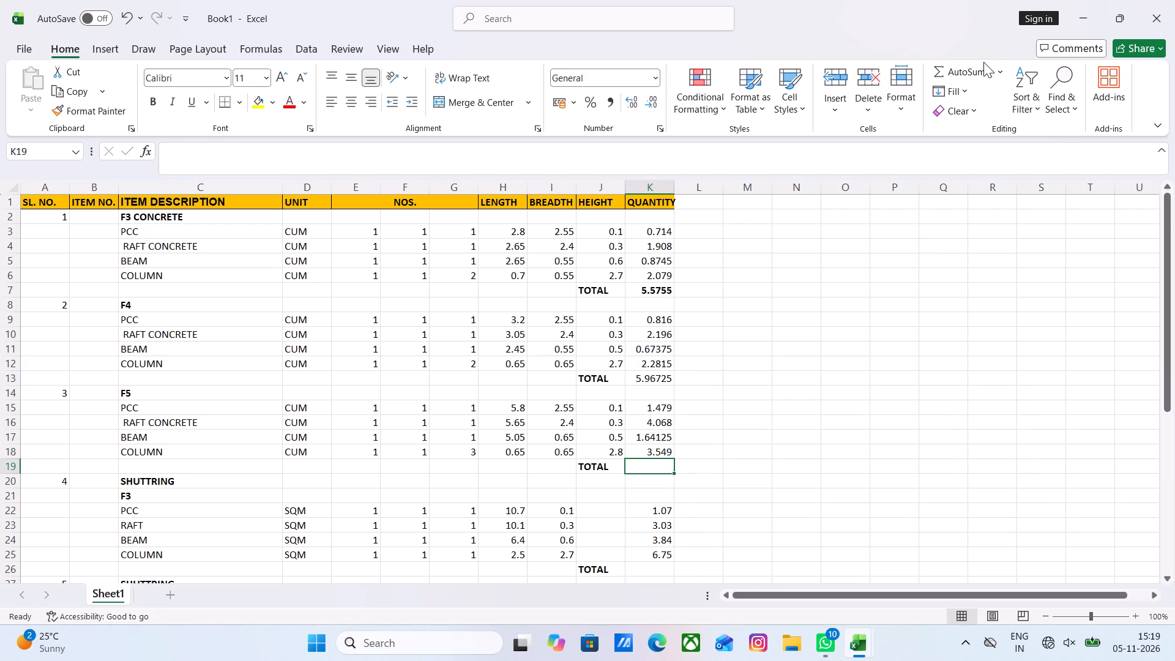
left_click(964, 71)
key("Return")
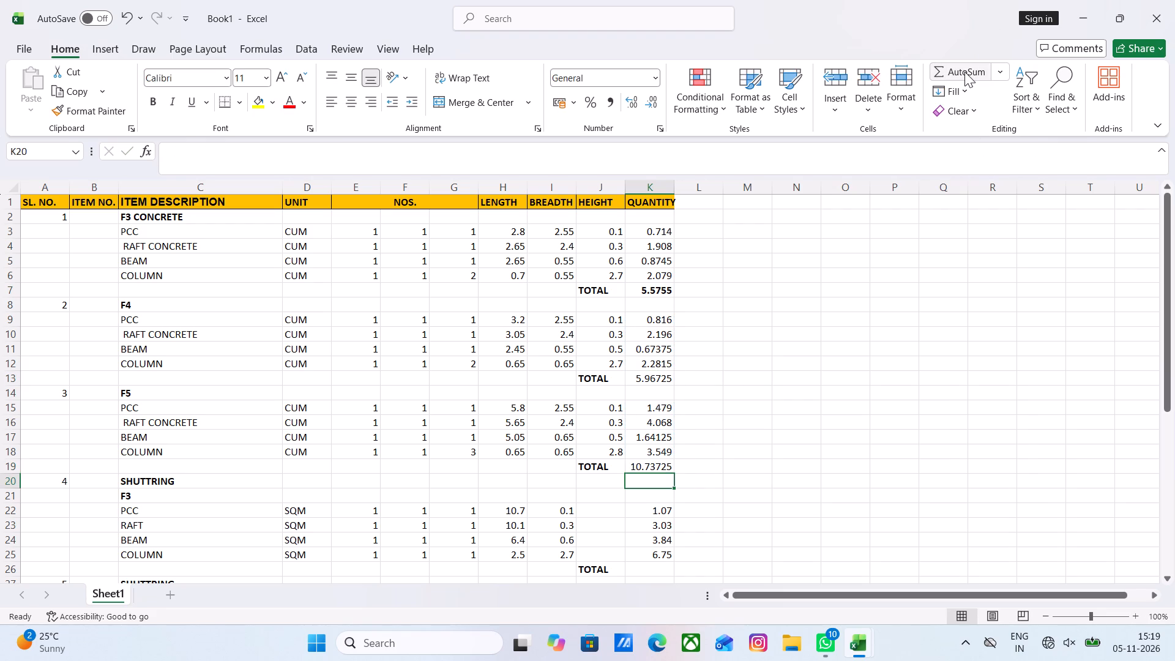
Use AutoSum to total the F3, F4 and F5 shuttering quantities in K26, K33 and K40.
scroll(801, 346, "down", 4)
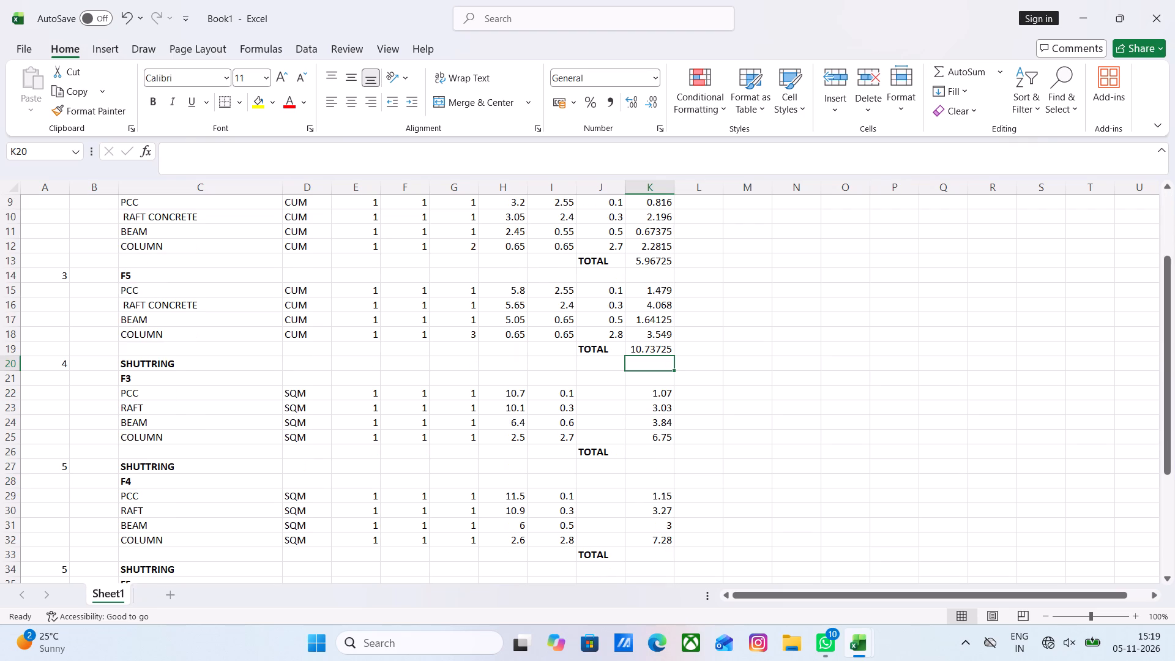
left_click(658, 454)
left_click(962, 71)
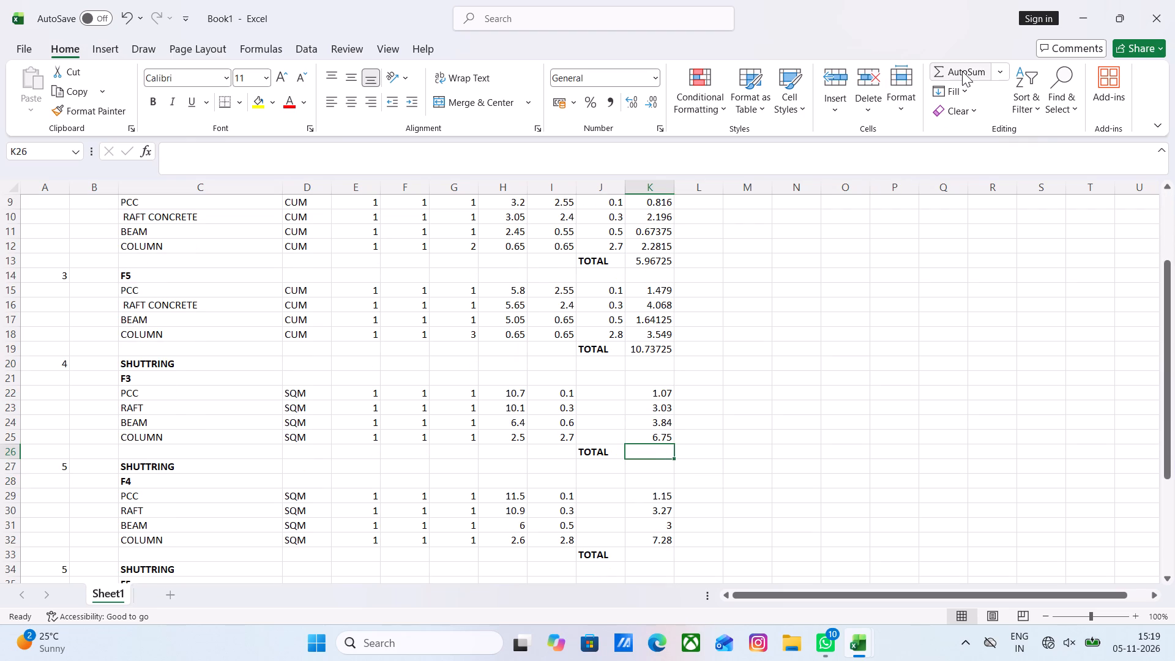
key("Return")
scroll(733, 411, "down", 2)
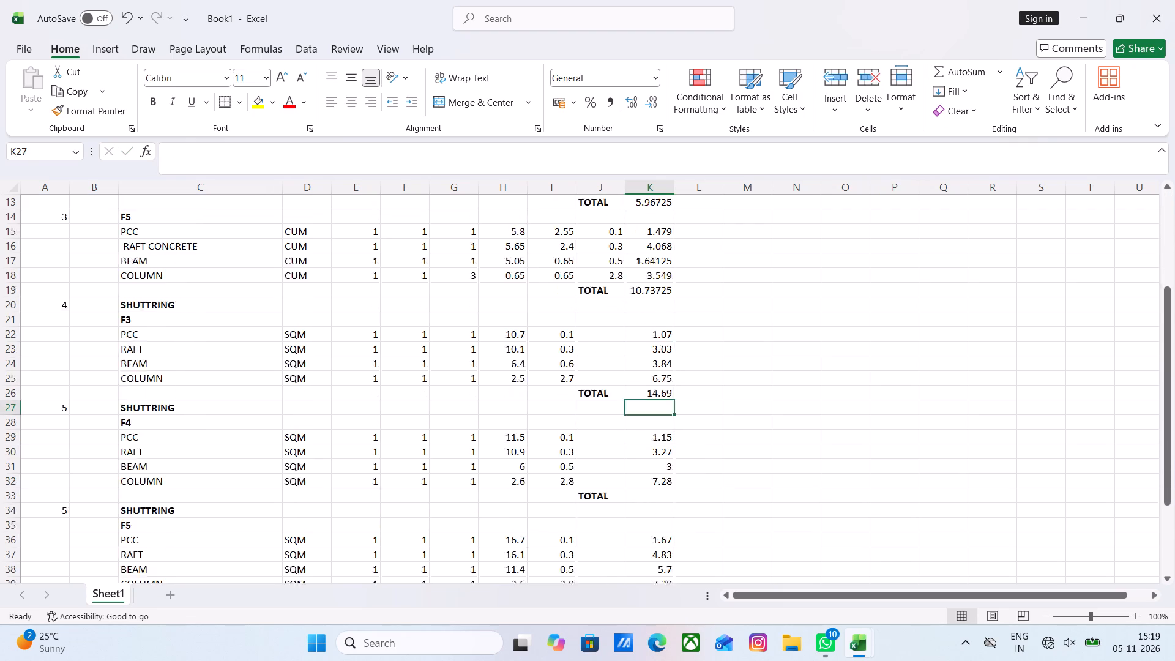
scroll(733, 411, "down", 1)
left_click(650, 468)
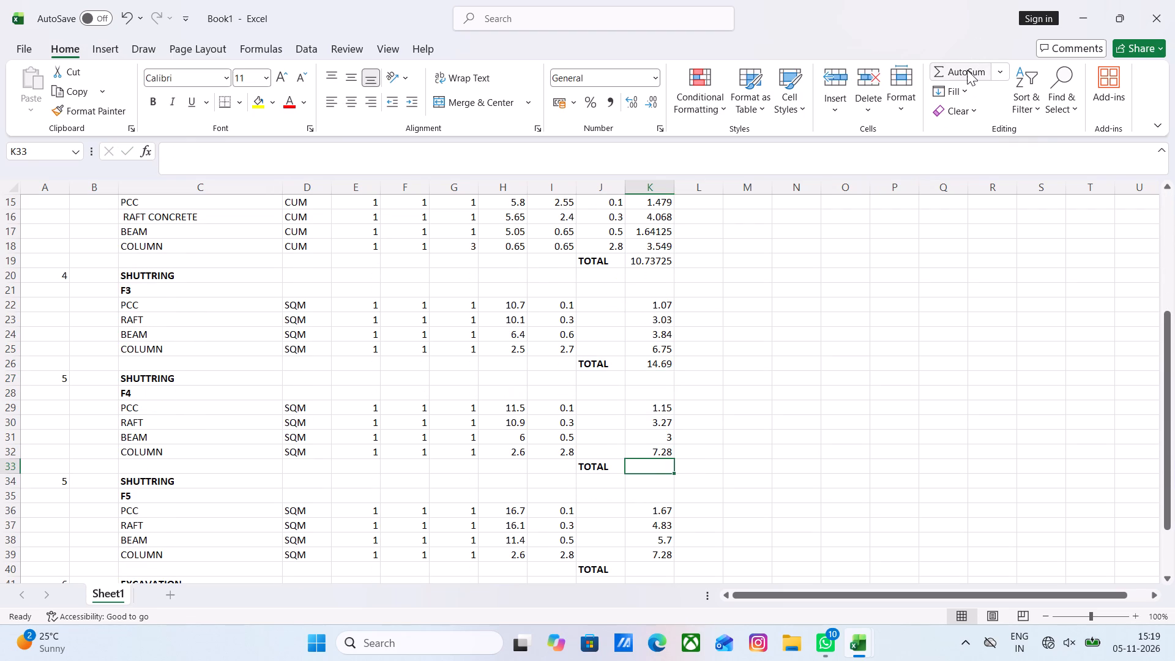
left_click(967, 70)
key("Return")
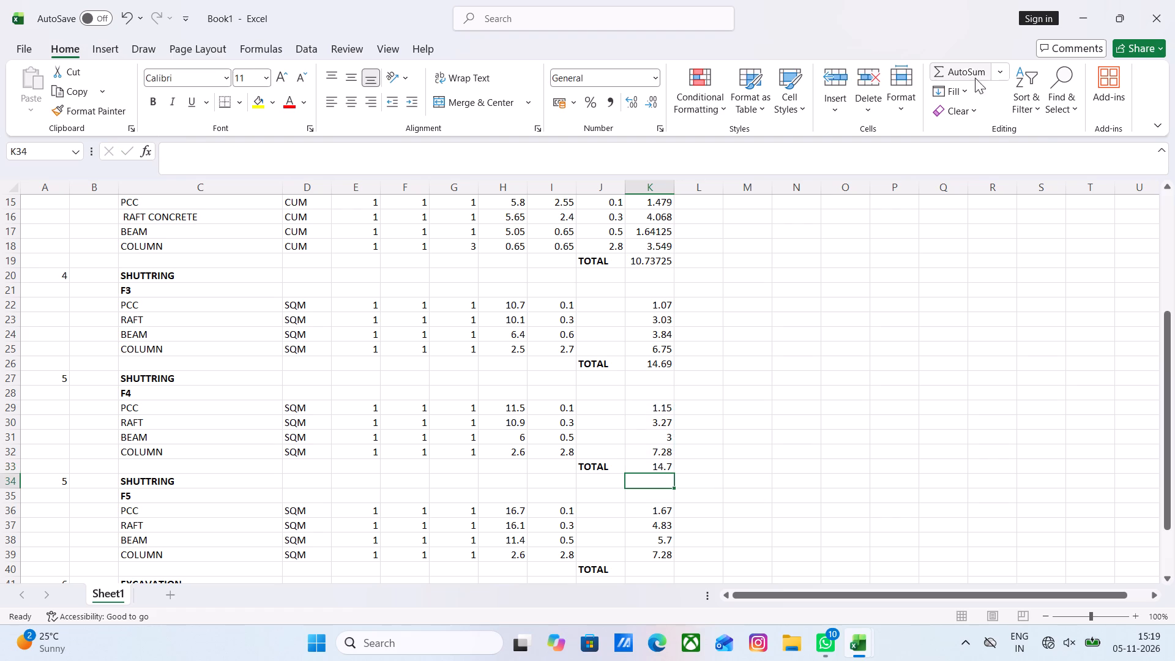
scroll(786, 450, "down", 3)
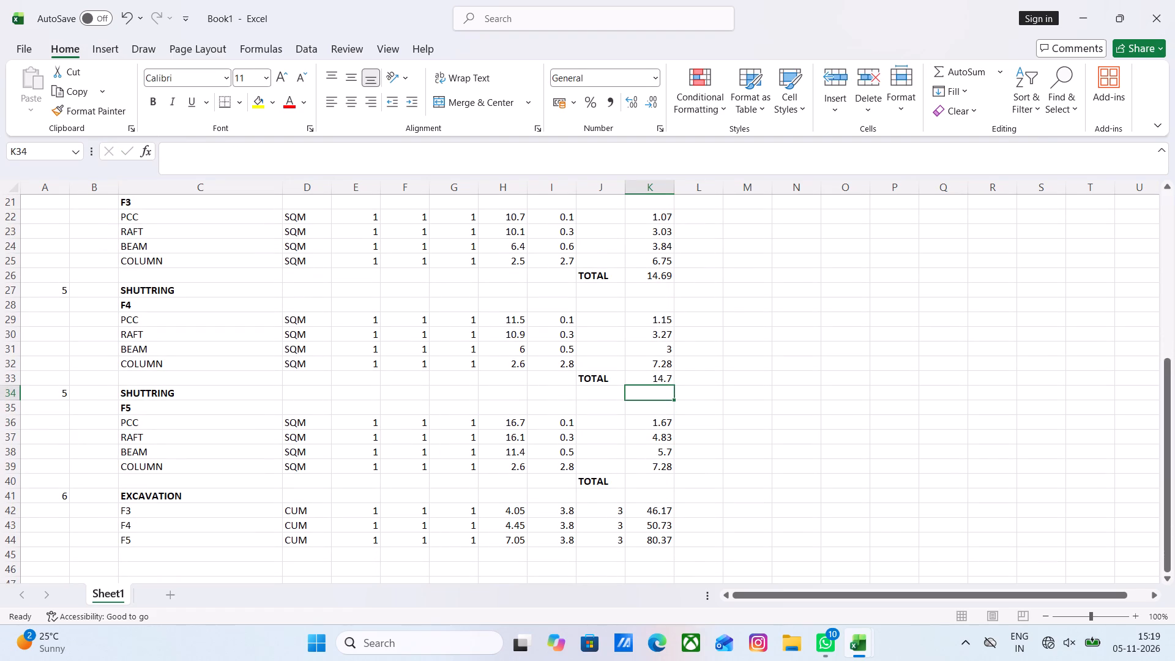
left_click(655, 481)
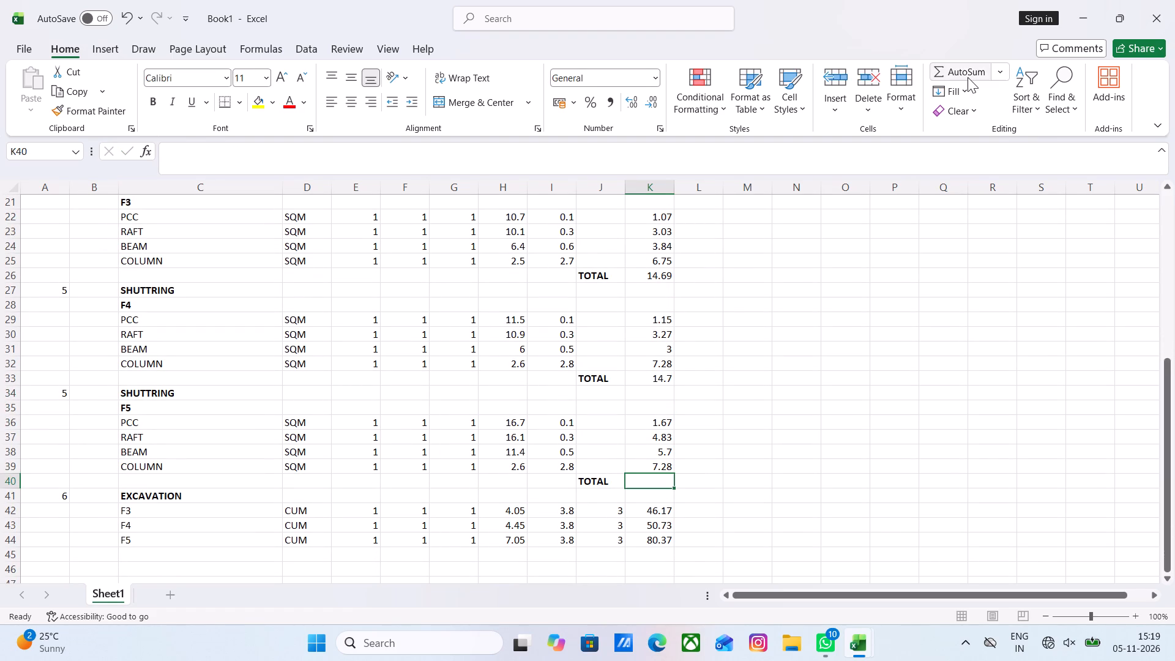
left_click(963, 72)
key("Return")
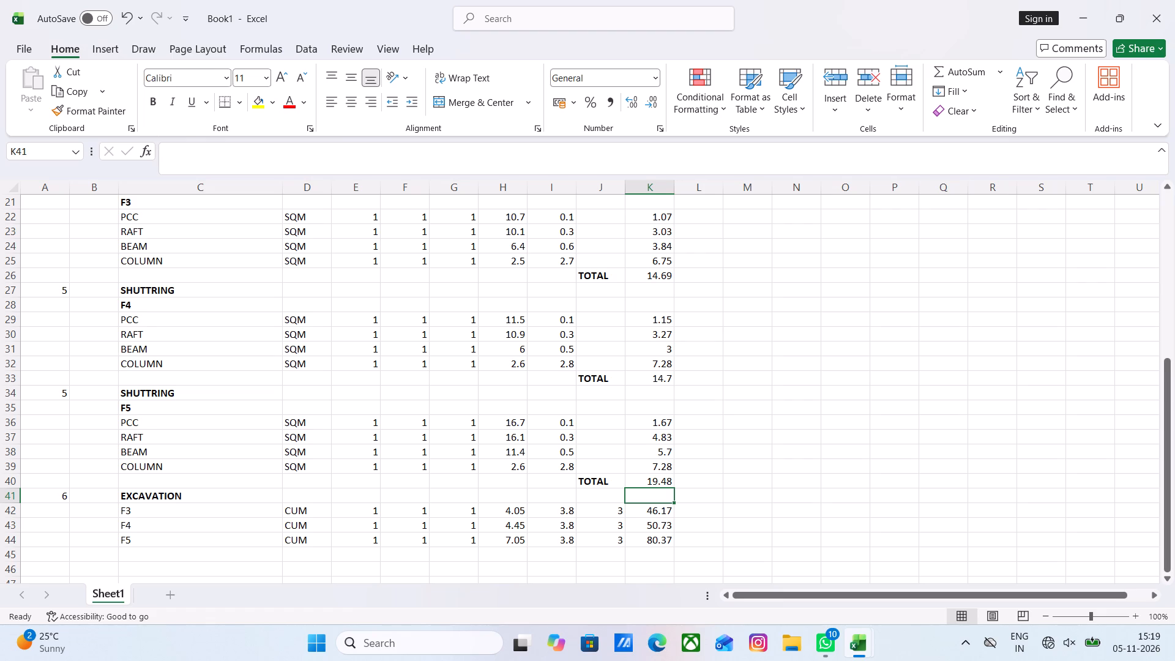
Make the three shuttering totals in K40, K33 and K26 bold.
scroll(597, 460, "down", 1)
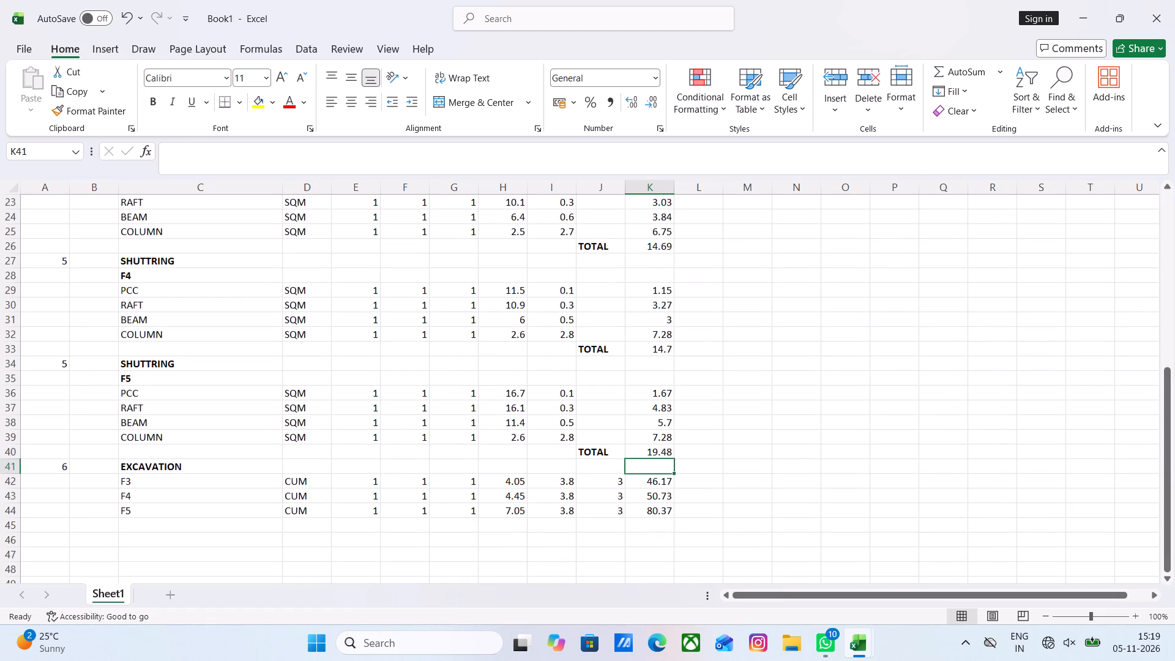
left_click(658, 451)
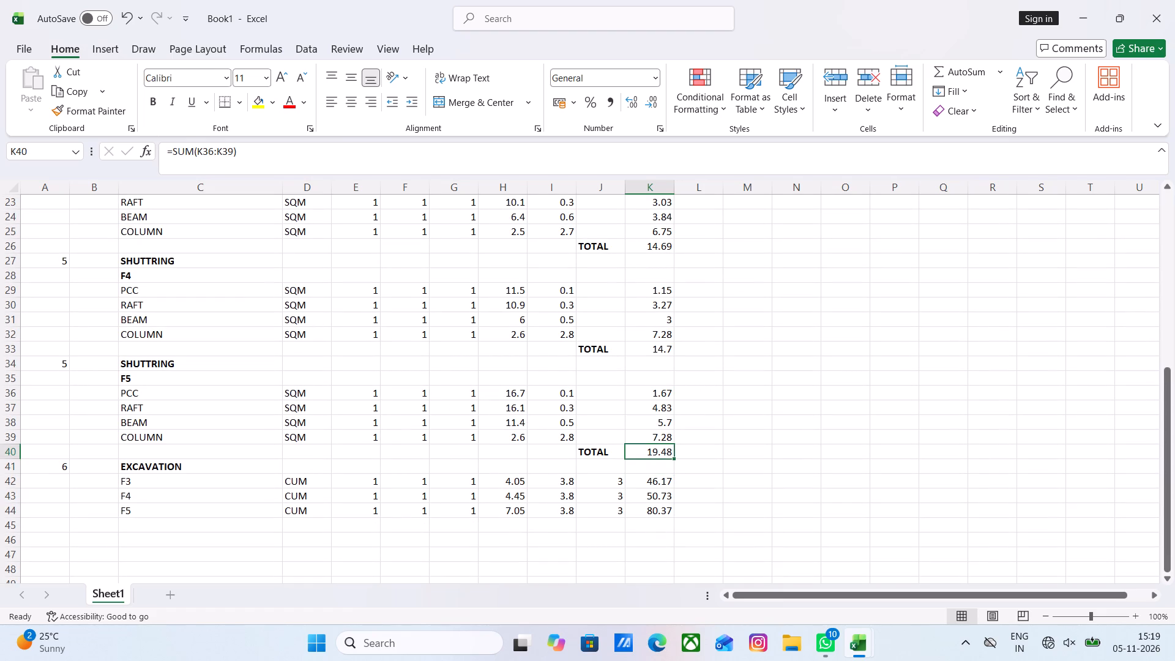
left_click(150, 105)
left_click(662, 351)
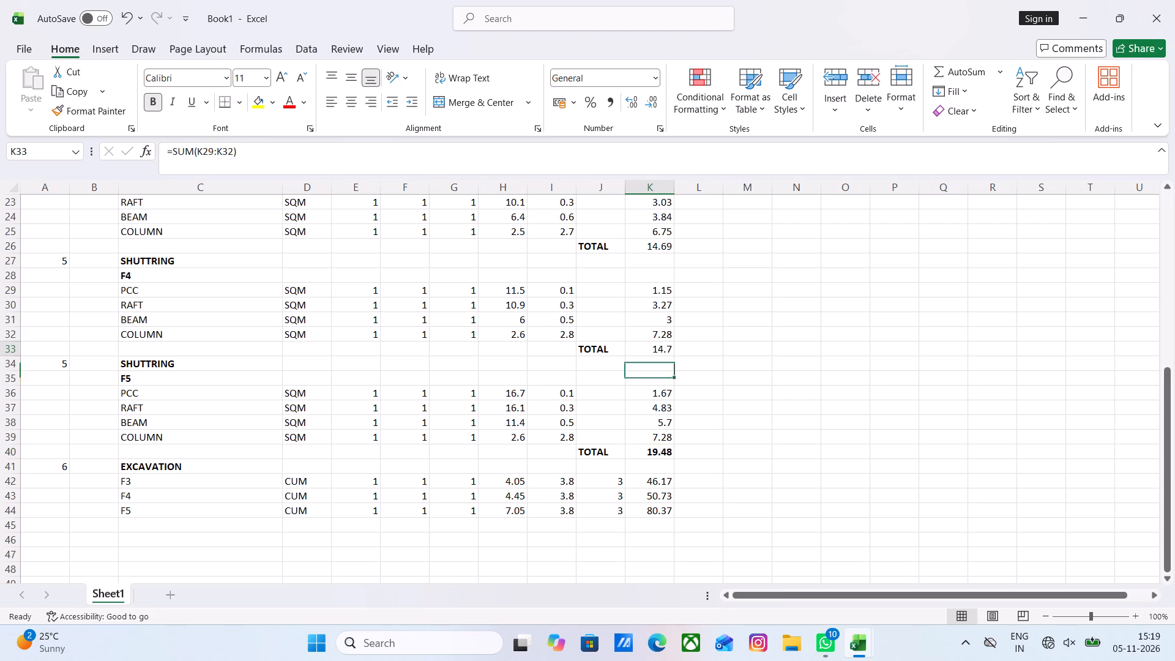
left_click(151, 106)
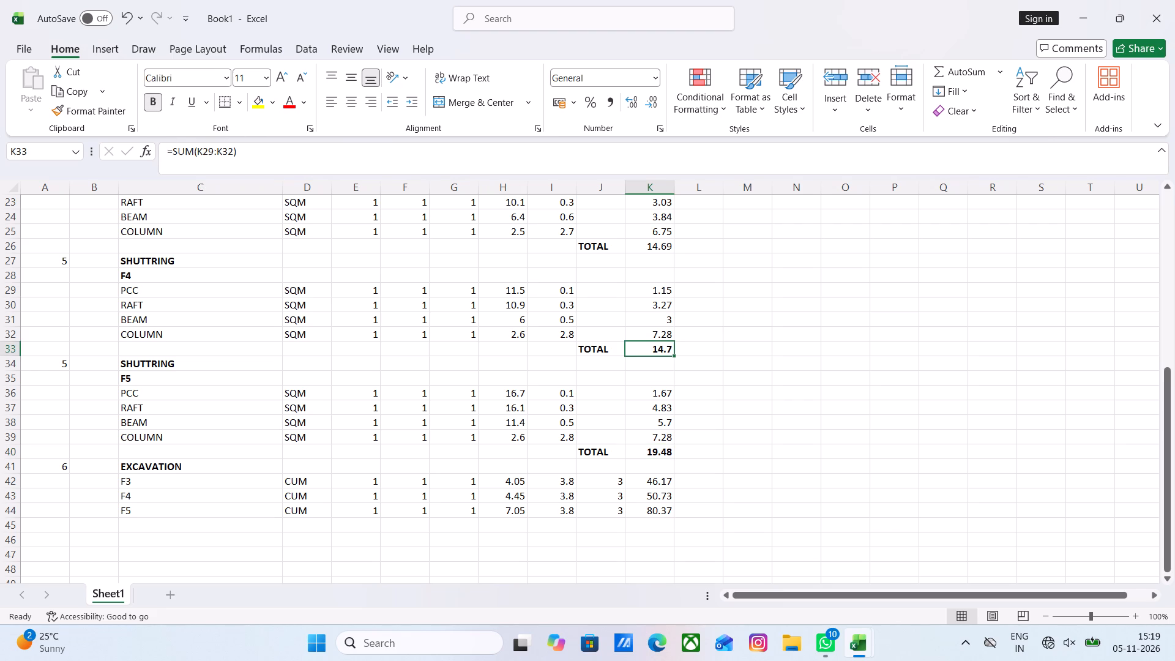
left_click(663, 249)
left_click(152, 107)
Make the F5 and F4 concrete totals in K19 and K13 bold.
scroll(553, 441, "up", 3)
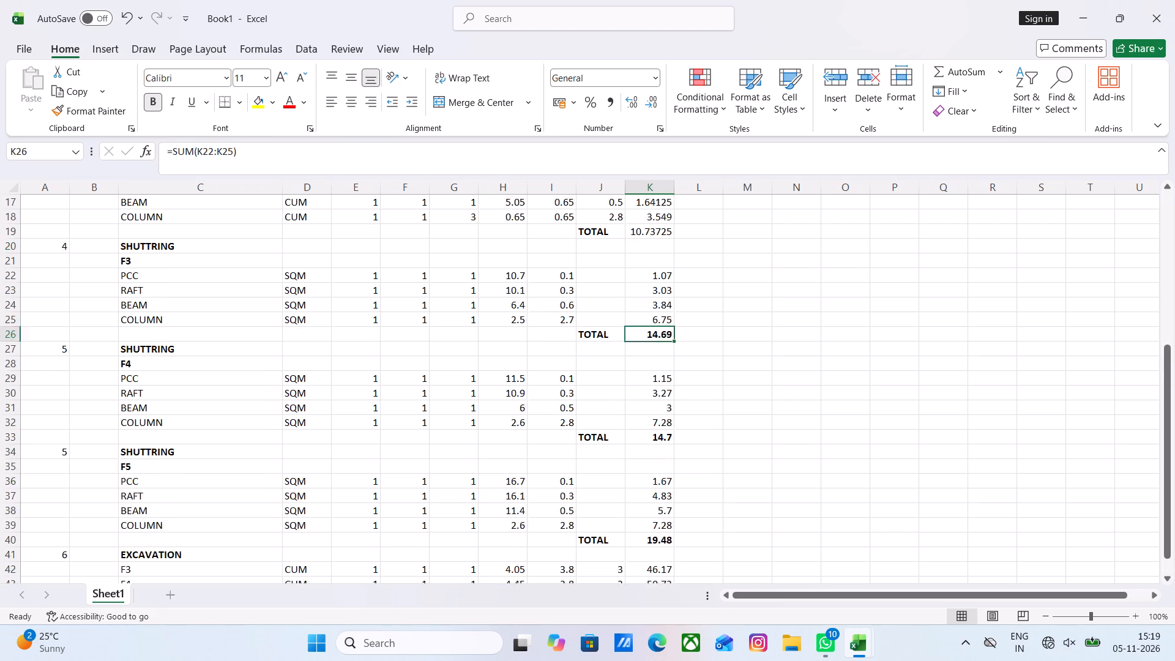
scroll(553, 441, "up", 2)
left_click(653, 292)
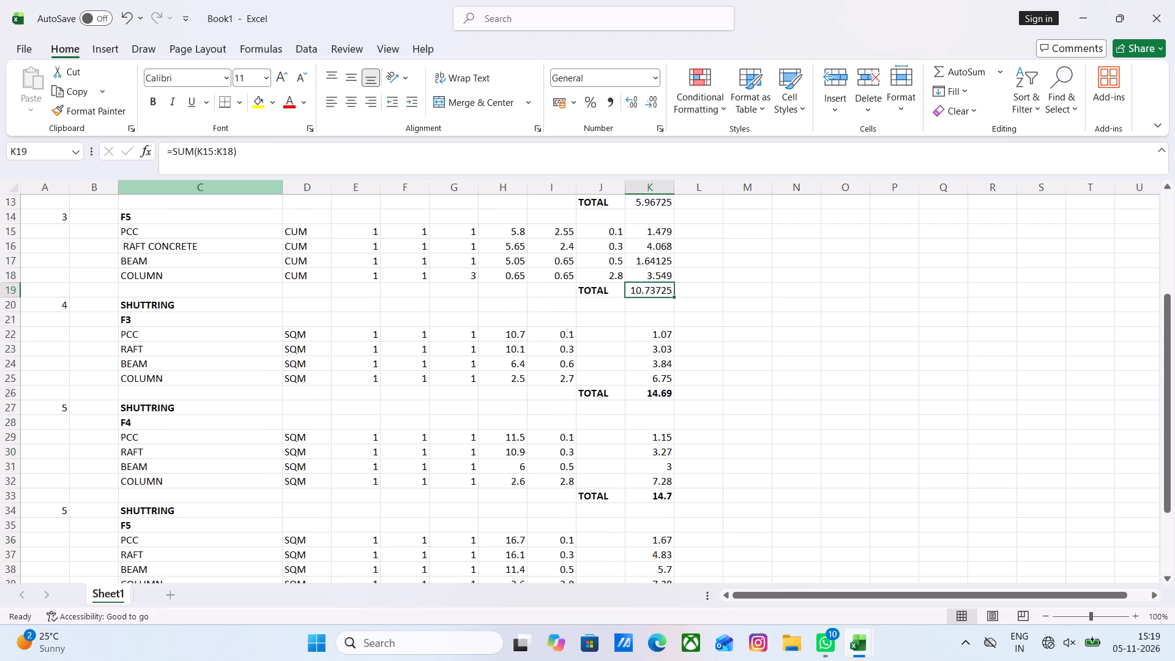
left_click(151, 105)
scroll(593, 468, "up", 3)
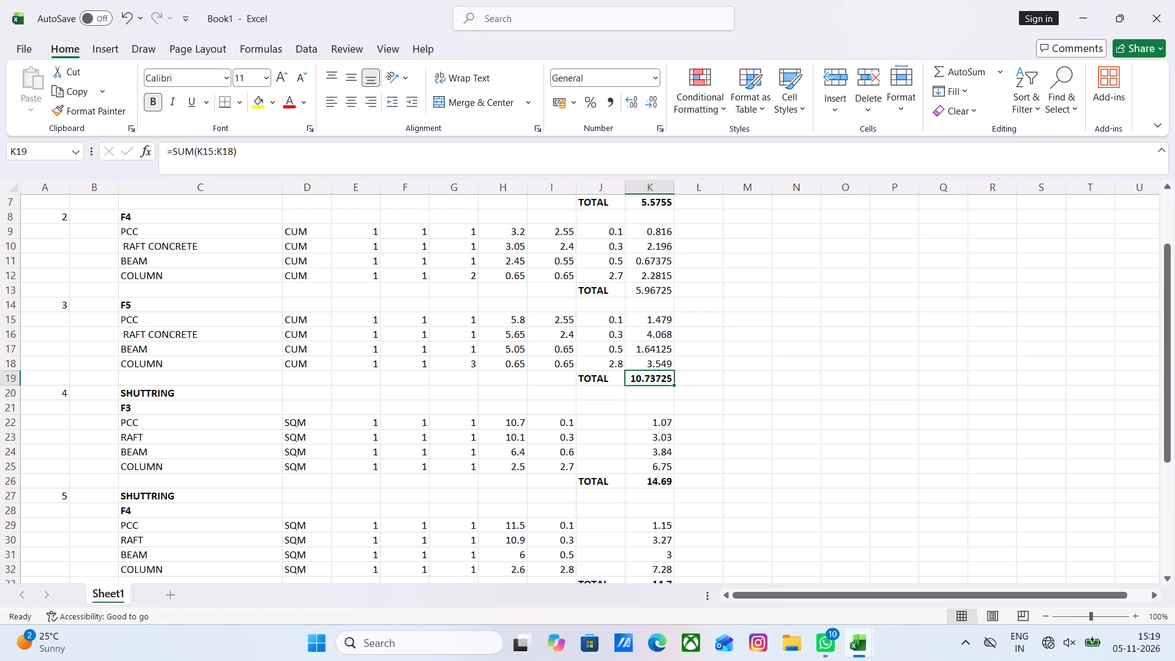
left_click(643, 294)
left_click_drag(176, 113, 197, 134)
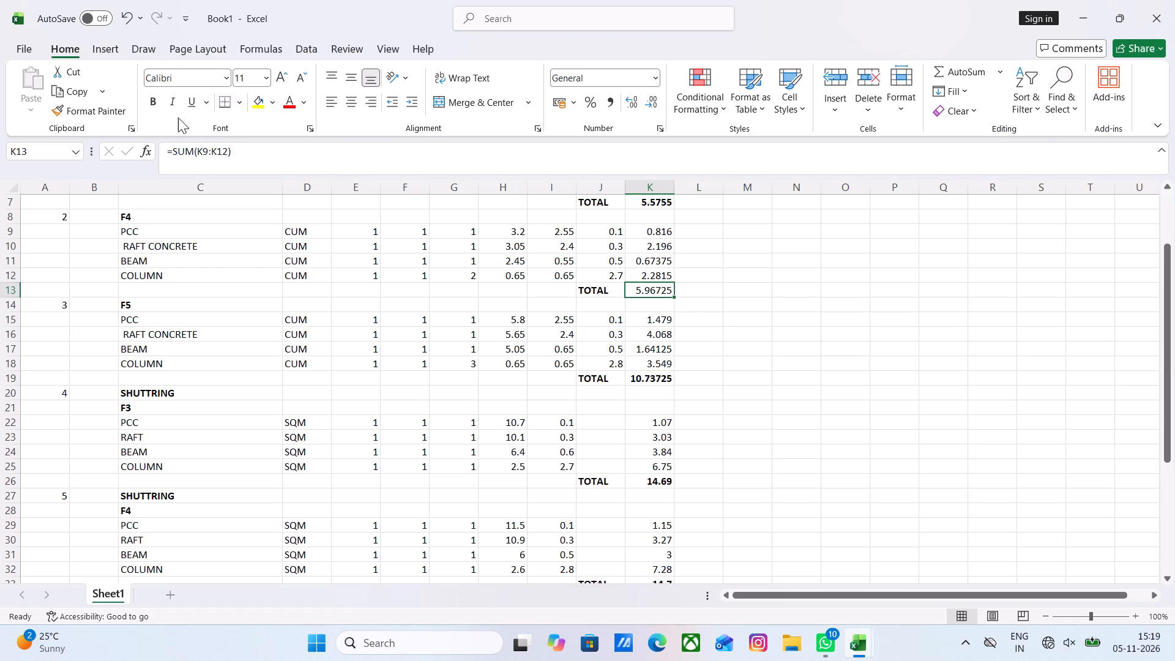
left_click(147, 107)
Review the full estimate sheet, checking the concrete, shuttering and excavation rows and their TOTAL lines.
scroll(526, 493, "up", 3)
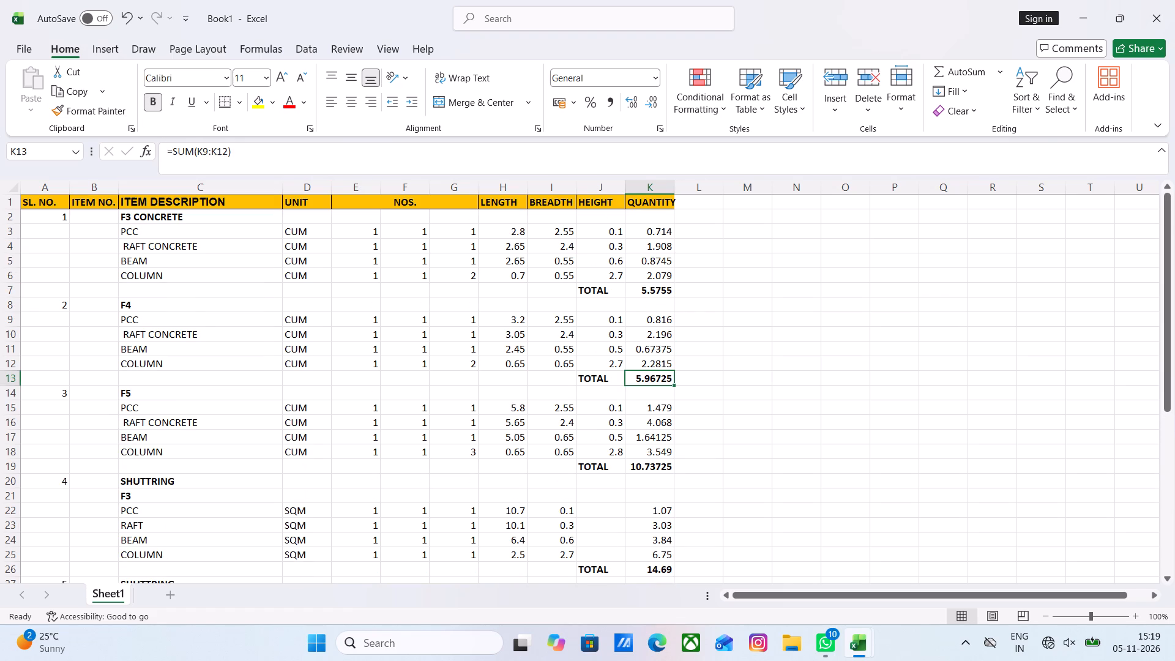
scroll(528, 494, "up", 2)
left_click(742, 476)
scroll(746, 473, "down", 5)
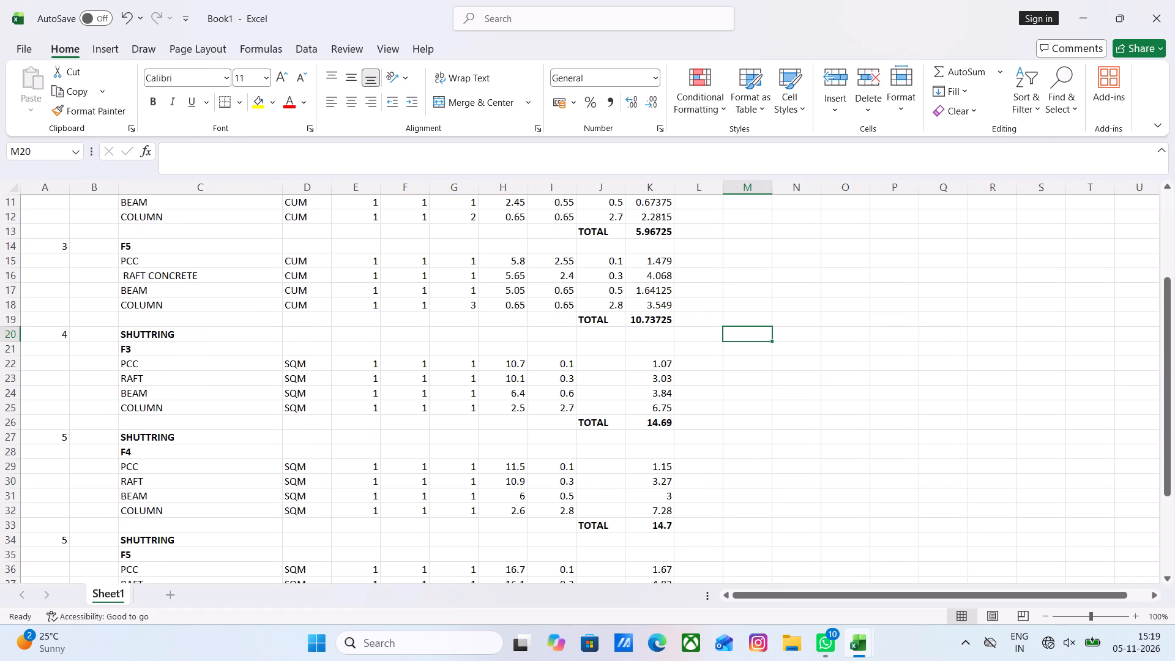
scroll(743, 476, "down", 2)
scroll(743, 476, "up", 10)
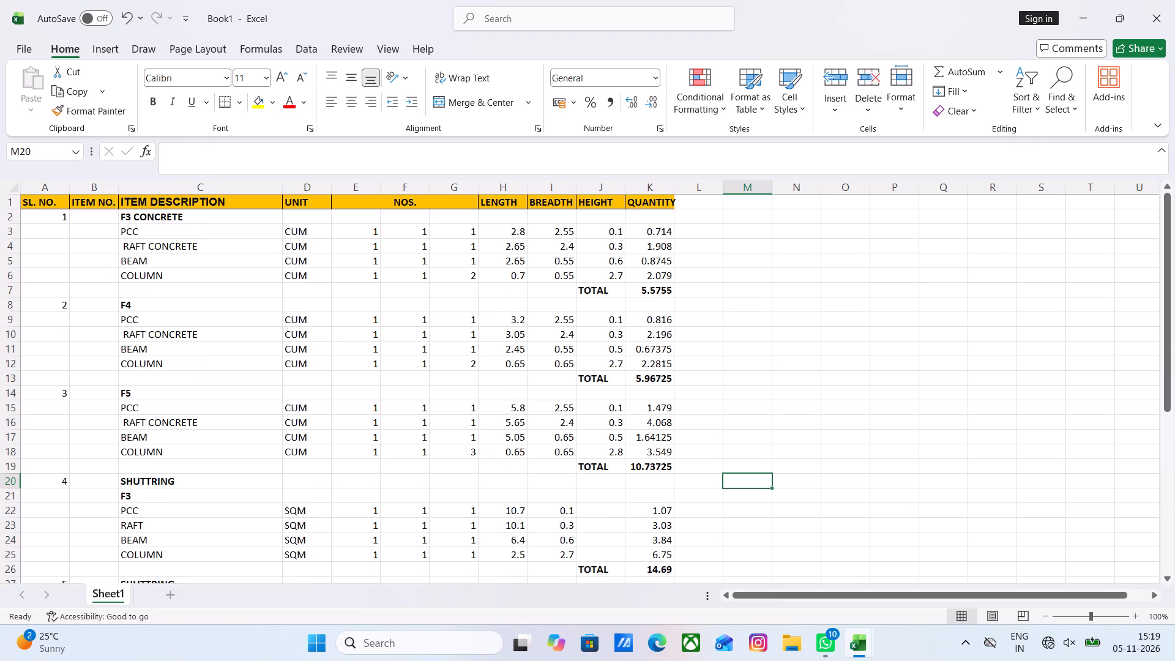
scroll(743, 476, "down", 9)
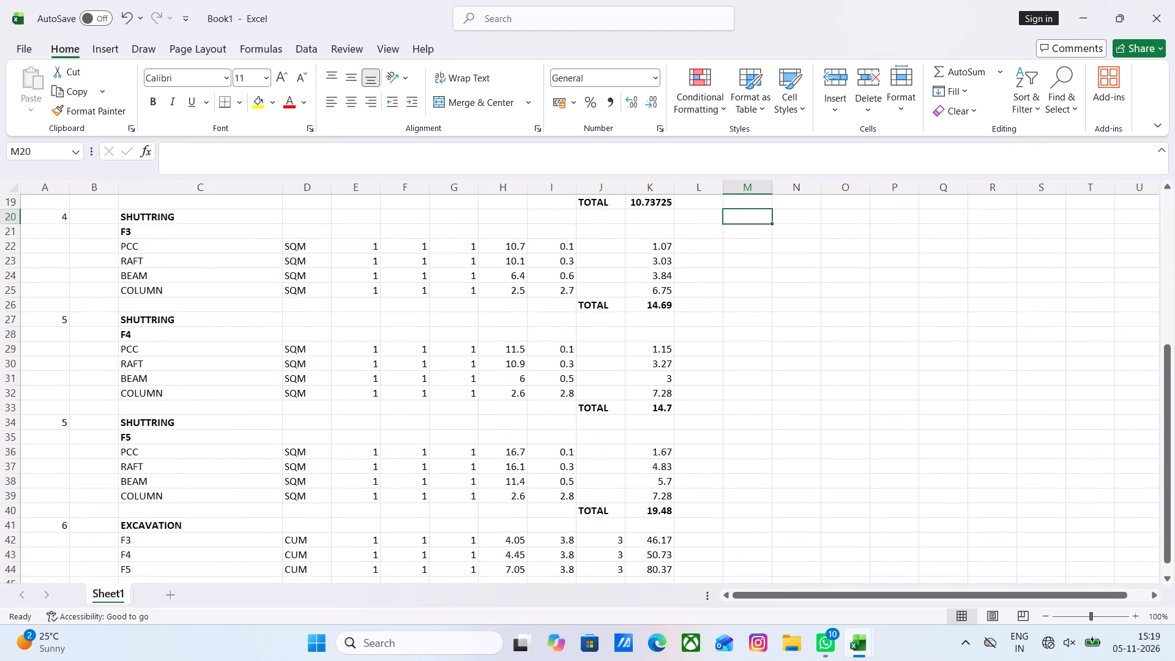
scroll(743, 476, "down", 2)
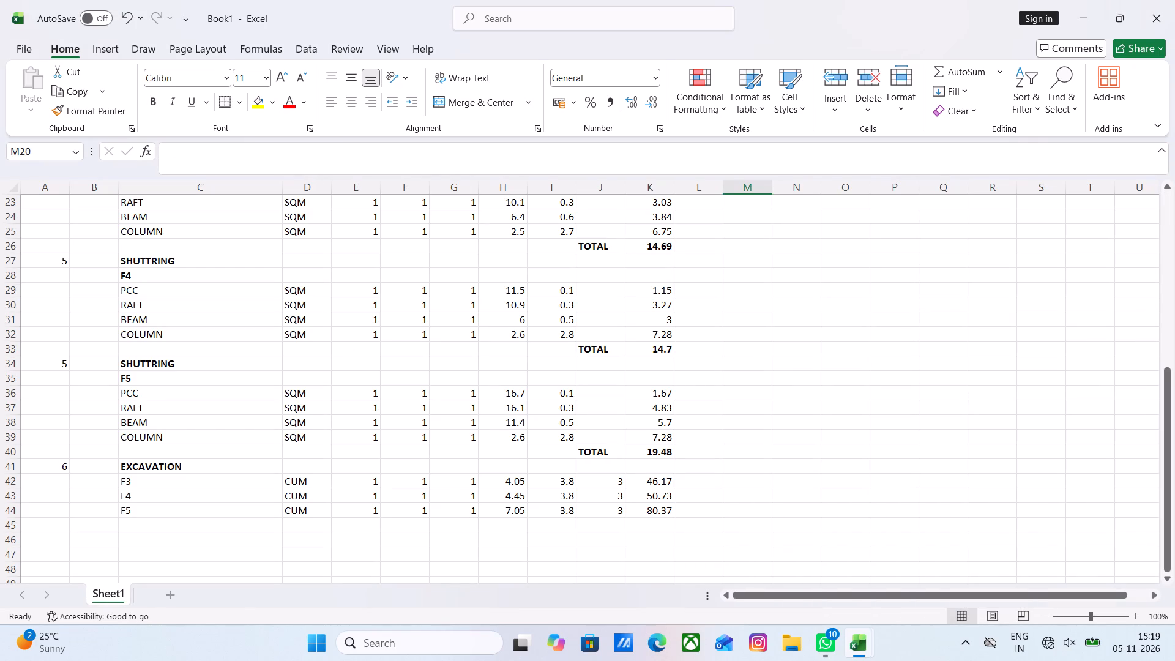
scroll(693, 431, "up", 4)
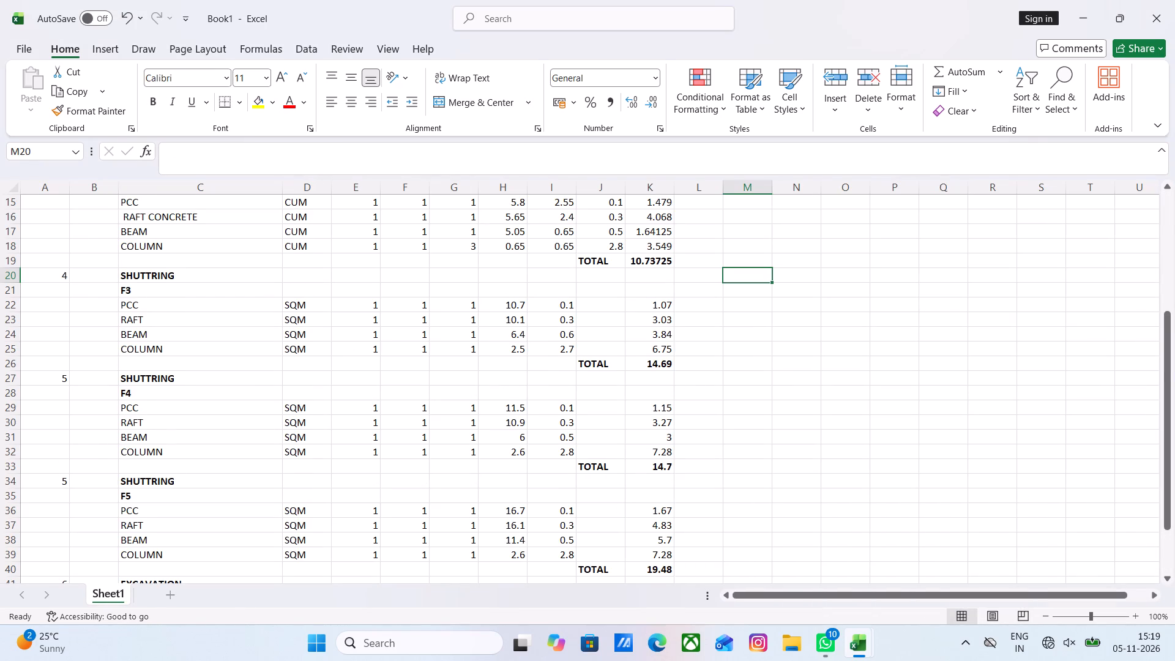
scroll(693, 431, "down", 5)
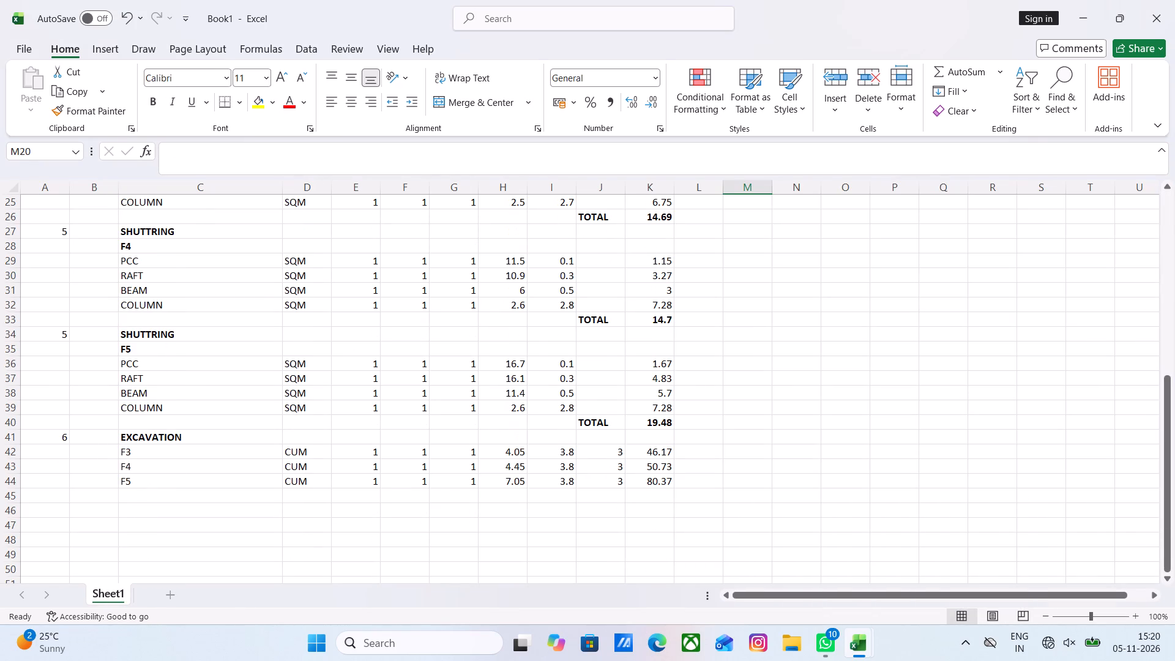